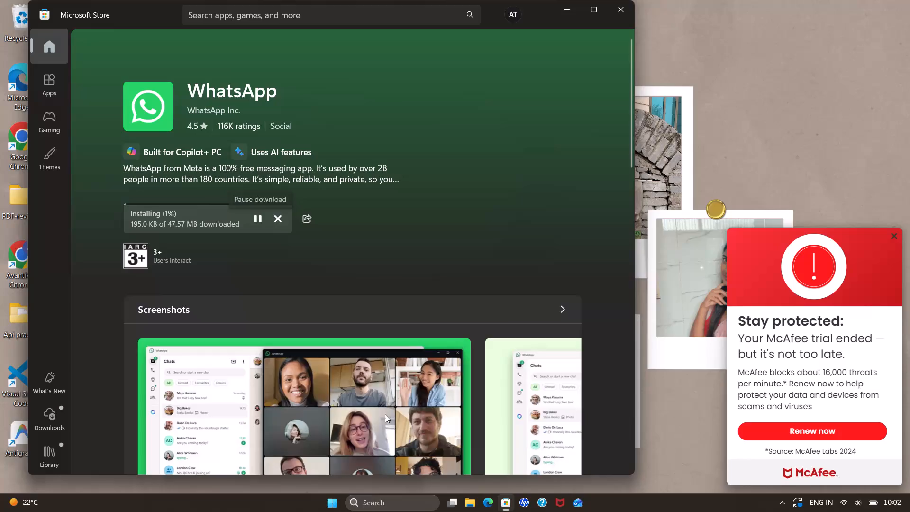
# Dismiss the McAfee trial renewal notification.
pyautogui.click(896, 236)
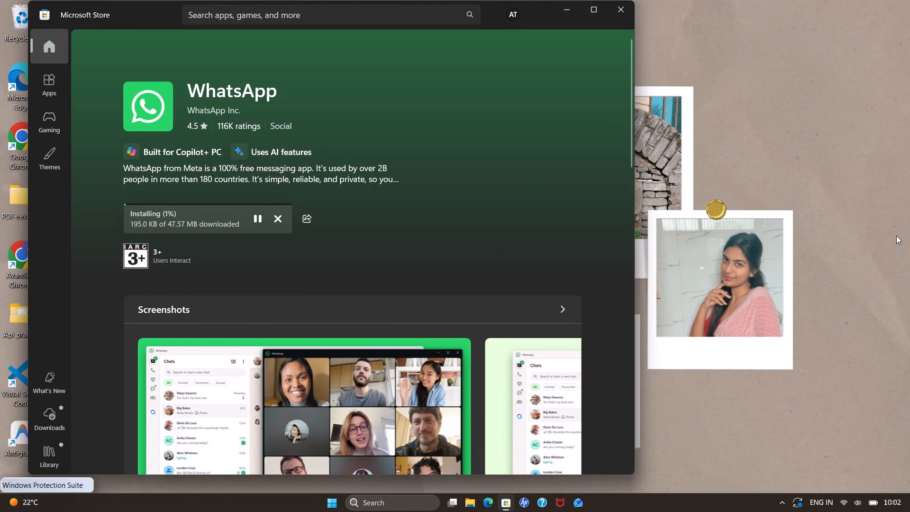
# Search the computer for "ch" and launch Google Chrome from the results.
pyautogui.click(370, 500)
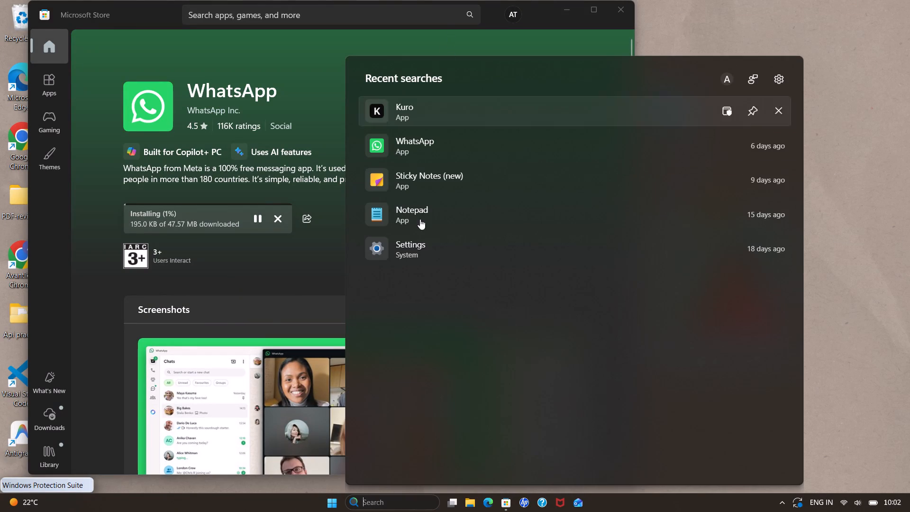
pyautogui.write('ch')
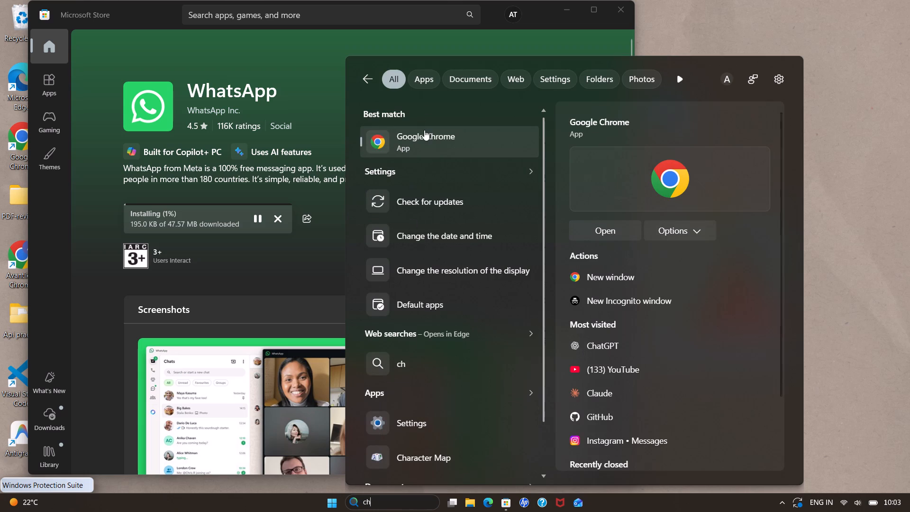
pyautogui.click(425, 141)
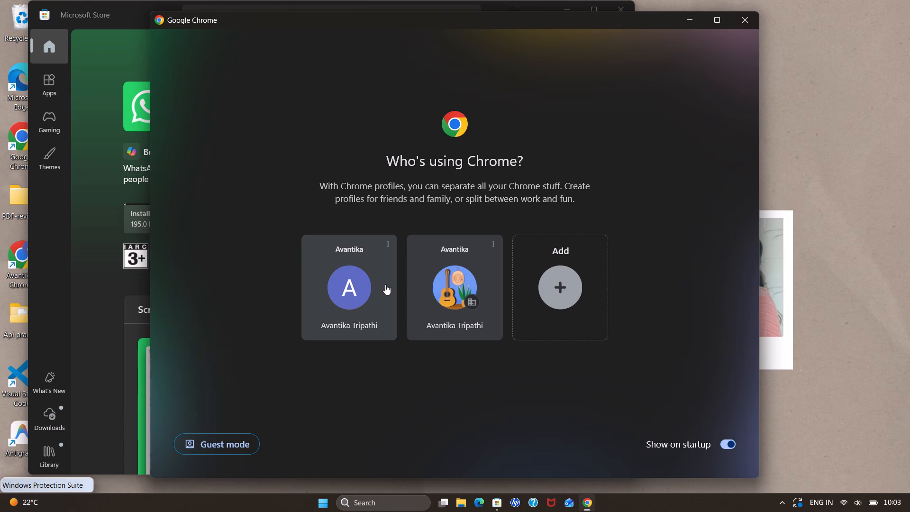
# Open the browser with the profile that has the letter A avatar.
pyautogui.click(358, 295)
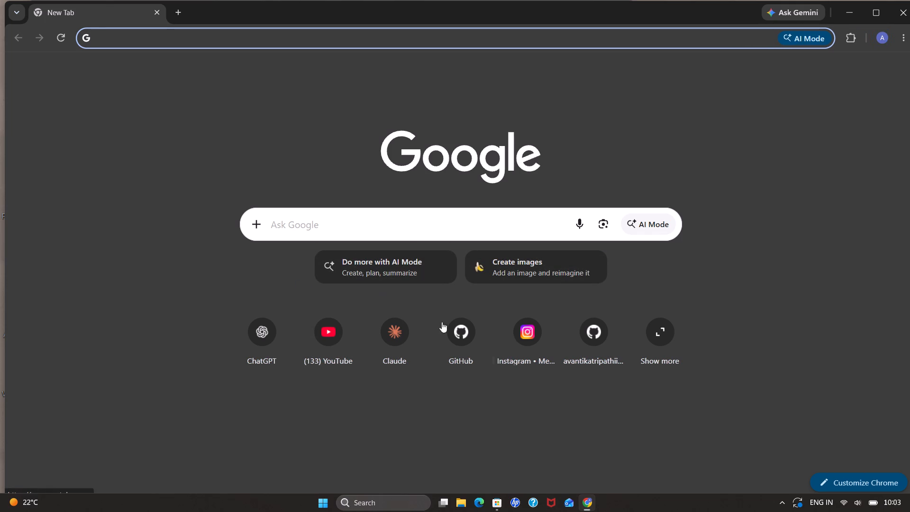
# Search Google for canva using the suggested past search.
pyautogui.click(426, 223)
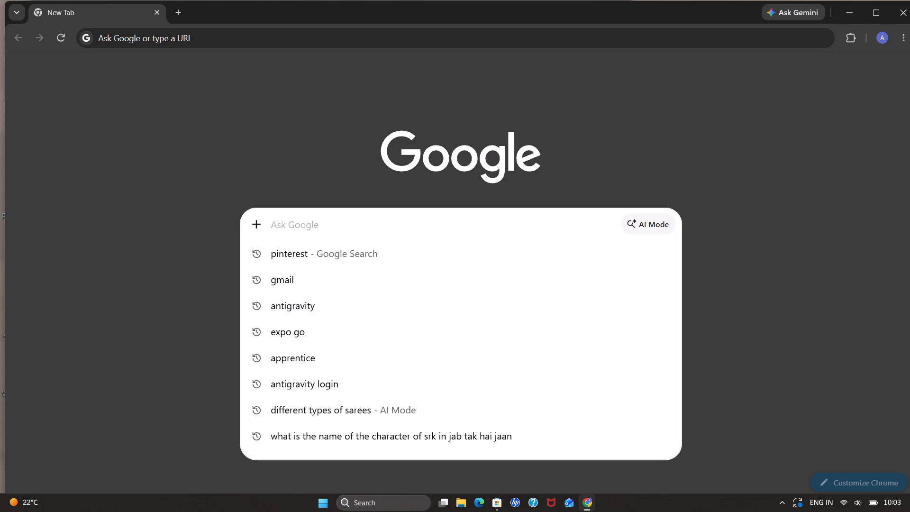
pyautogui.write('ca')
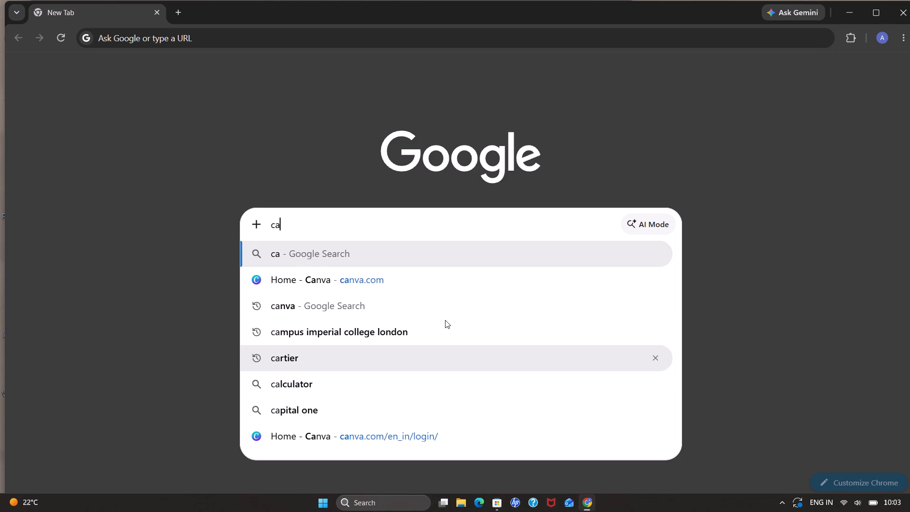
pyautogui.click(445, 317)
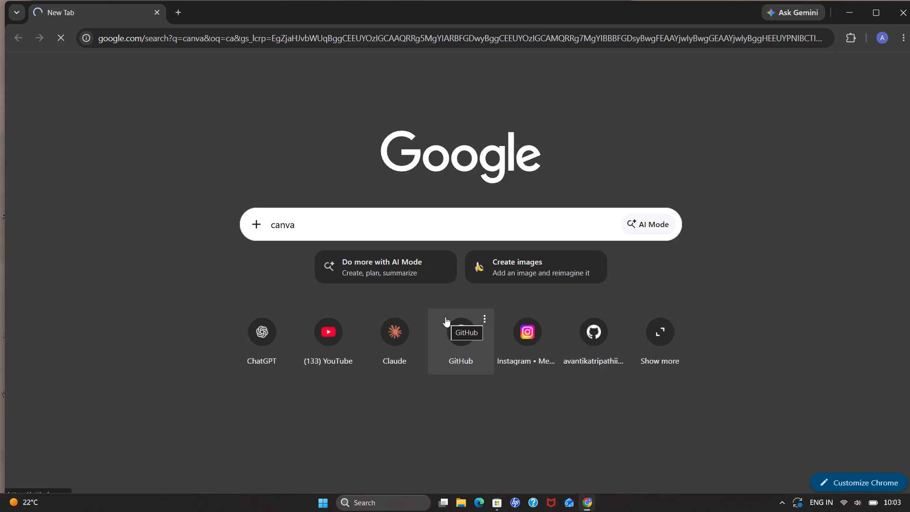
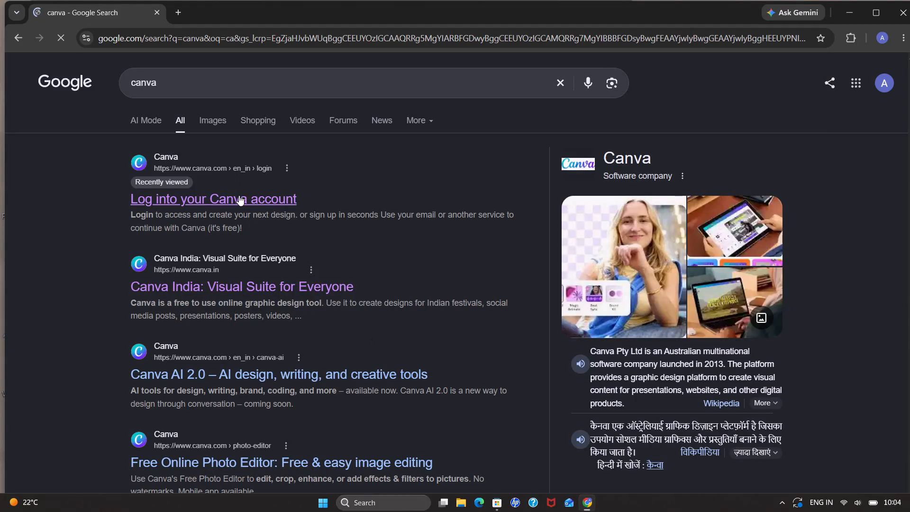
# Open the Canva account login page from the search results.
pyautogui.click(239, 196)
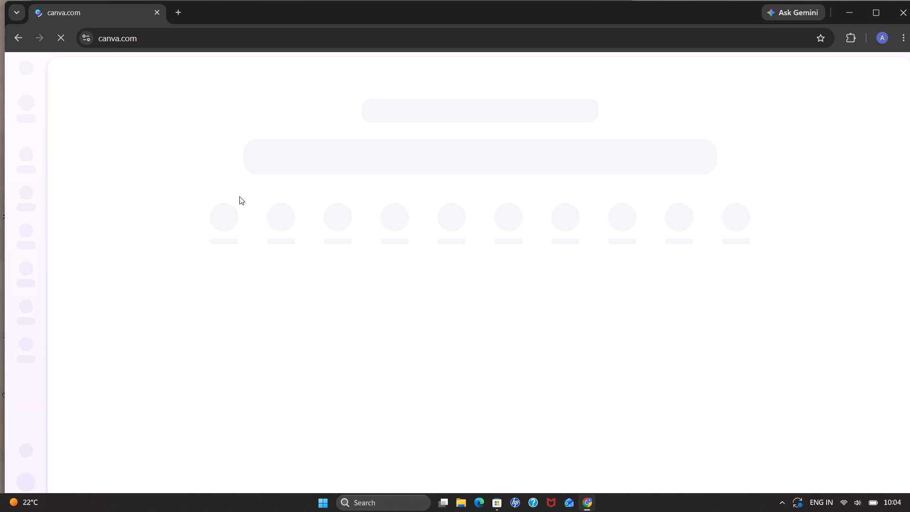
# Launch the Kuro app from the recent Windows searches.
pyautogui.click(369, 502)
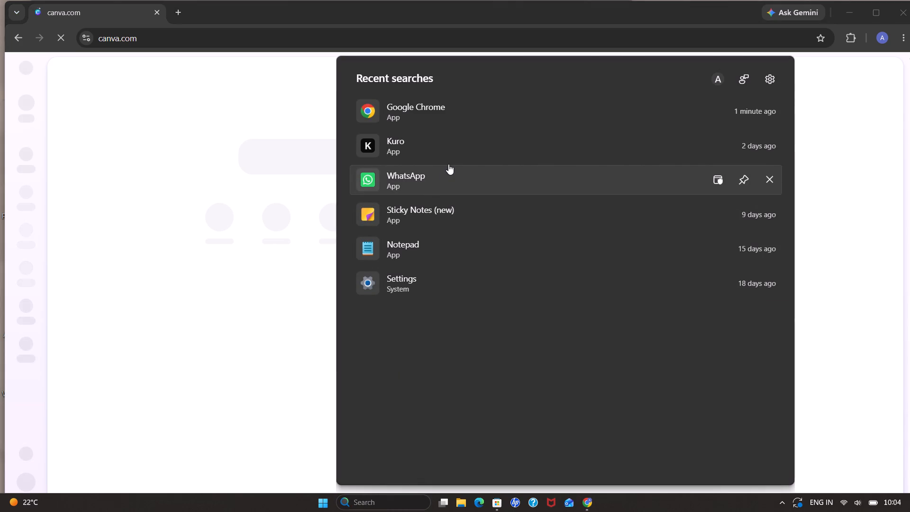
pyautogui.click(451, 140)
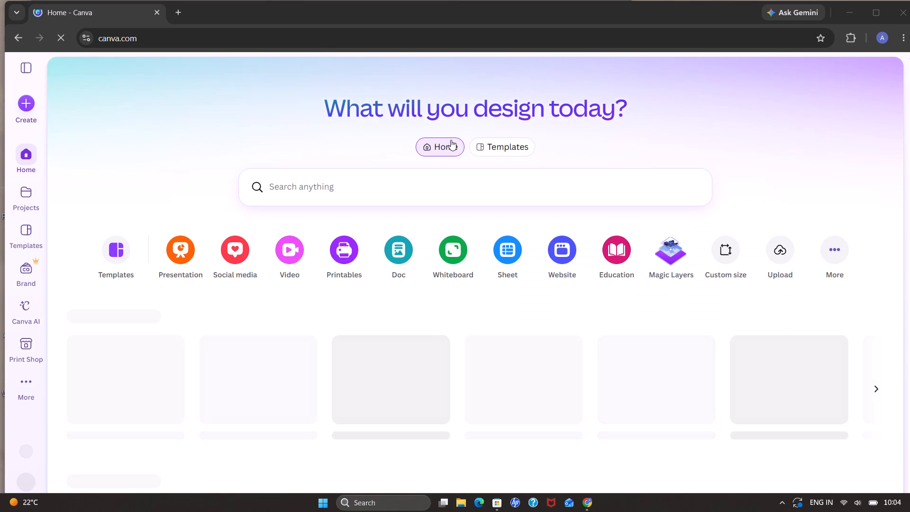
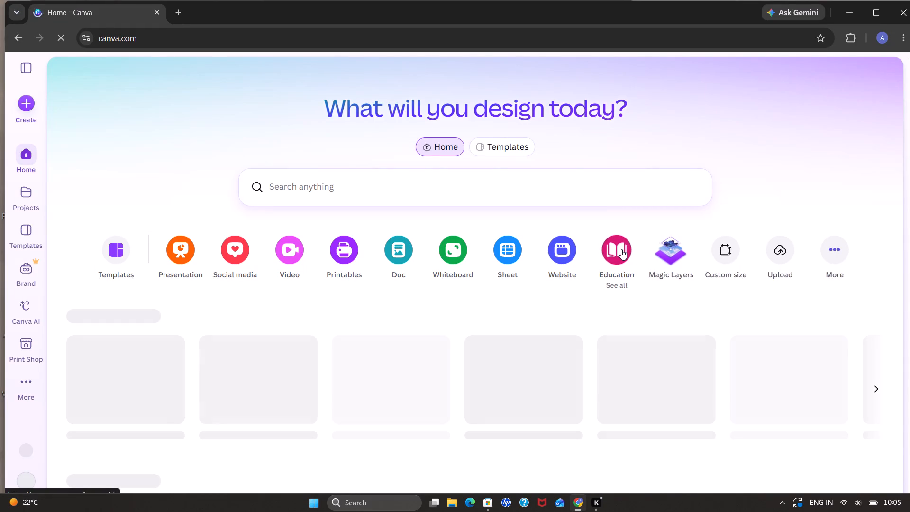
# Open the Education category from Canva's home page, returning to Home and reopening the category once.
pyautogui.click(621, 249)
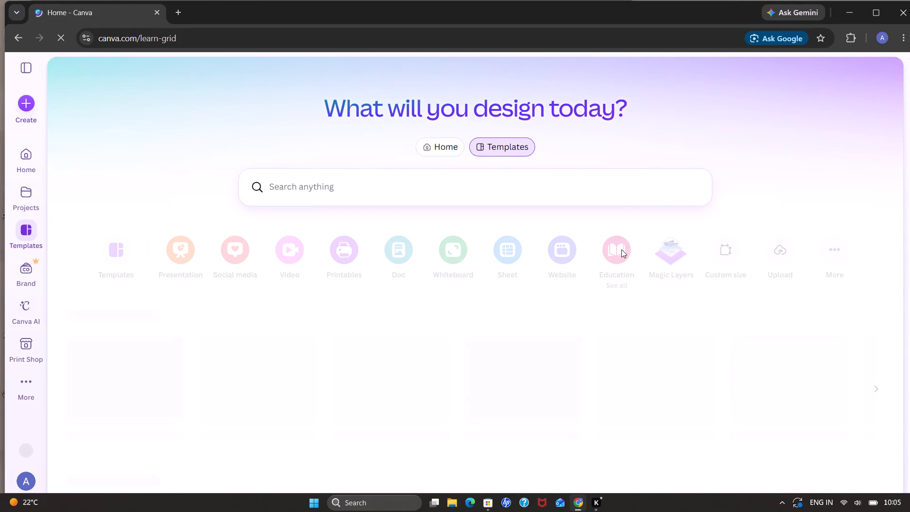
pyautogui.click(439, 151)
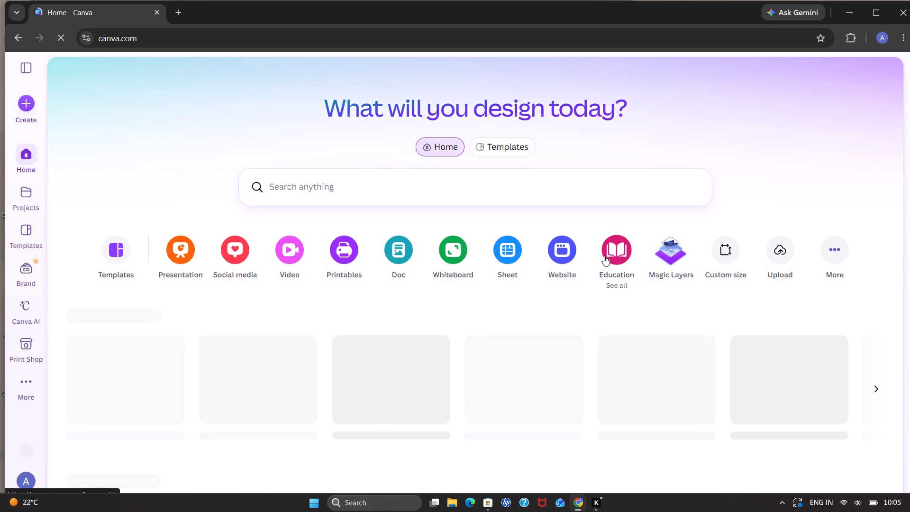
pyautogui.click(604, 256)
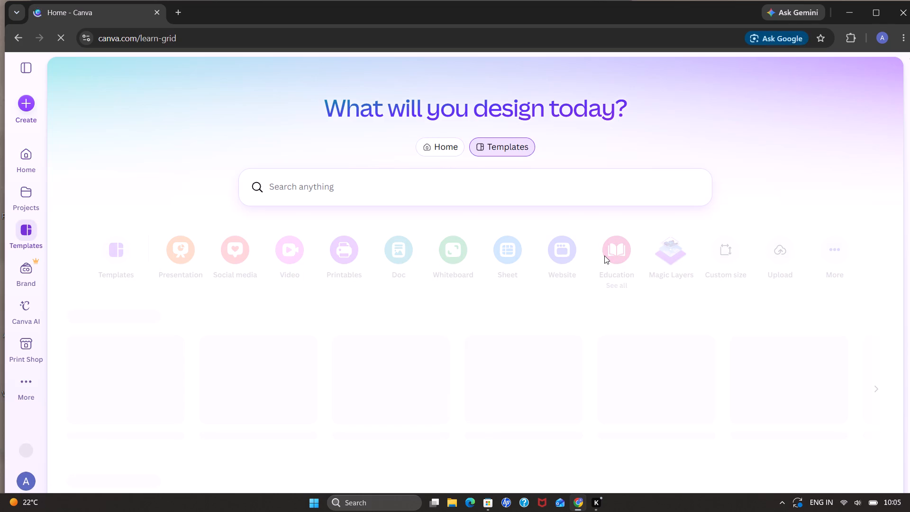
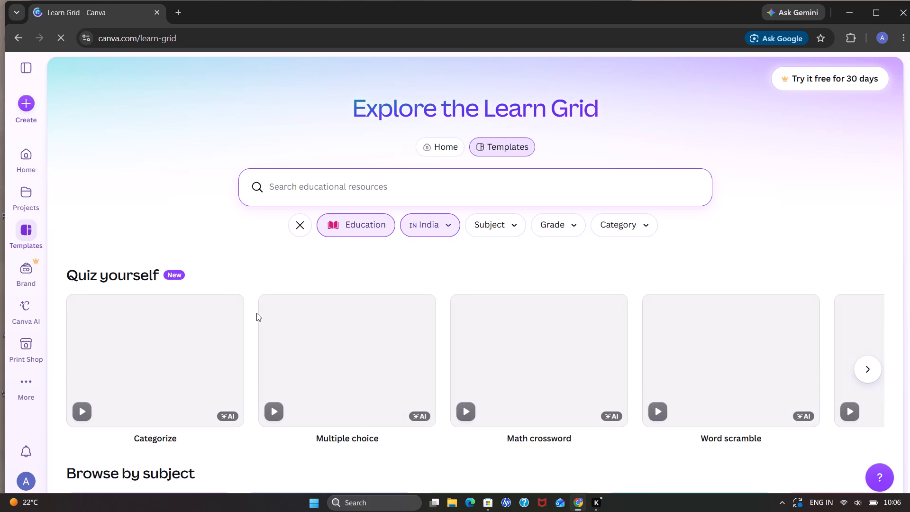
# Look through the Learn Grid page's quizzes, subjects and learning resources for the Education category.
pyautogui.scroll(-4, 256, 313)
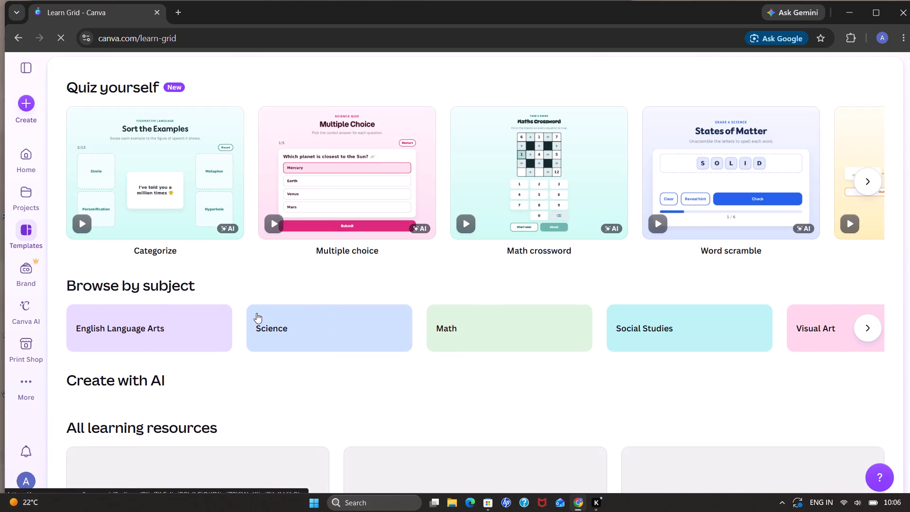
pyautogui.scroll(-2, 256, 313)
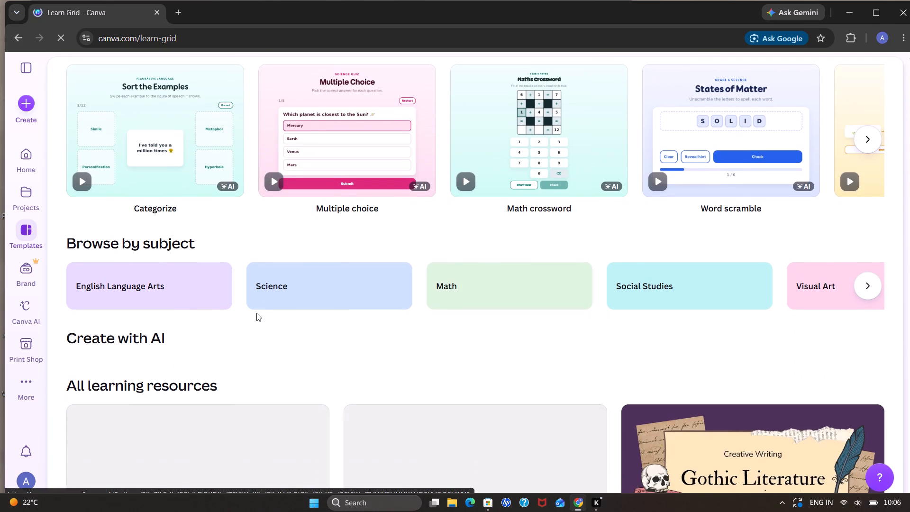
pyautogui.scroll(-3, 256, 313)
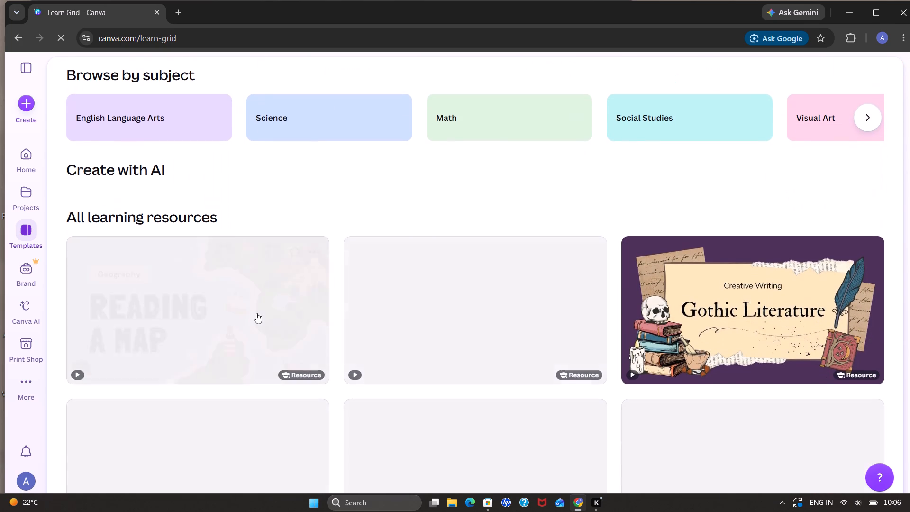
pyautogui.scroll(-4, 256, 313)
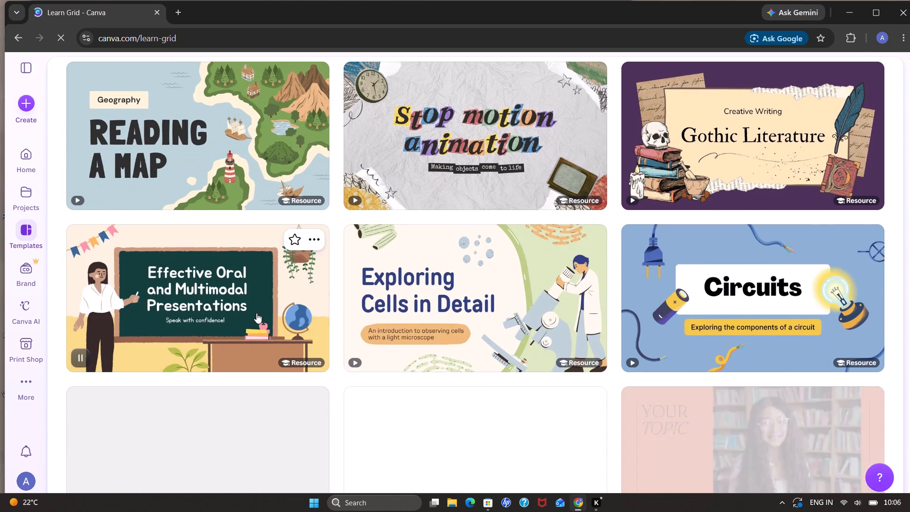
pyautogui.scroll(-4, 256, 313)
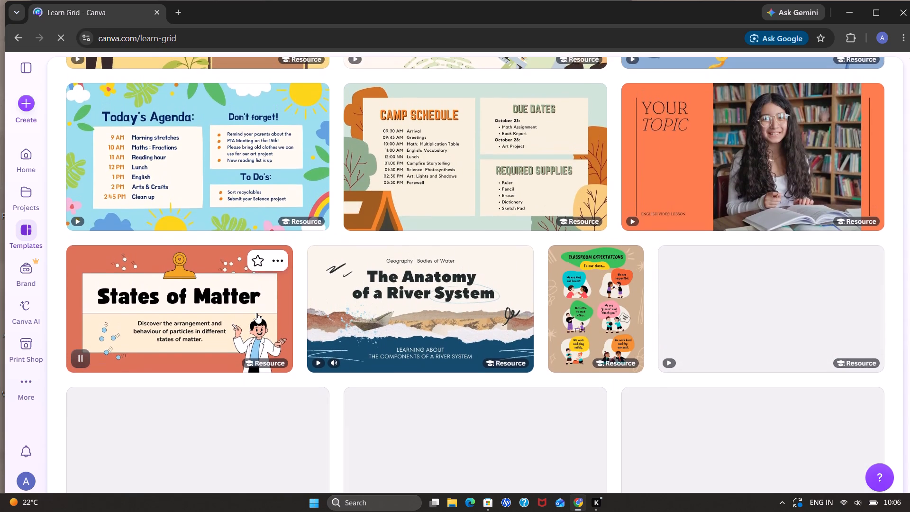
pyautogui.scroll(6, 256, 313)
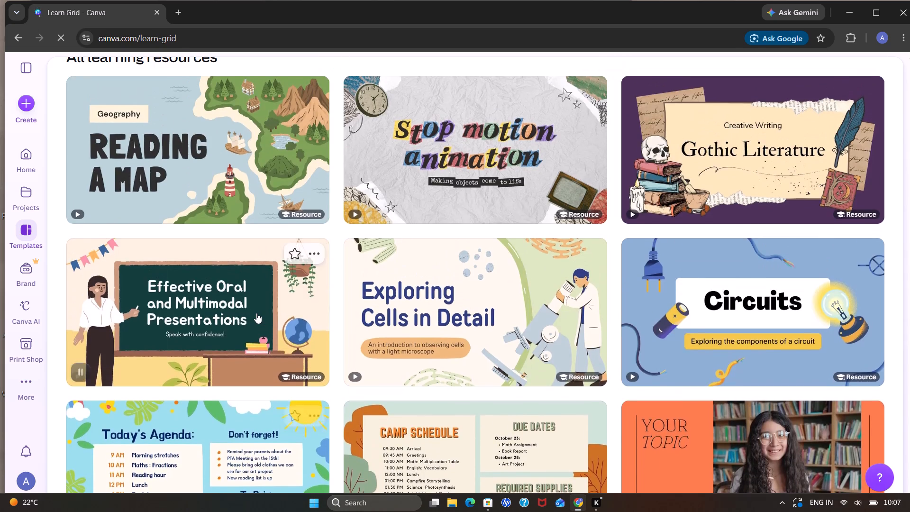
pyautogui.scroll(5, 256, 313)
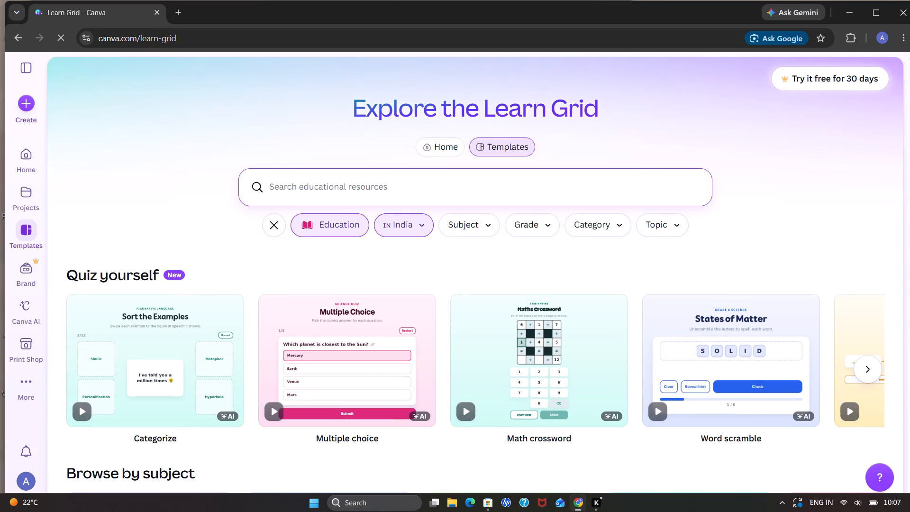
# Search the educational resources for "research paper".
pyautogui.write('research paper')
pyautogui.press('space')
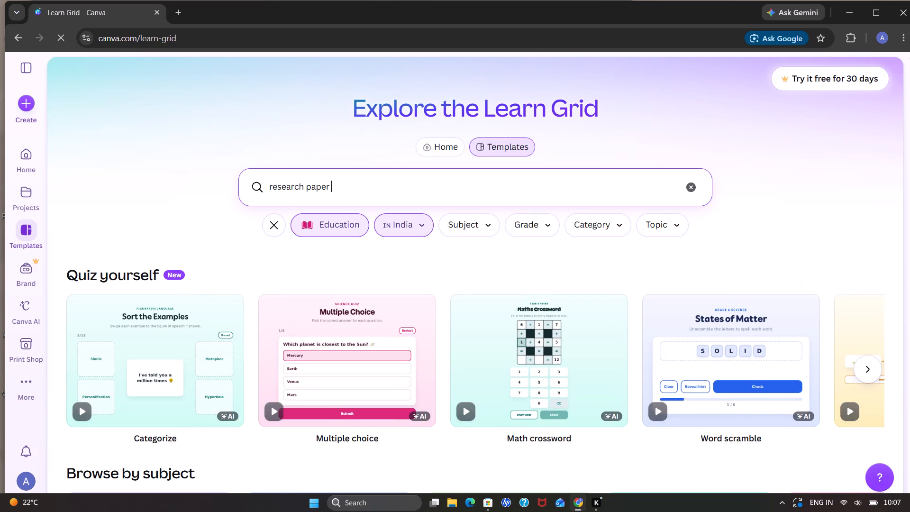
pyautogui.press('Return')
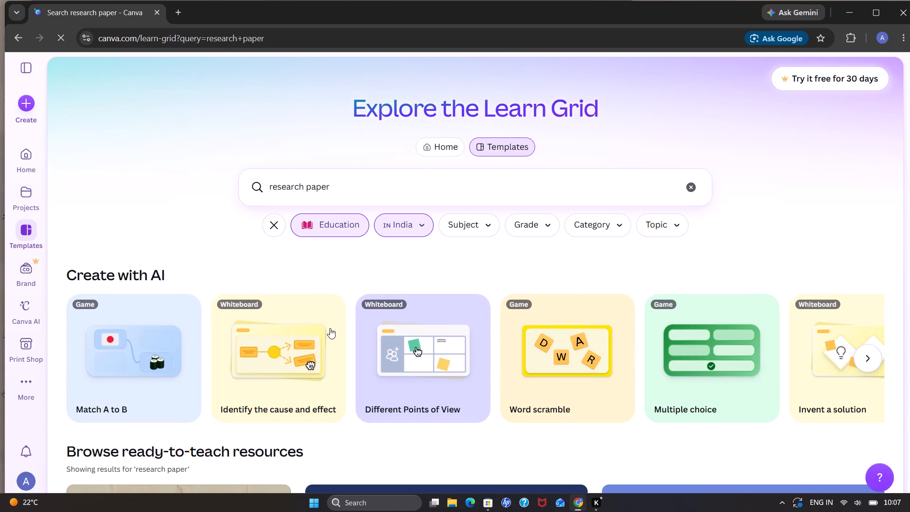
# Examine the ready-to-teach resources found for the research paper search.
pyautogui.scroll(-1, 330, 328)
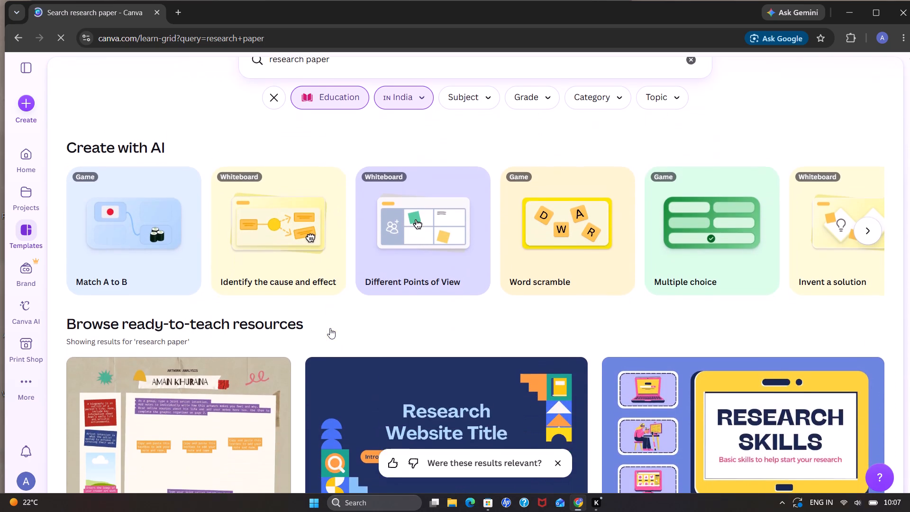
pyautogui.scroll(-5, 330, 328)
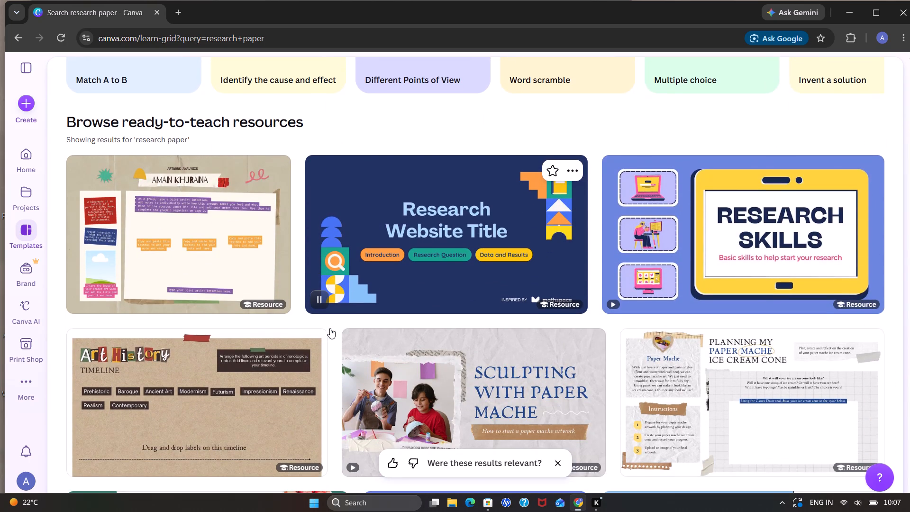
pyautogui.scroll(-4, 330, 328)
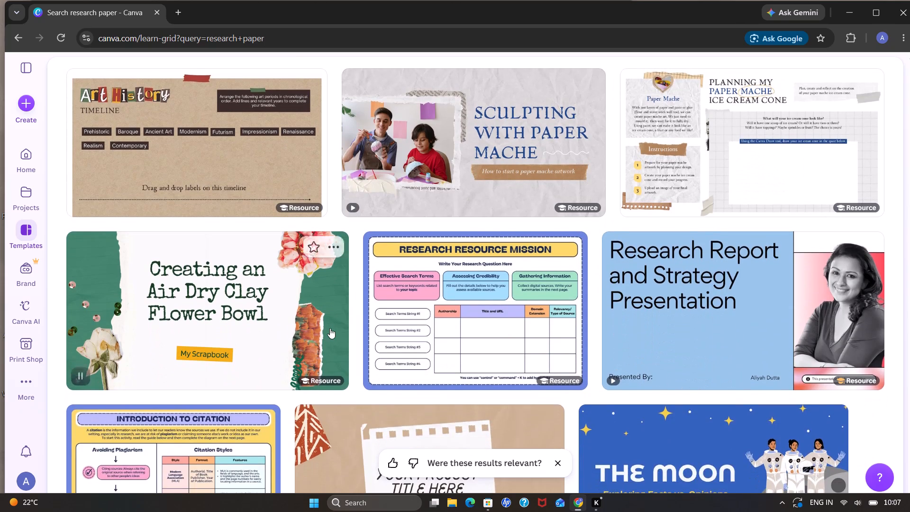
pyautogui.scroll(2, 330, 328)
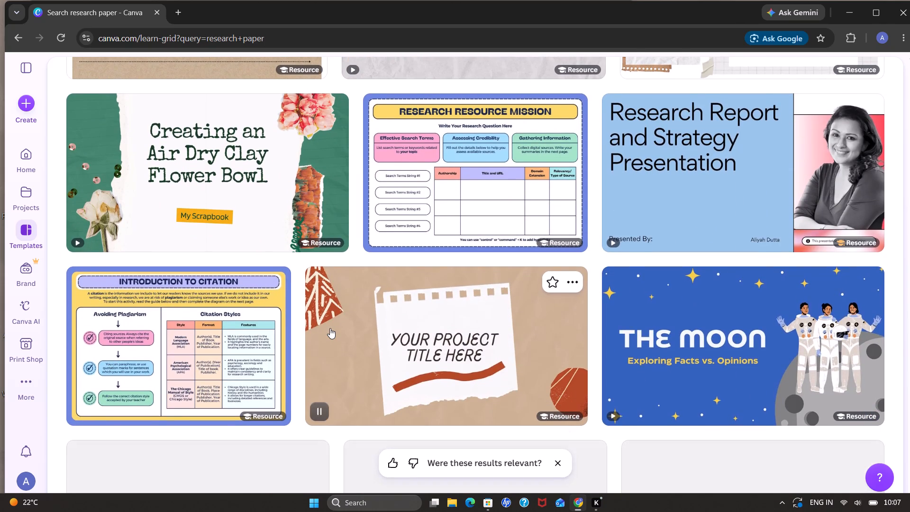
pyautogui.scroll(1, 330, 328)
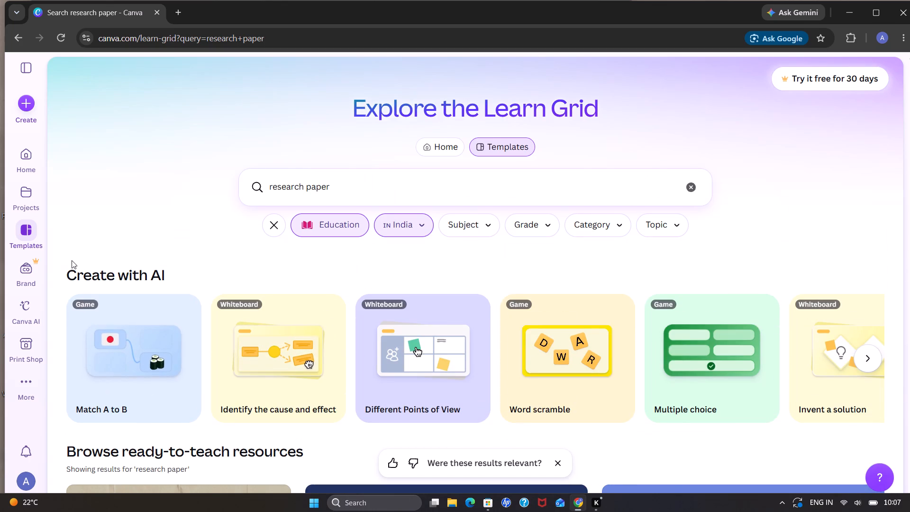
# Start creating a new design and bring up its custom size settings.
pyautogui.click(18, 112)
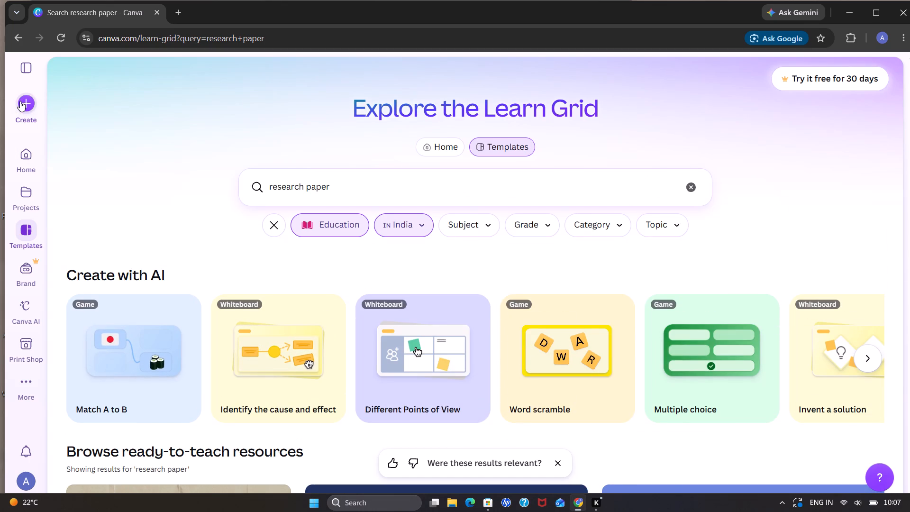
pyautogui.click(20, 101)
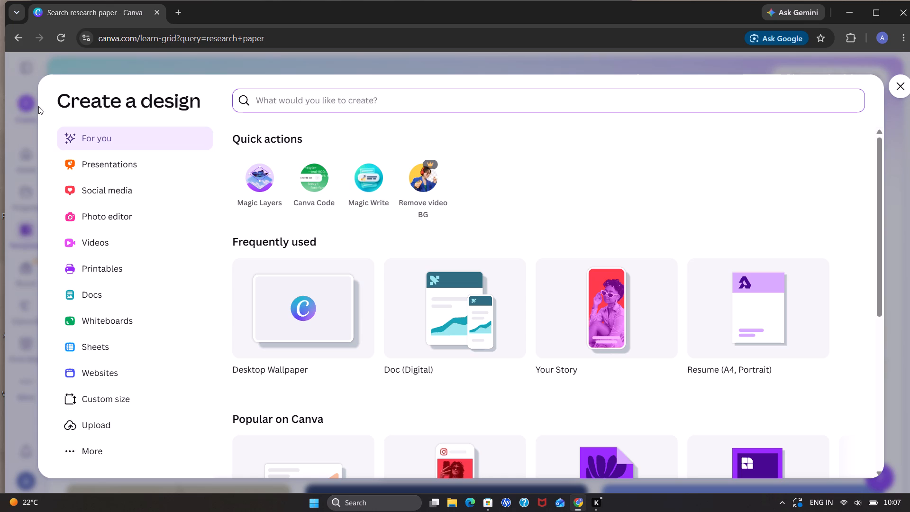
pyautogui.scroll(-2, 368, 397)
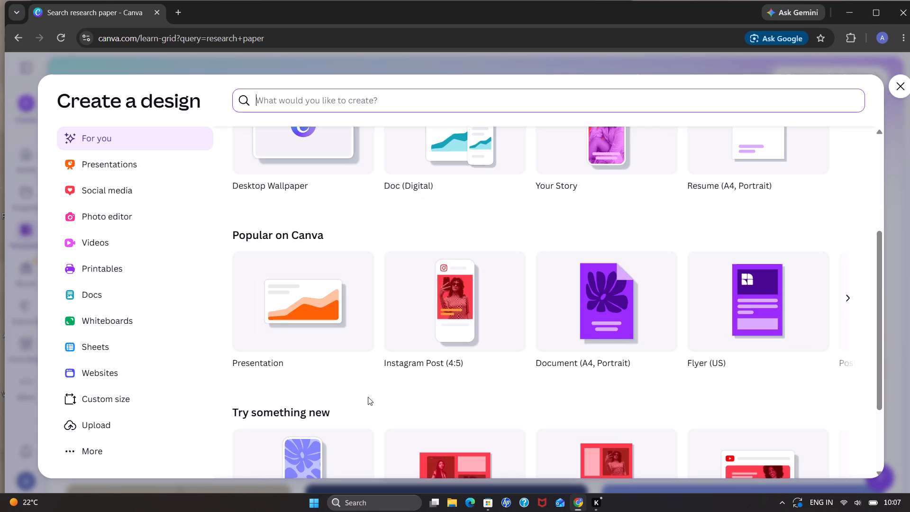
pyautogui.scroll(-1, 368, 397)
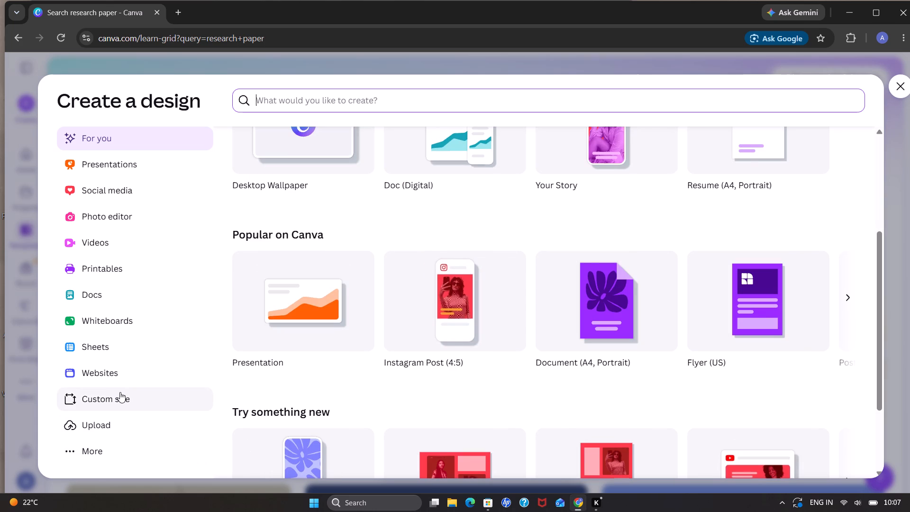
pyautogui.click(120, 392)
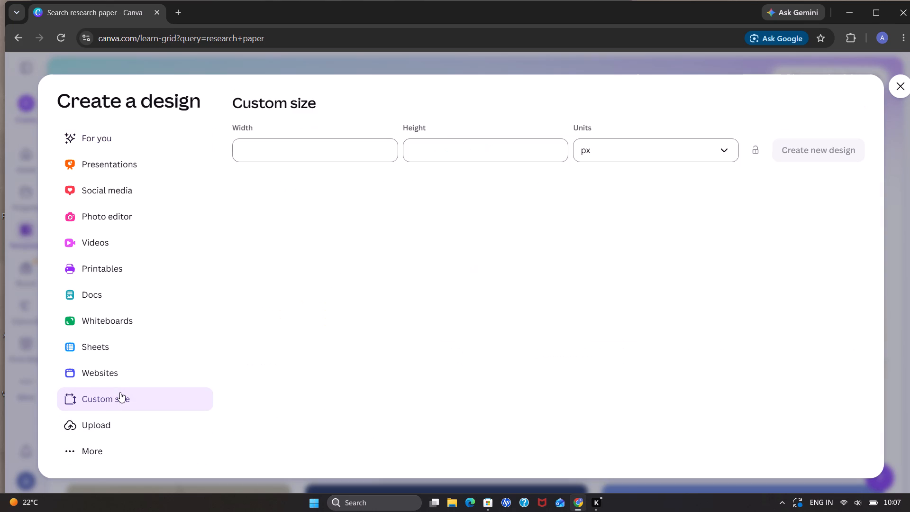
# Specify a custom size of 210 mm width by 297 mm height and create the matching Document (A4, Portrait) design.
pyautogui.click(611, 147)
pyautogui.click(679, 228)
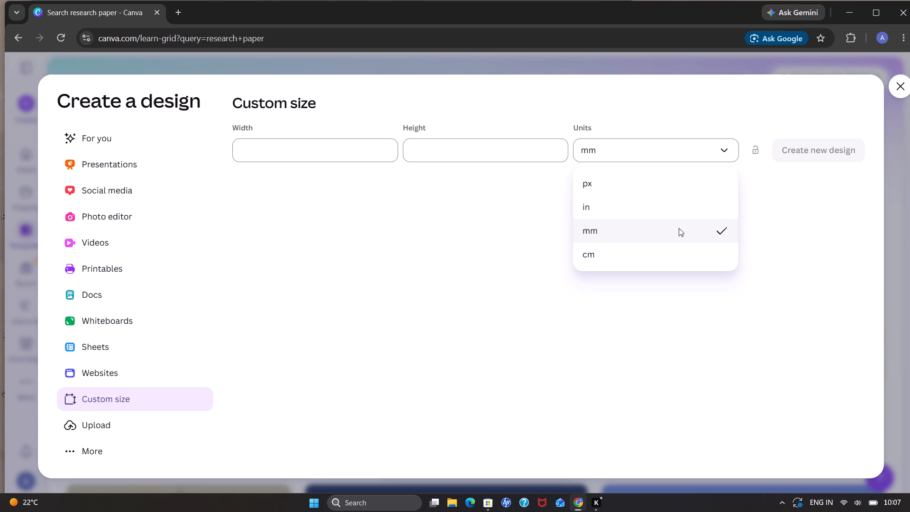
pyautogui.click(381, 145)
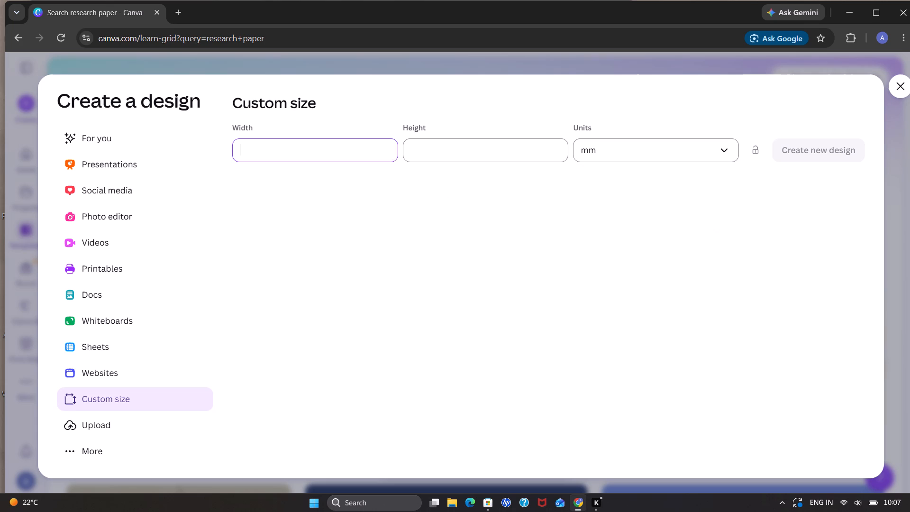
pyautogui.write('21')
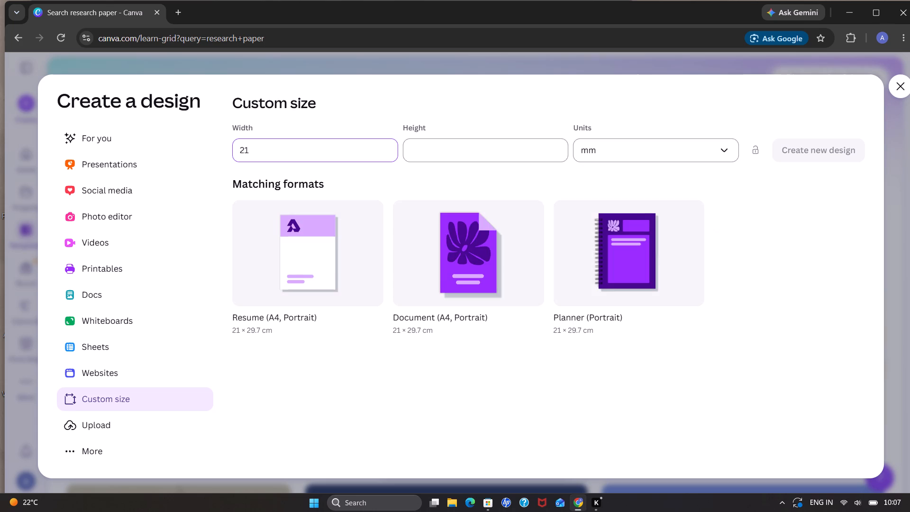
pyautogui.press('0')
pyautogui.click(489, 142)
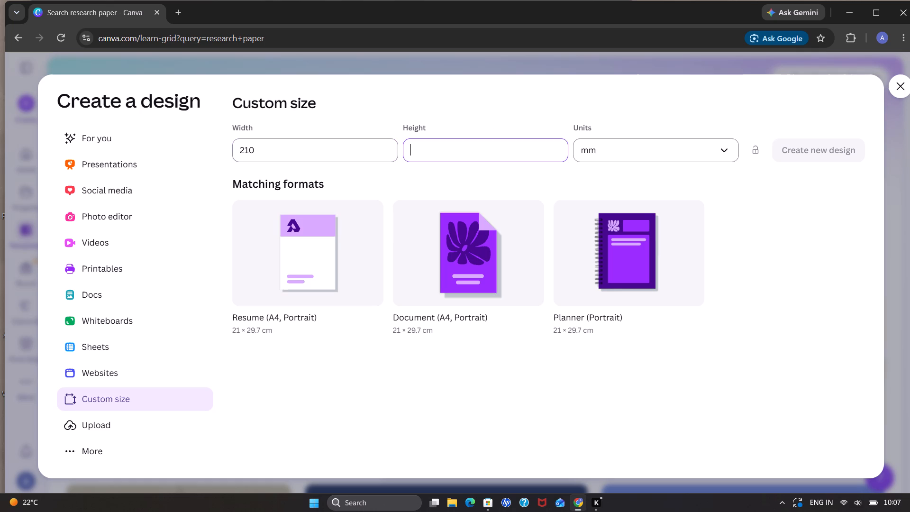
pyautogui.write('297')
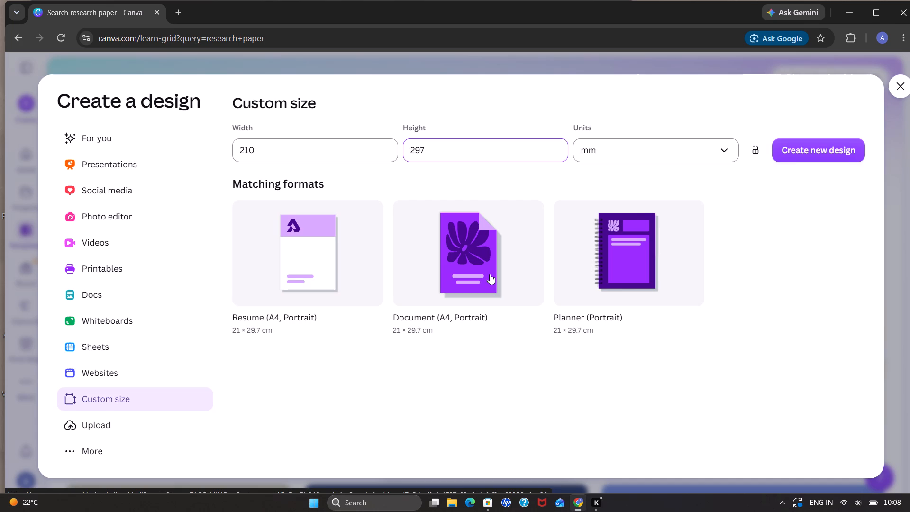
pyautogui.click(490, 274)
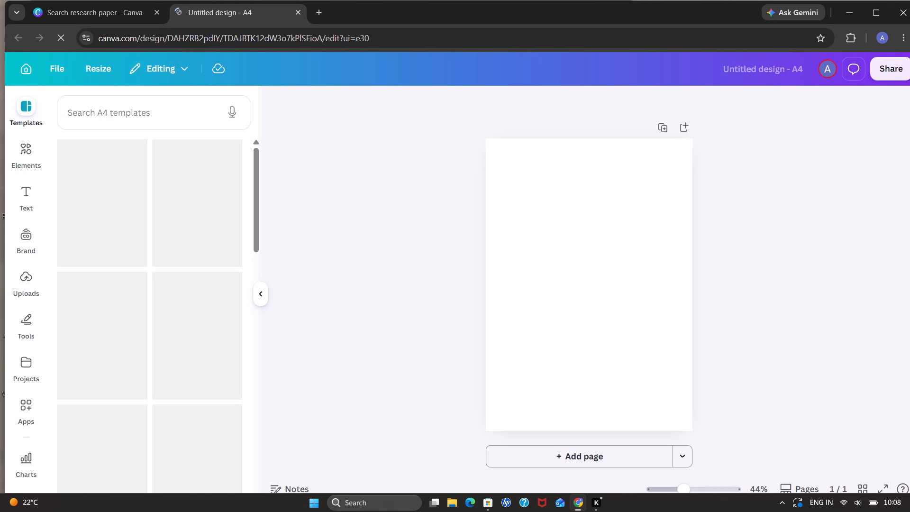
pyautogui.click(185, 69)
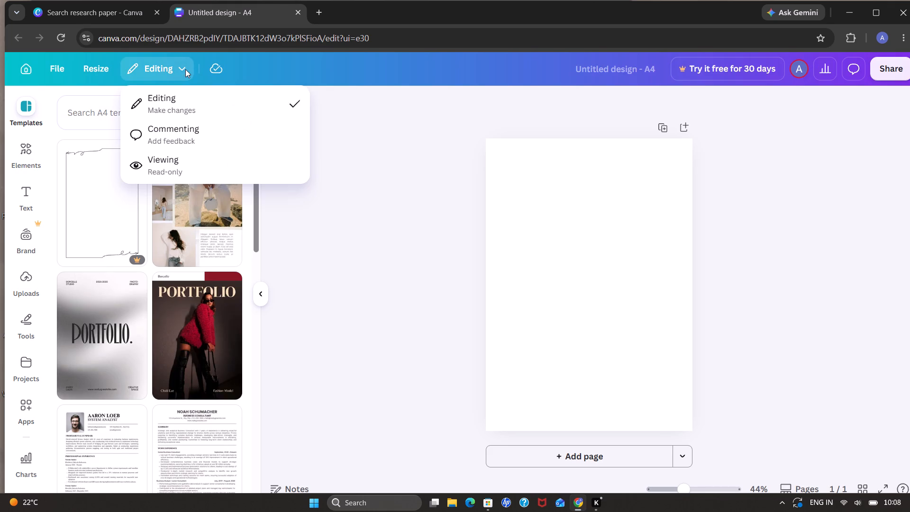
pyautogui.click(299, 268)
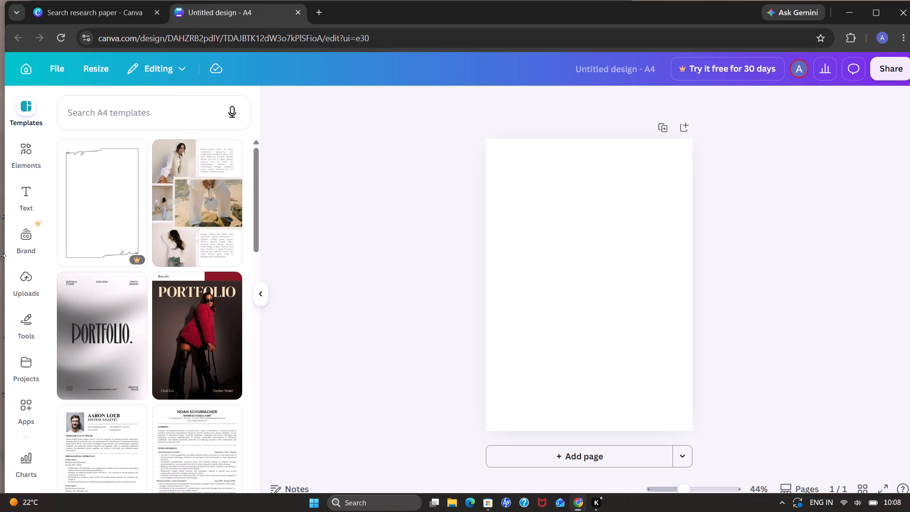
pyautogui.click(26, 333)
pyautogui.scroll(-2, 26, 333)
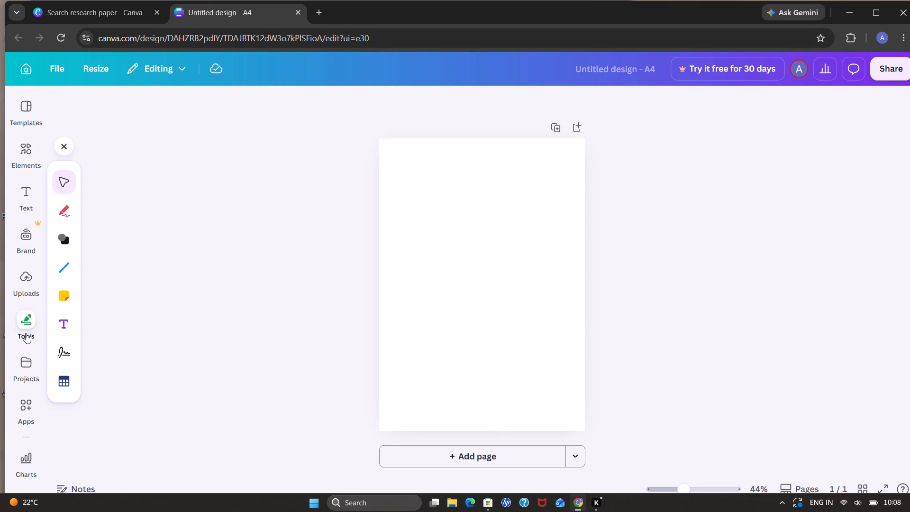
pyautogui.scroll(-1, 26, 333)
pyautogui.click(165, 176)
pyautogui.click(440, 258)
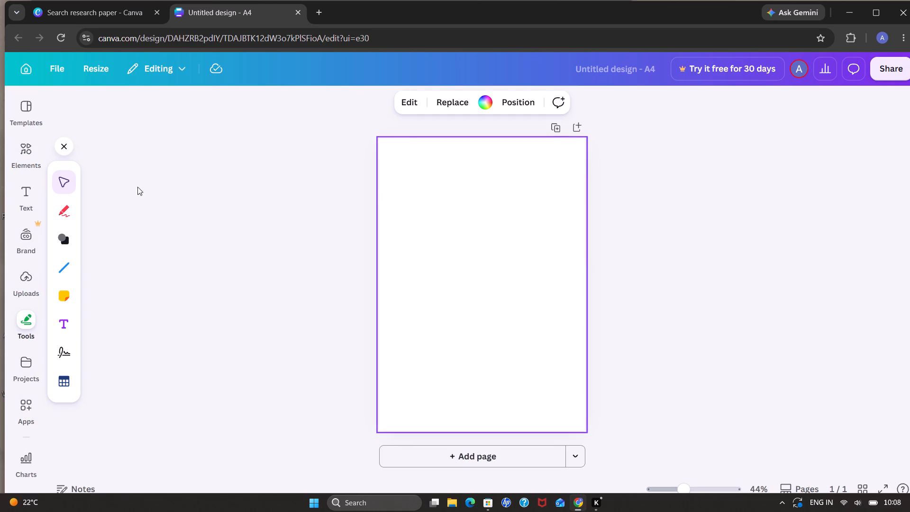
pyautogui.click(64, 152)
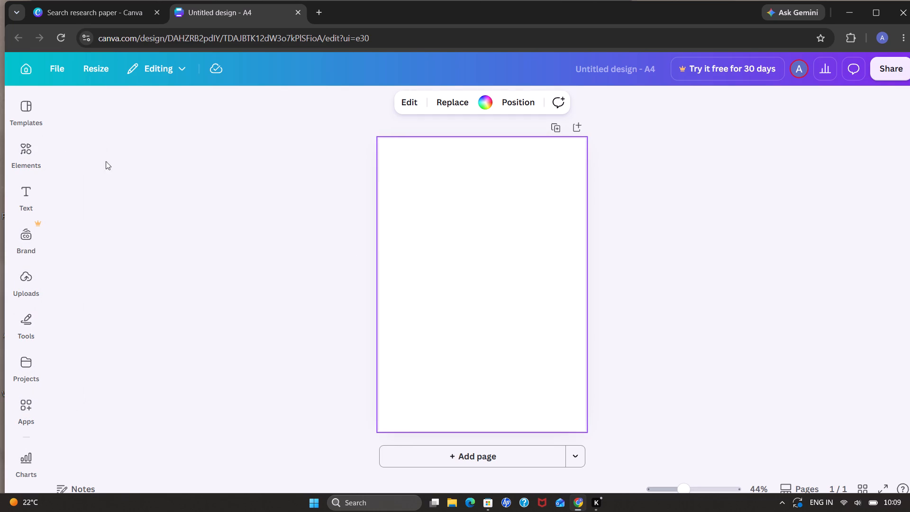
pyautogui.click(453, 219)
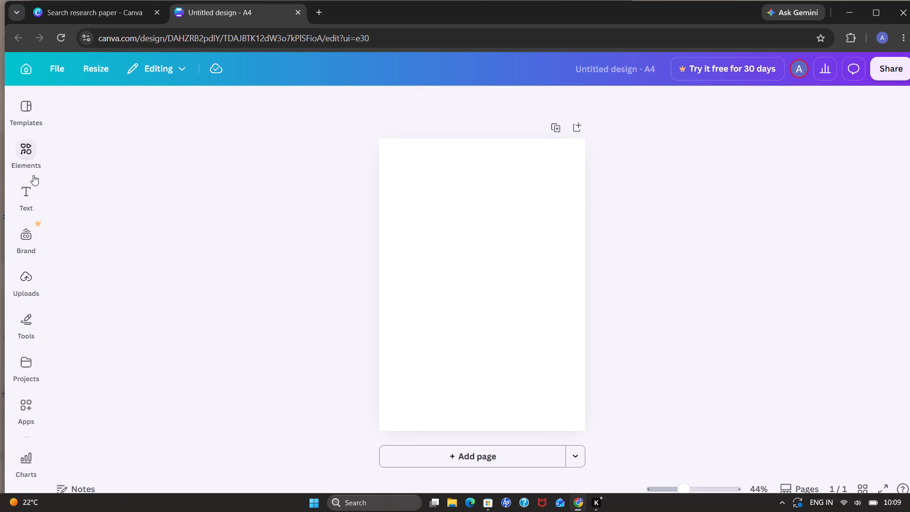
# Bring up the text options for the blank A4 page.
pyautogui.click(29, 185)
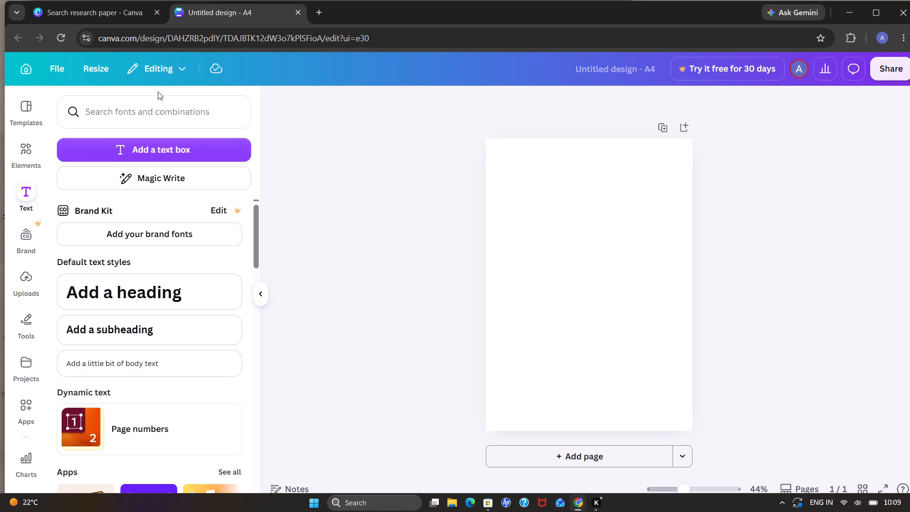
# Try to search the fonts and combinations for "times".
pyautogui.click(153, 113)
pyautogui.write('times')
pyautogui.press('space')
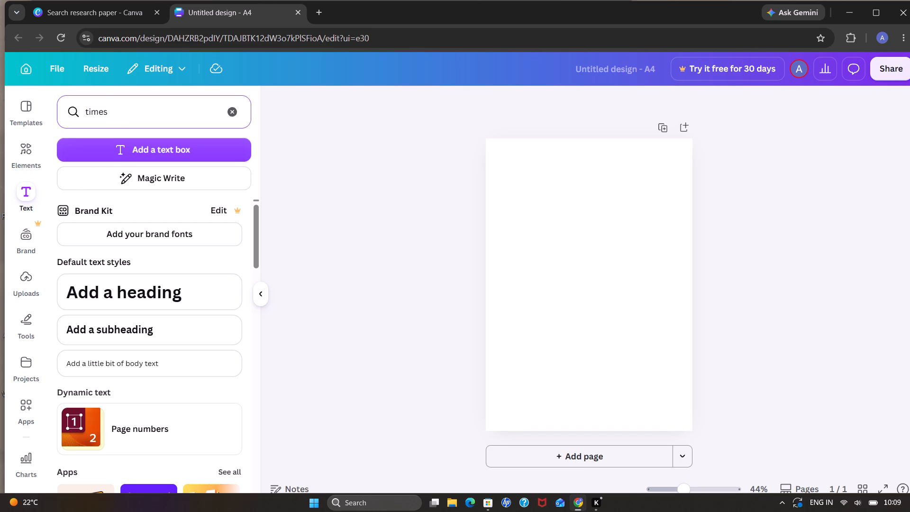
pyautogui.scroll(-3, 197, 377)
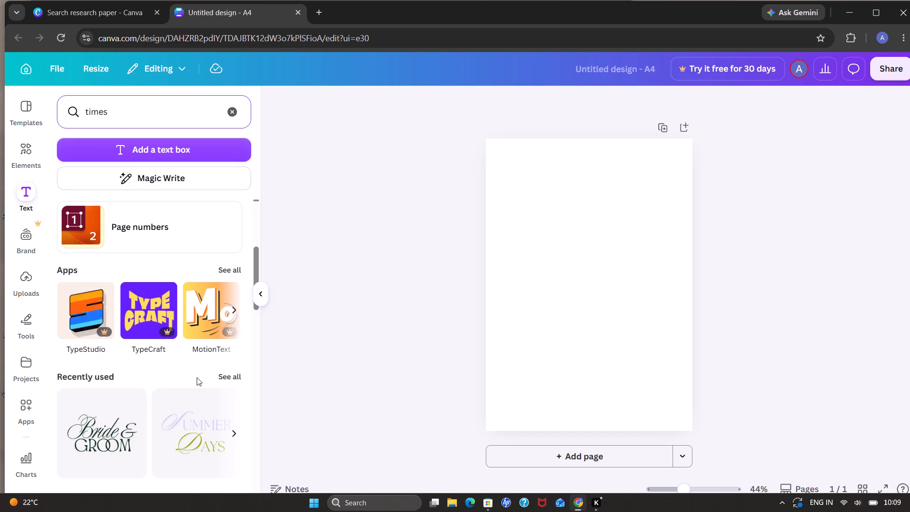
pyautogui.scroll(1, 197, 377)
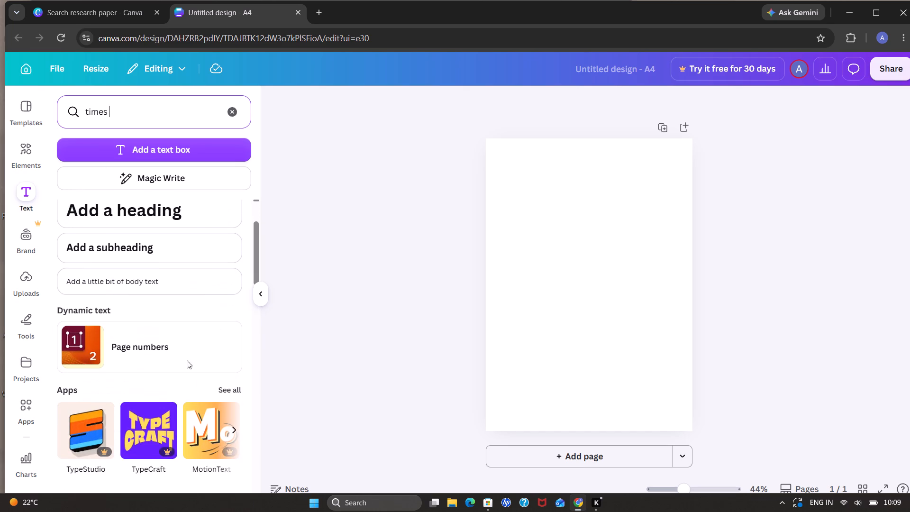
# Add a default body text box to the blank A4 page.
pyautogui.click(209, 278)
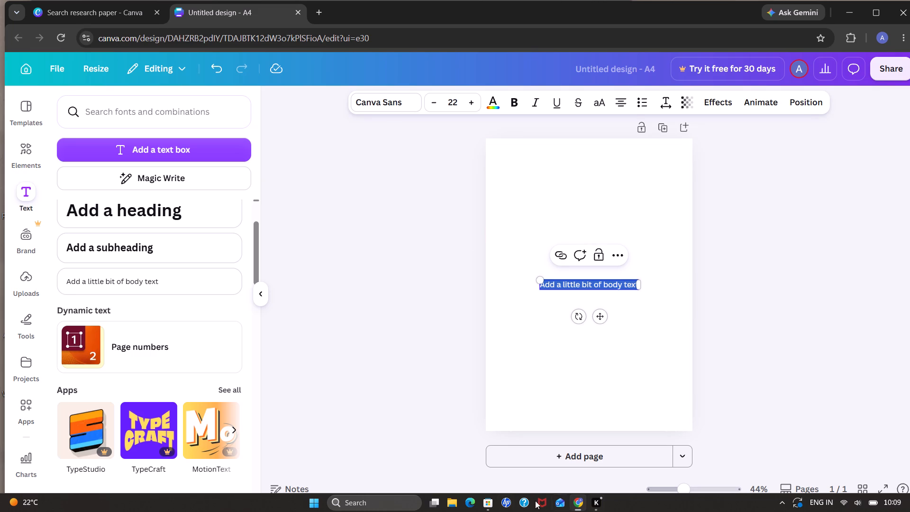
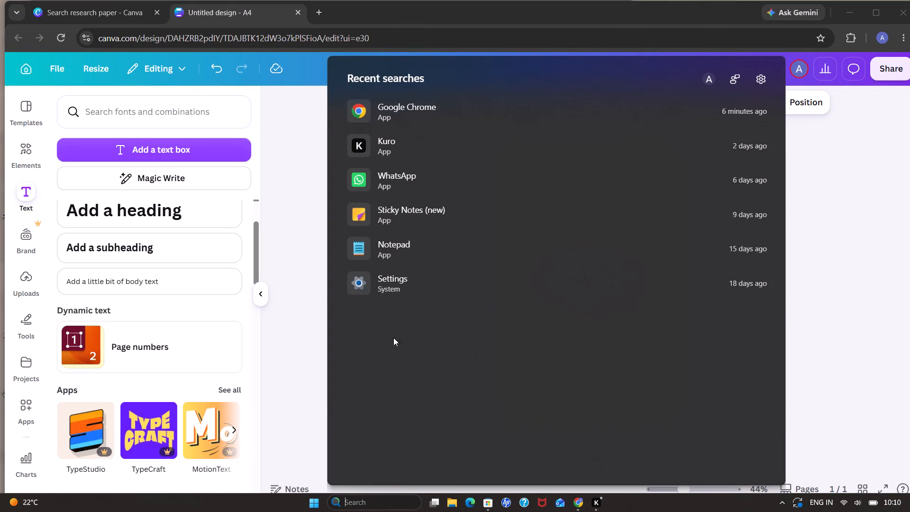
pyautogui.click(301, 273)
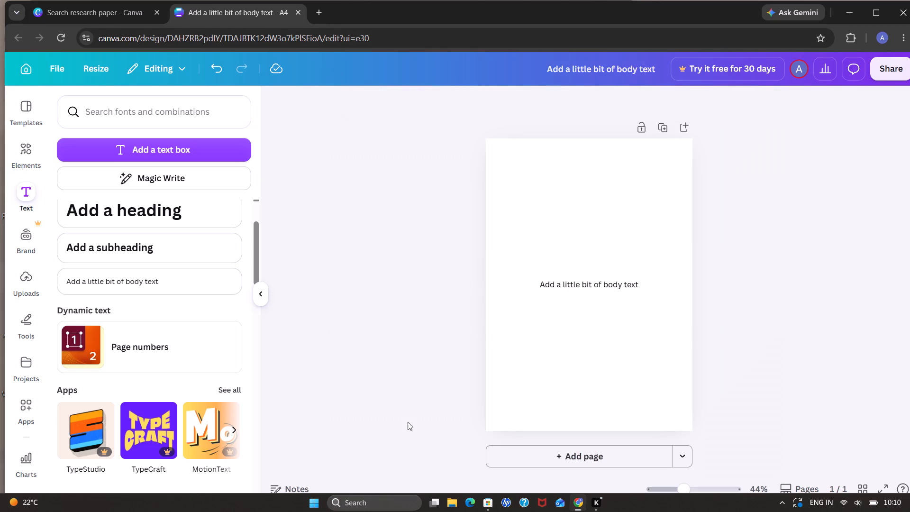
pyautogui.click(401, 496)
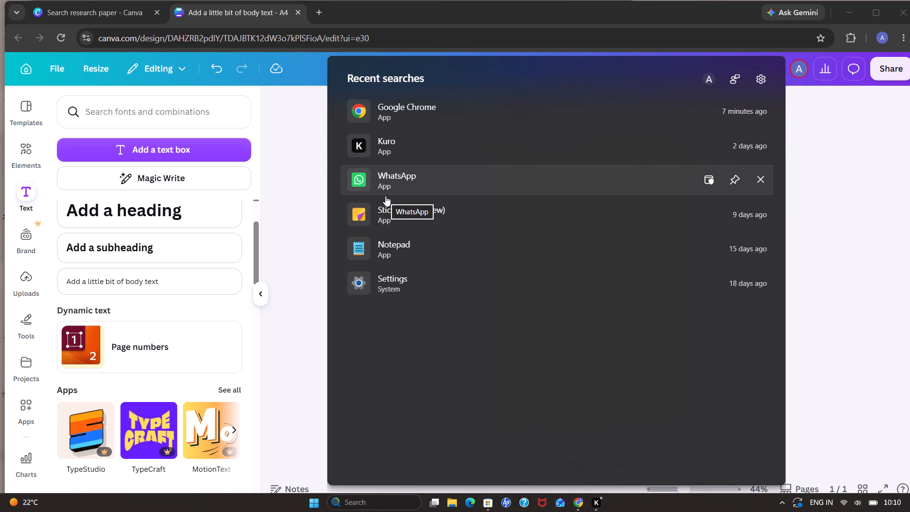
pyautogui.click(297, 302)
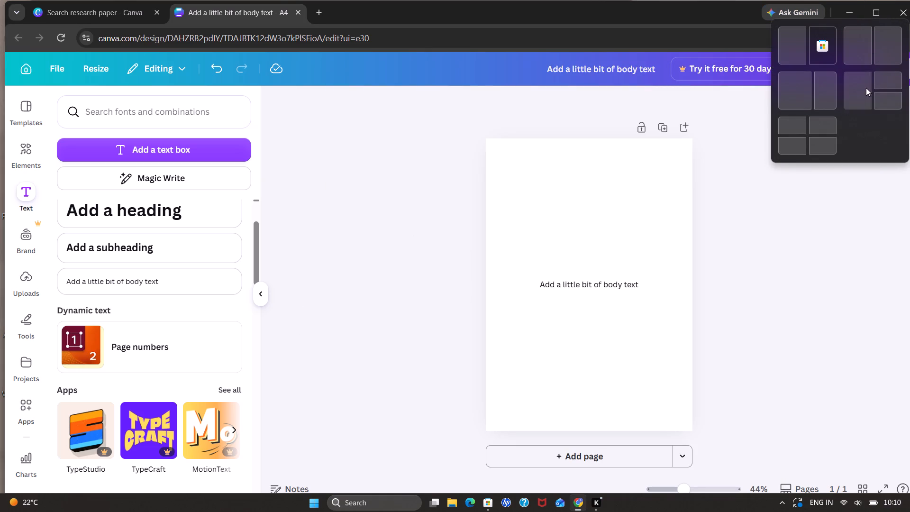
# Arrange the Canva browser window on one half of the desktop with the Microsoft Store window in the upper quarter beside it.
pyautogui.click(860, 98)
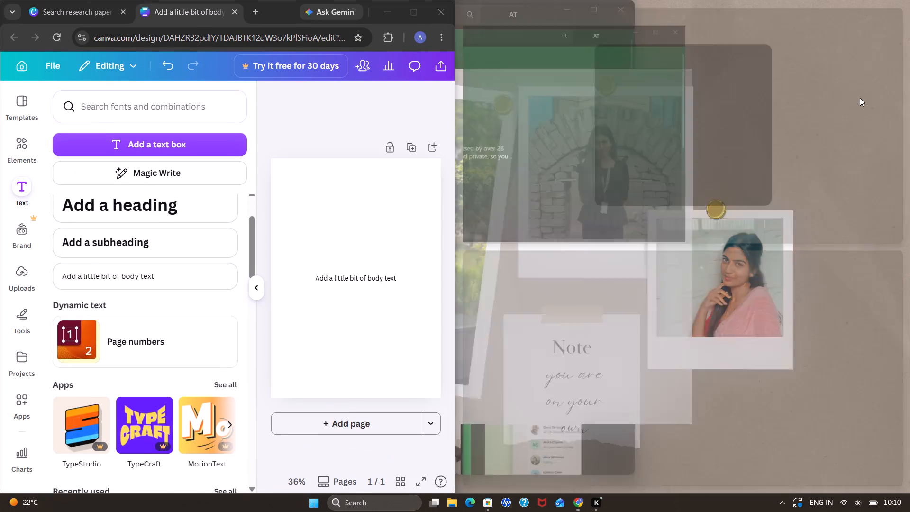
pyautogui.click(701, 141)
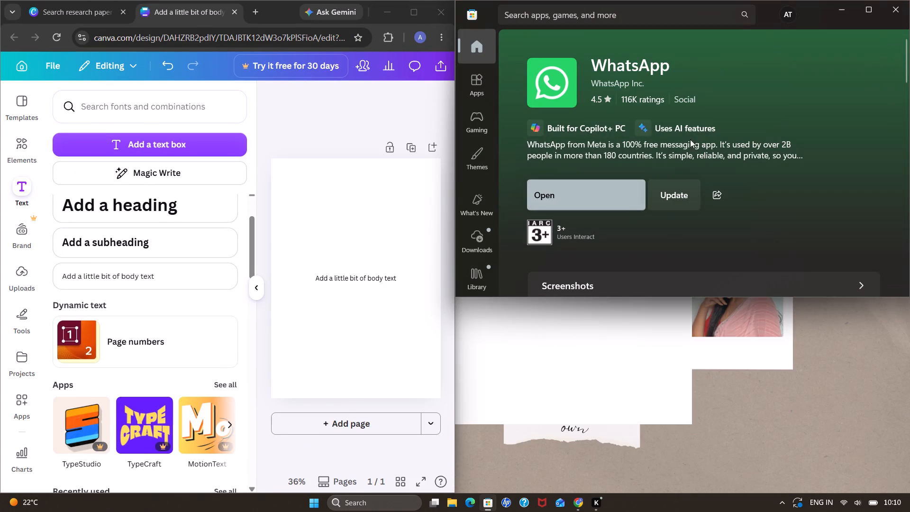
# Try to open WhatsApp from its Microsoft Store page and request the app's update.
pyautogui.click(631, 199)
pyautogui.click(670, 195)
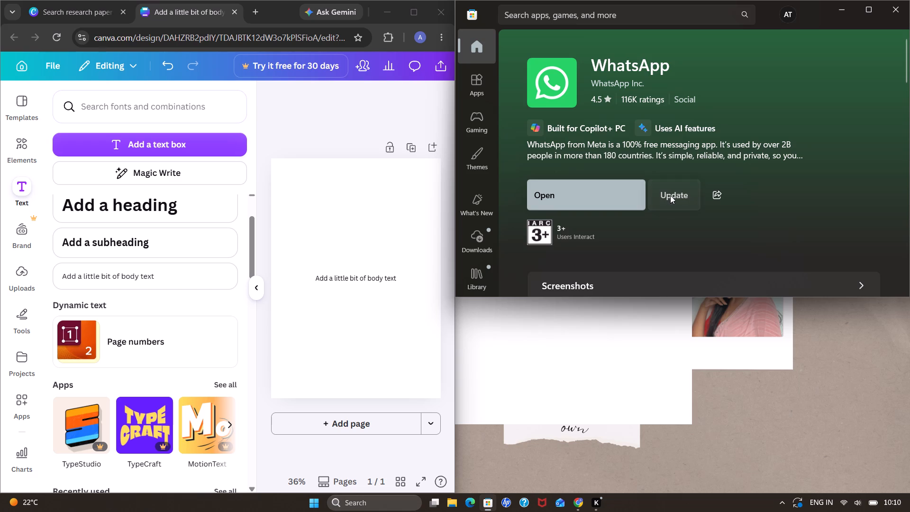
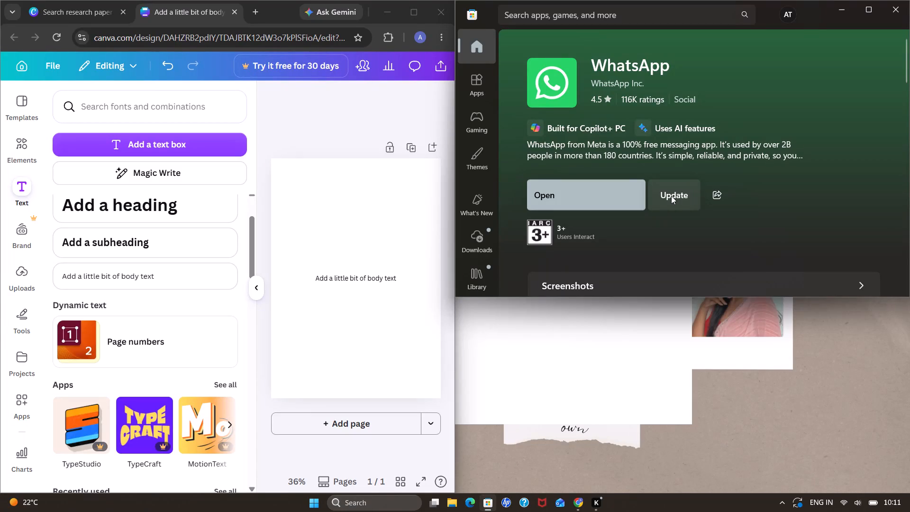
# Request the WhatsApp update from its Microsoft Store page.
pyautogui.click(671, 196)
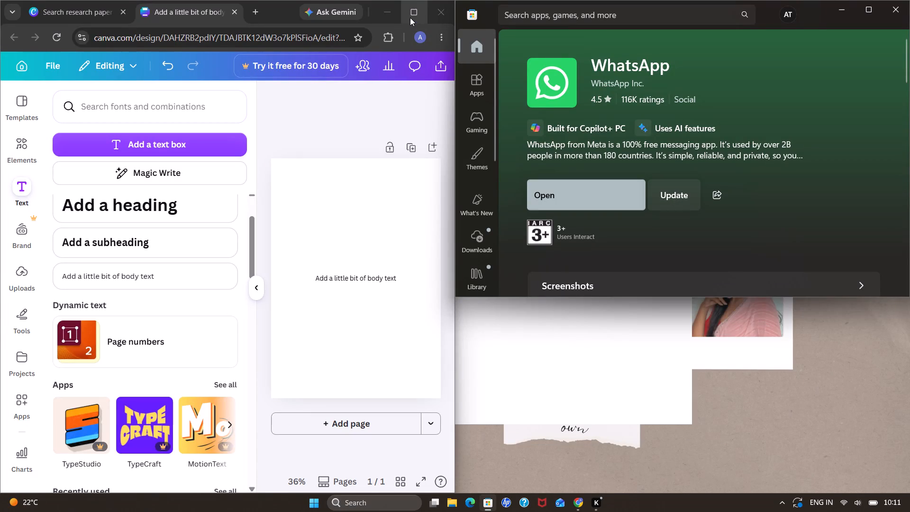
# Switch to Chrome, maximize its window, and look up "whatsap" in a new browser tab.
pyautogui.click(410, 18)
pyautogui.click(315, 9)
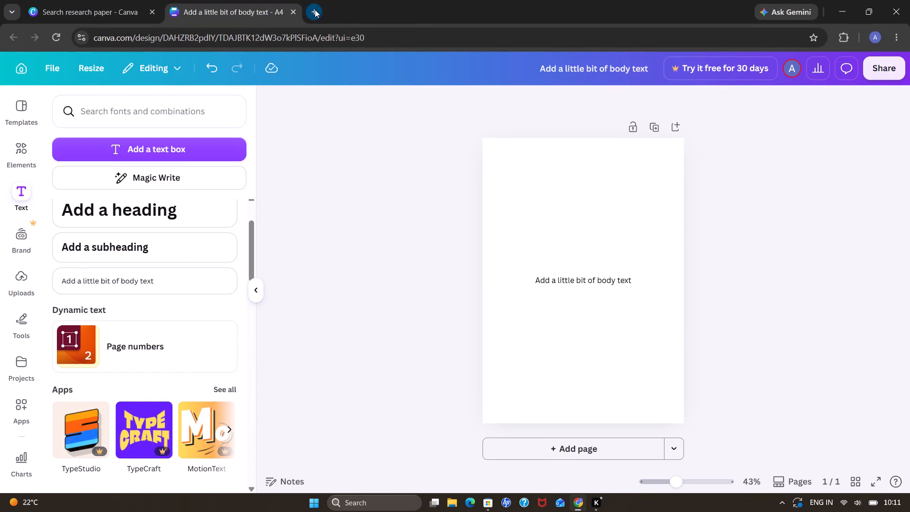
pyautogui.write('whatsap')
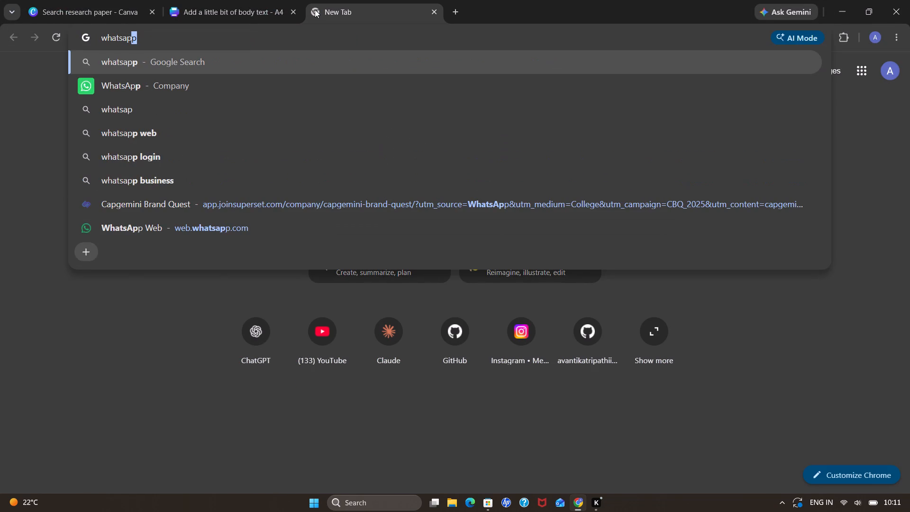
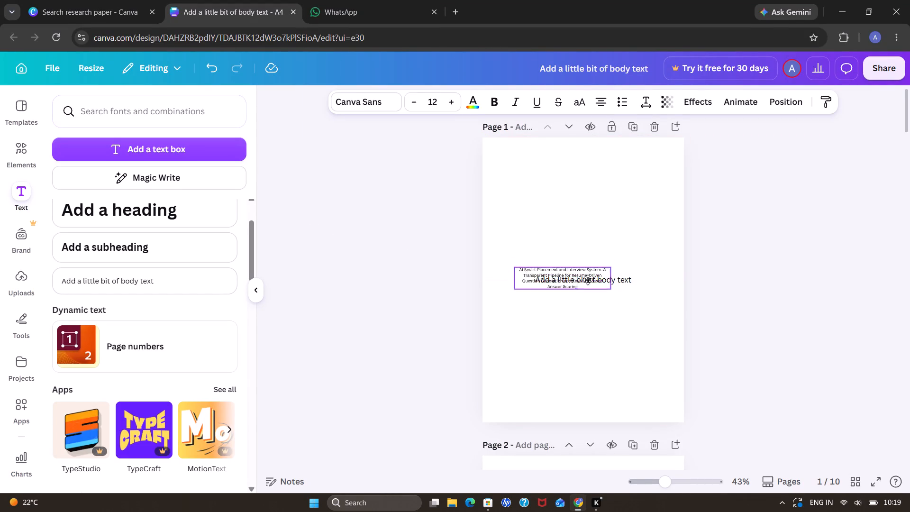
# Move the "AI Smart Placement and Interview System" title text to the top of page 1 and select its wording.
pyautogui.moveTo(588, 280); pyautogui.dragTo(600, 166)
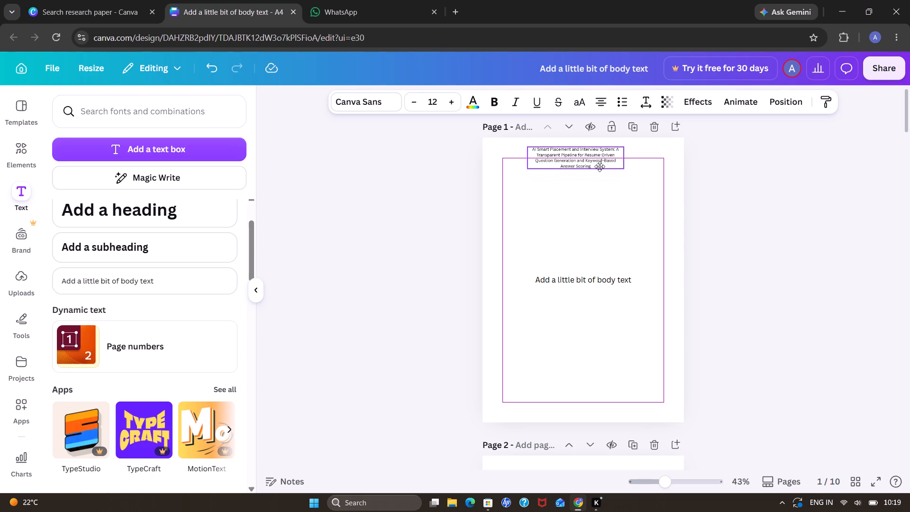
pyautogui.moveTo(600, 166); pyautogui.dragTo(603, 170)
pyautogui.click(603, 170)
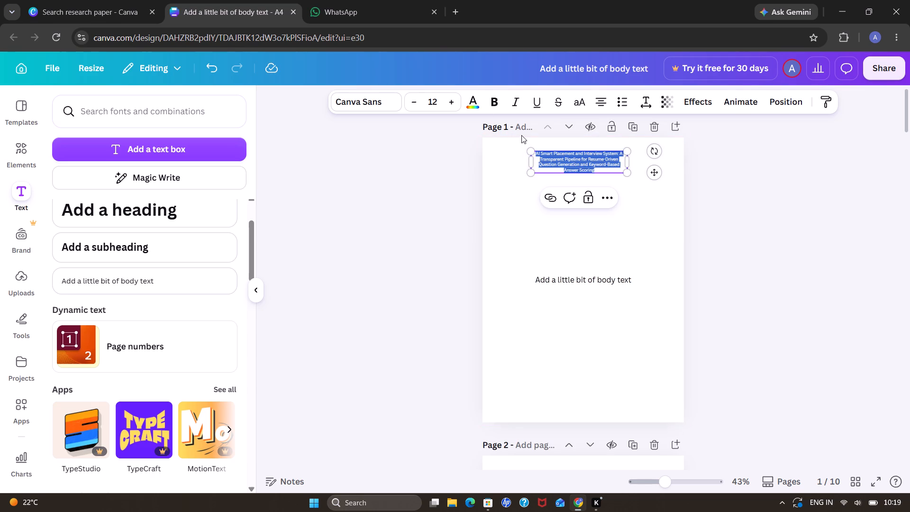
# Make the paper title text at the top of page 1 bold and set its font size to 25.
pyautogui.click(494, 100)
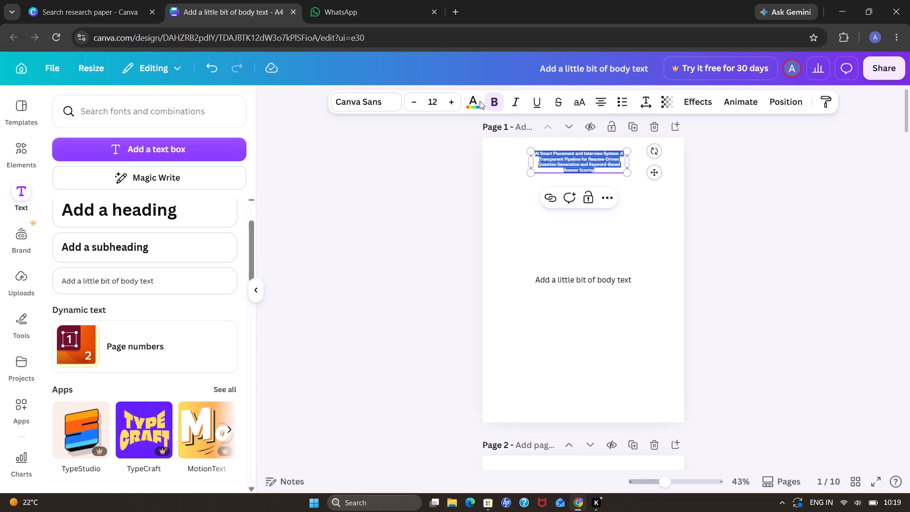
pyautogui.click(456, 102)
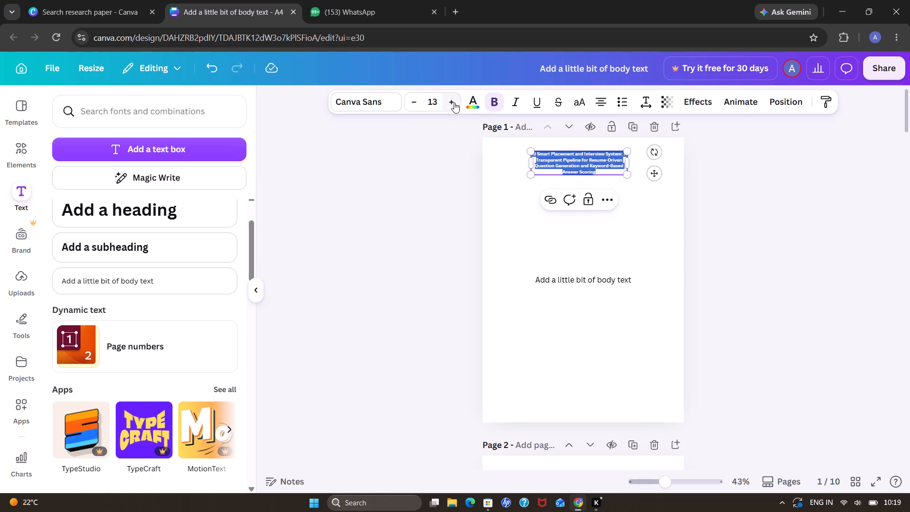
pyautogui.tripleClick(452, 103)
pyautogui.tripleClick(452, 103)
pyautogui.click(452, 103)
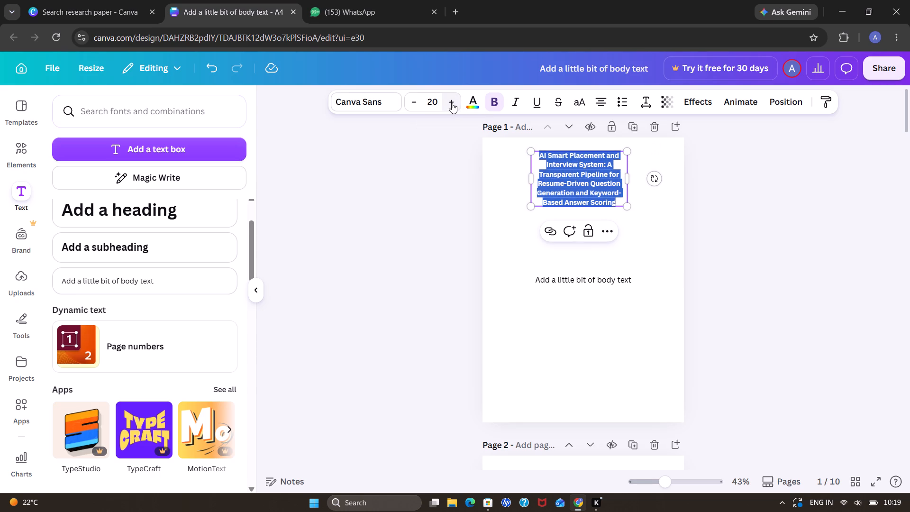
pyautogui.click(452, 103)
pyautogui.tripleClick(452, 103)
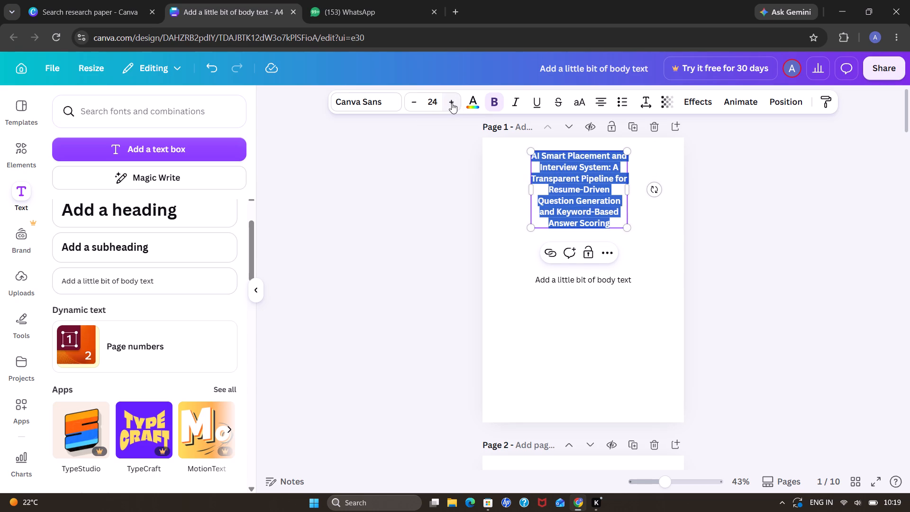
pyautogui.click(452, 103)
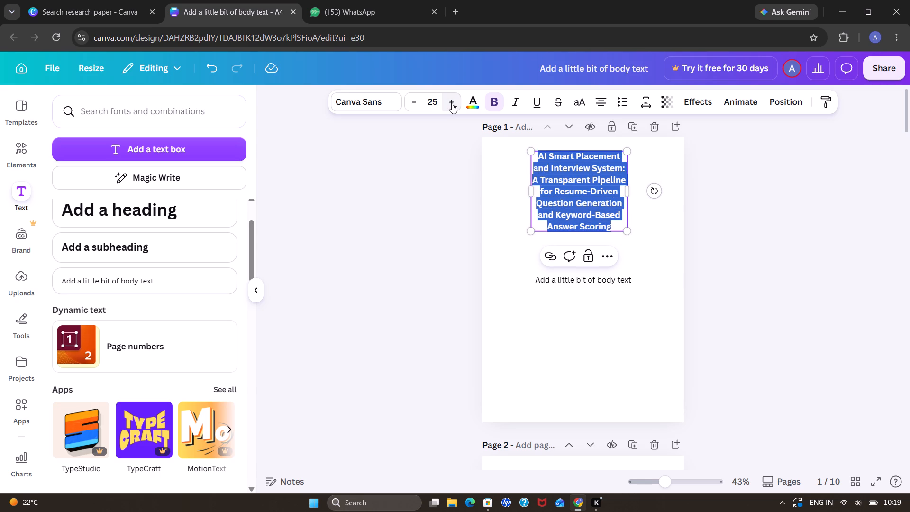
pyautogui.click(452, 103)
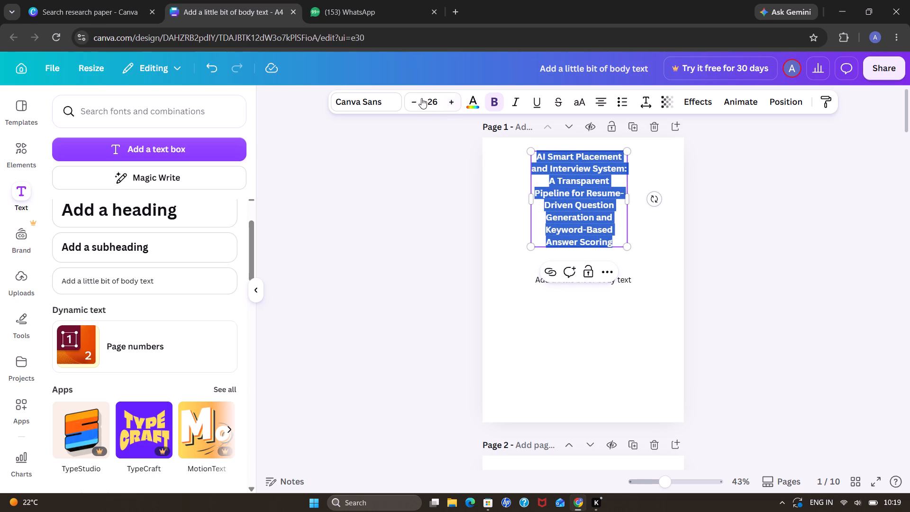
pyautogui.click(420, 103)
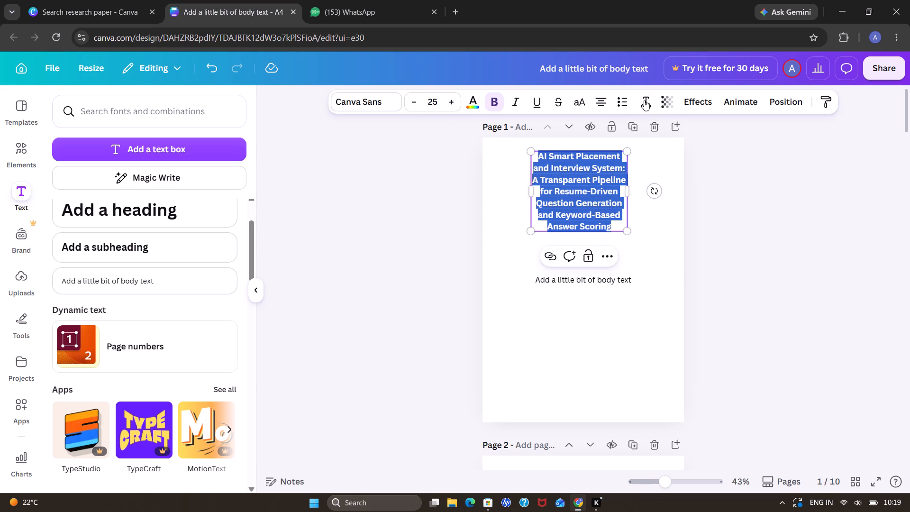
# Cycle through the title's text alignments and set it to justified.
pyautogui.click(597, 105)
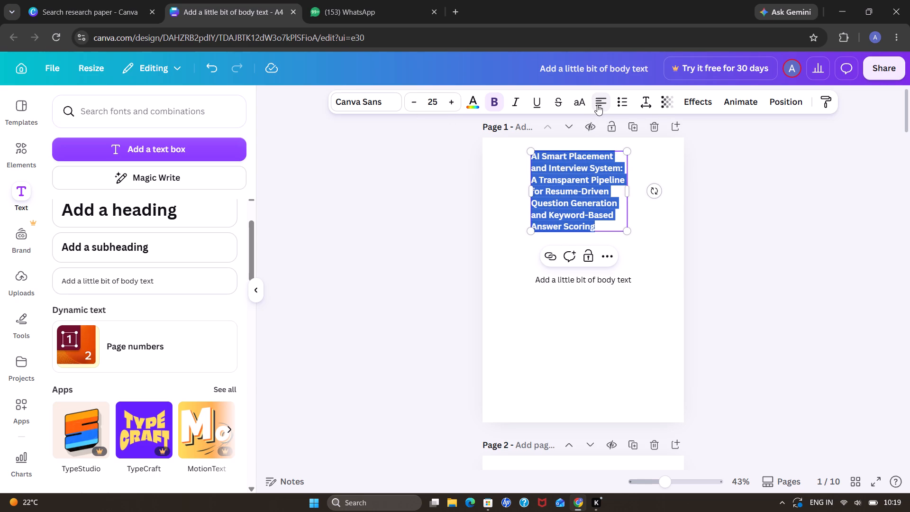
pyautogui.click(597, 105)
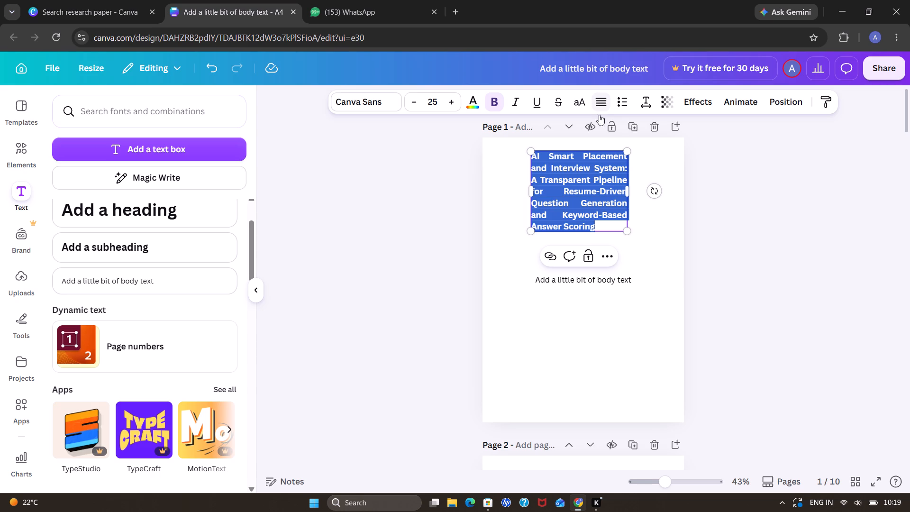
pyautogui.click(605, 100)
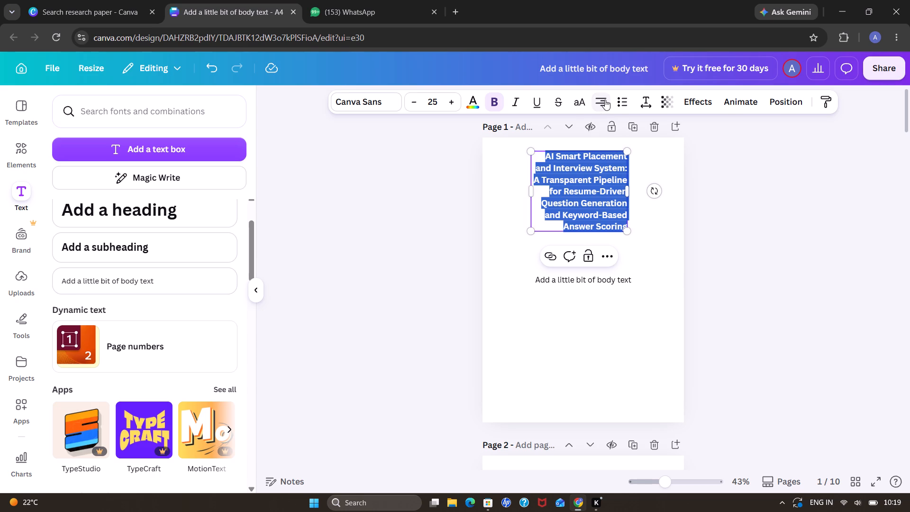
pyautogui.click(605, 100)
pyautogui.click(605, 100)
pyautogui.click(605, 100)
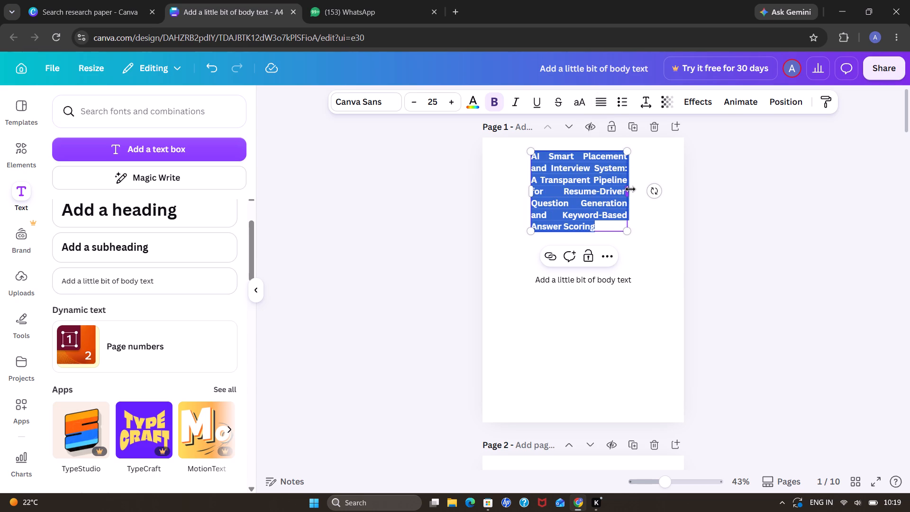
# Widen the title's text box by extending its right side well past the right edge of page 1.
pyautogui.moveTo(630, 189); pyautogui.dragTo(700, 148)
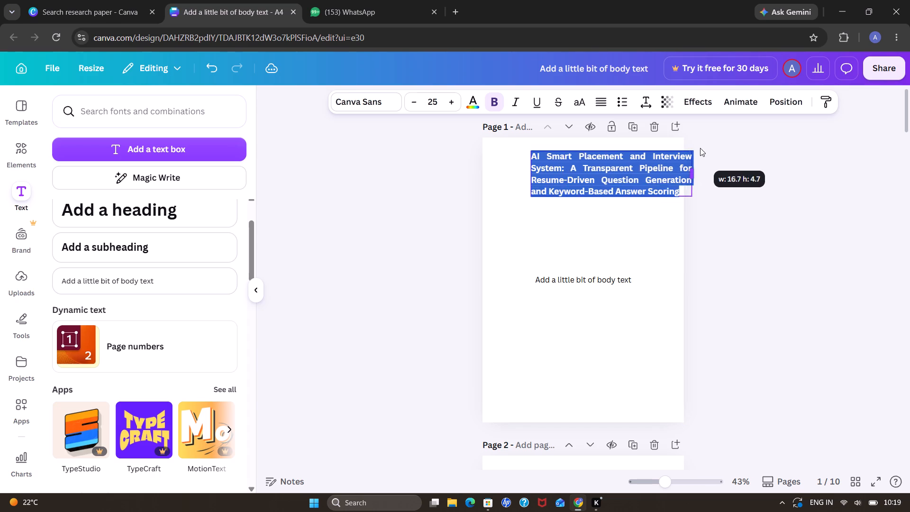
pyautogui.moveTo(700, 148); pyautogui.dragTo(814, 156)
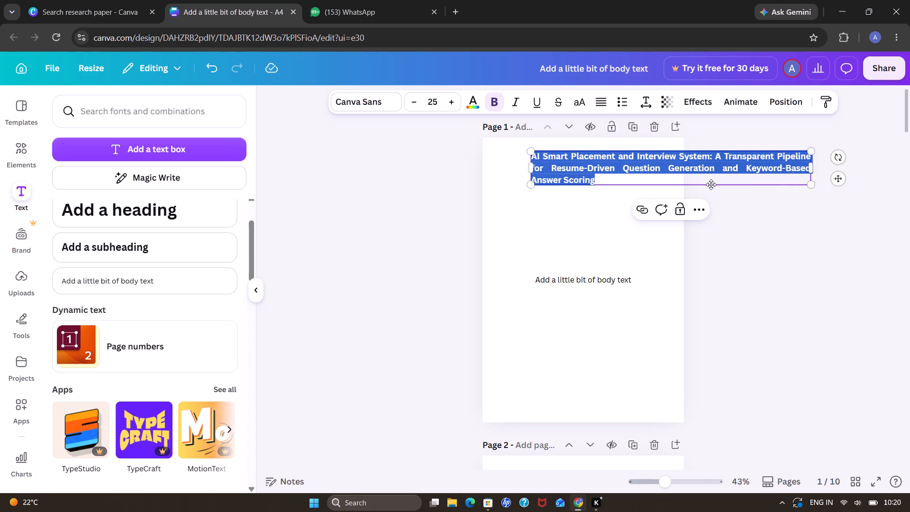
pyautogui.moveTo(711, 187); pyautogui.dragTo(645, 179)
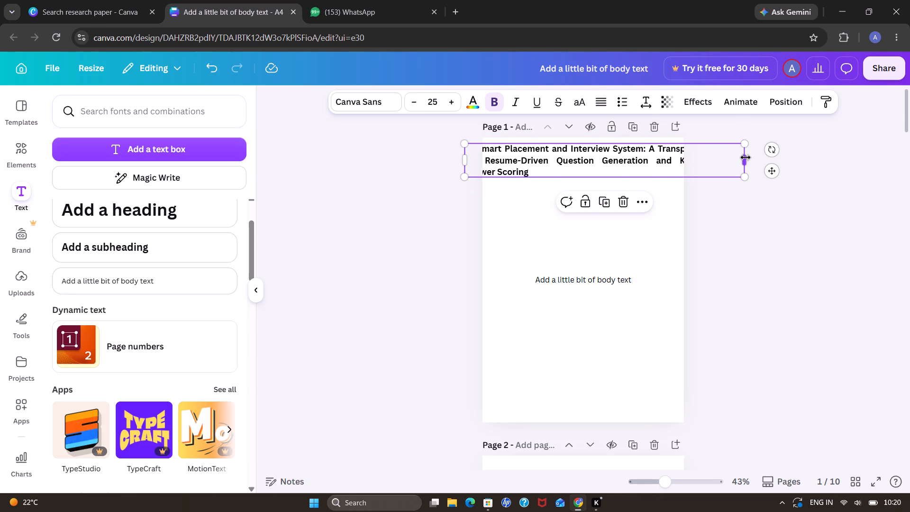
pyautogui.moveTo(746, 157); pyautogui.dragTo(672, 161)
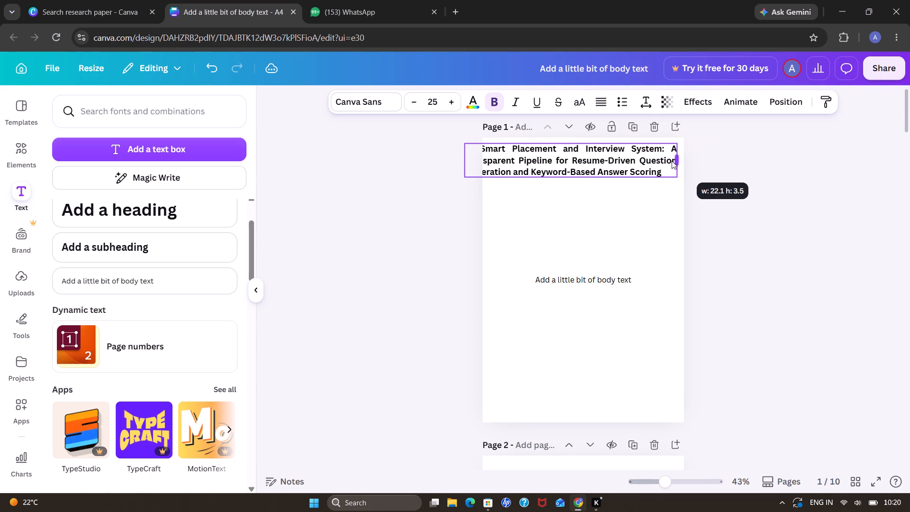
pyautogui.moveTo(672, 161); pyautogui.dragTo(655, 155)
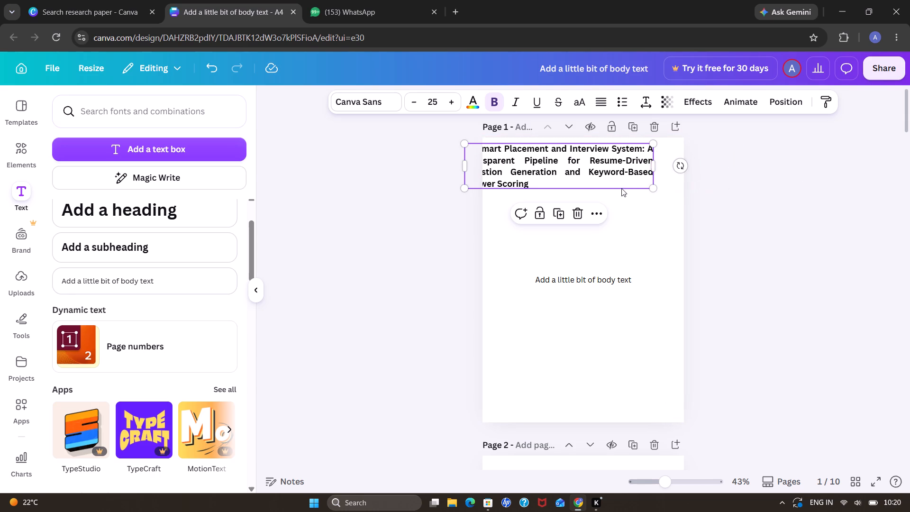
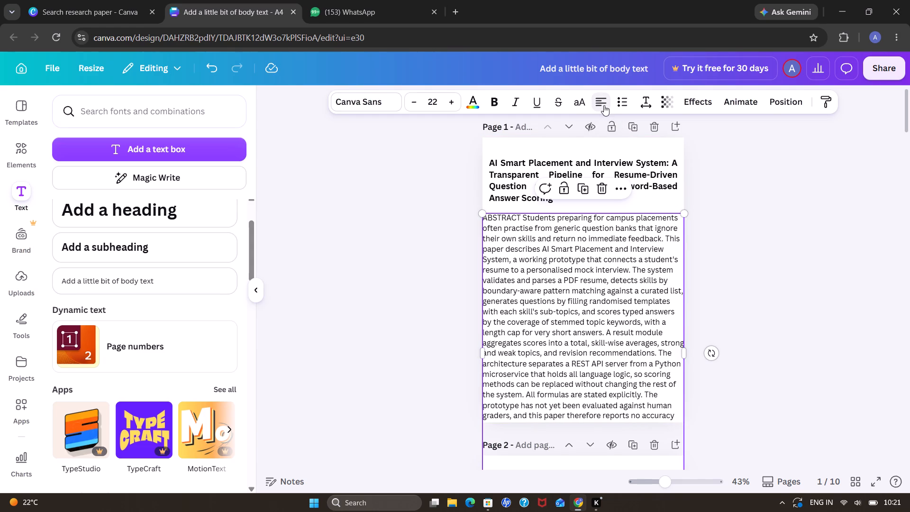
# Justify the abstract text below the title on page 1 and reduce its font size to 12.
pyautogui.click(604, 105)
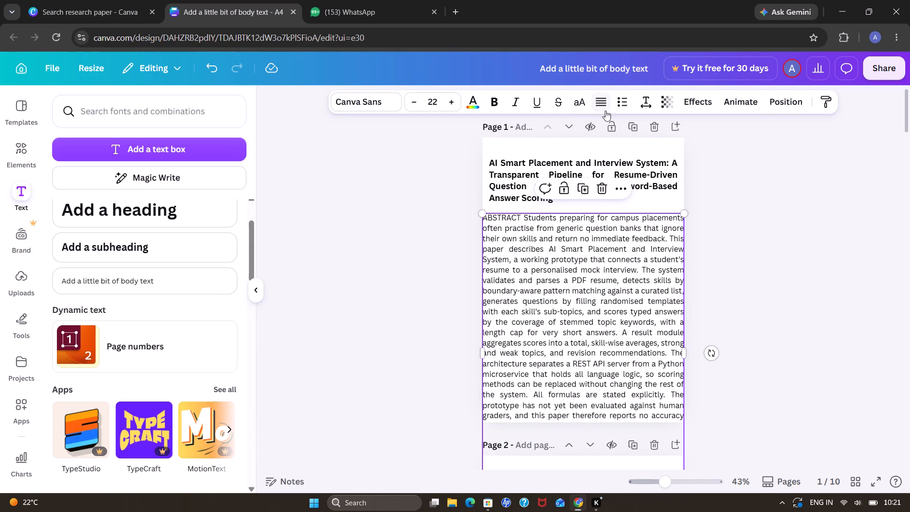
pyautogui.click(416, 106)
pyautogui.tripleClick(416, 106)
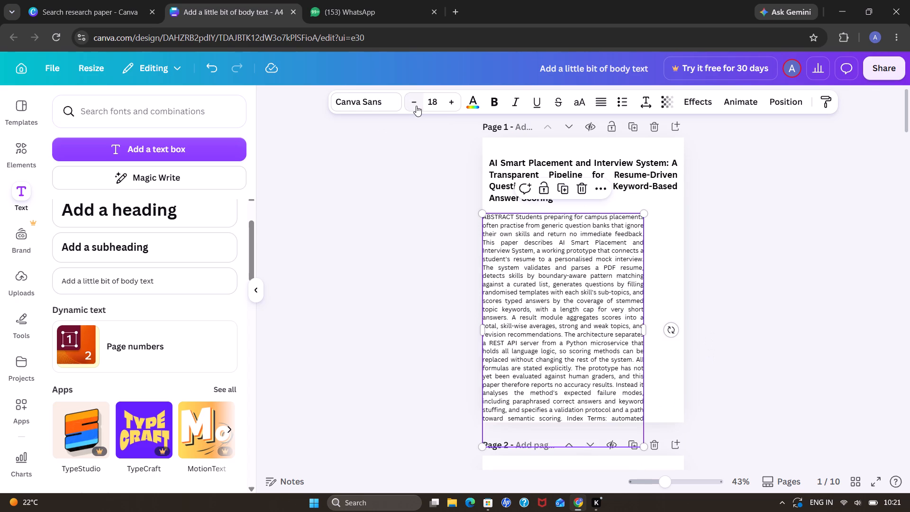
pyautogui.click(416, 106)
pyautogui.click(416, 106)
pyautogui.click(416, 106)
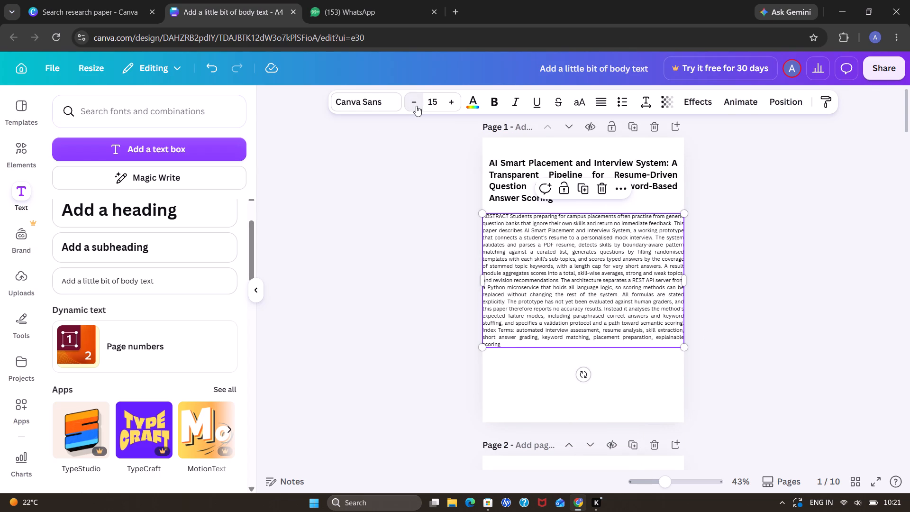
pyautogui.click(416, 106)
pyautogui.click(416, 106)
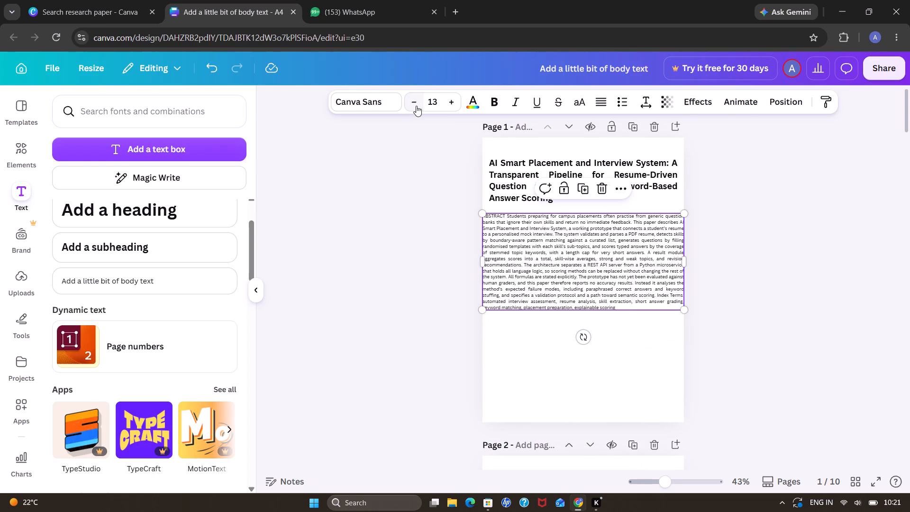
pyautogui.click(416, 106)
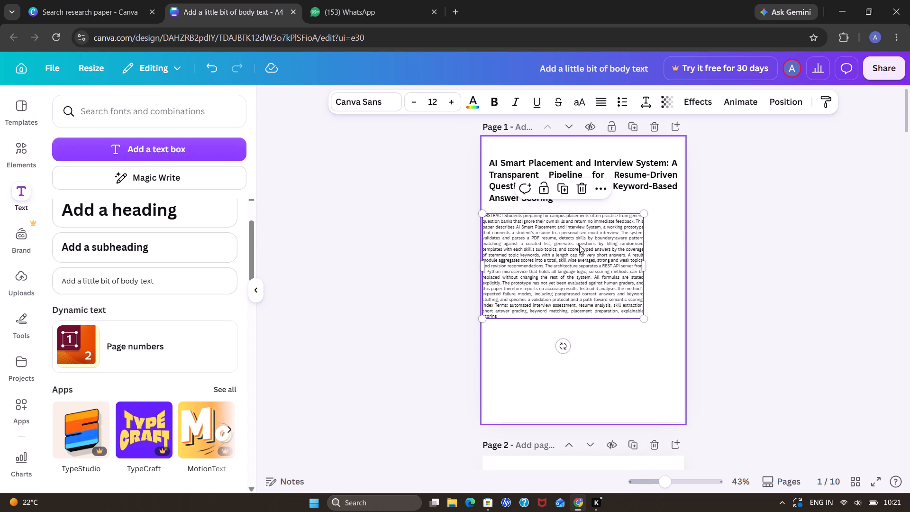
# Scale the abstract text box up proportionally until its font size is about 14.1.
pyautogui.moveTo(644, 319); pyautogui.dragTo(672, 369)
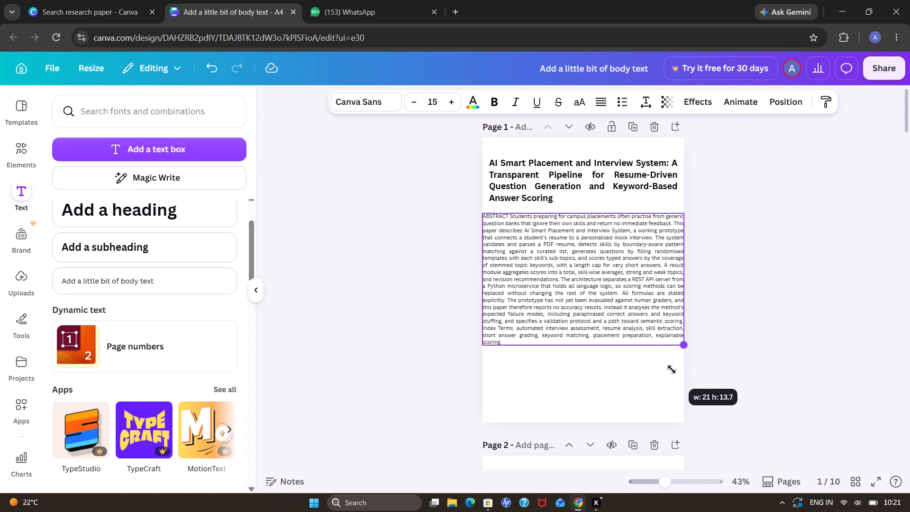
pyautogui.moveTo(672, 369); pyautogui.dragTo(655, 363)
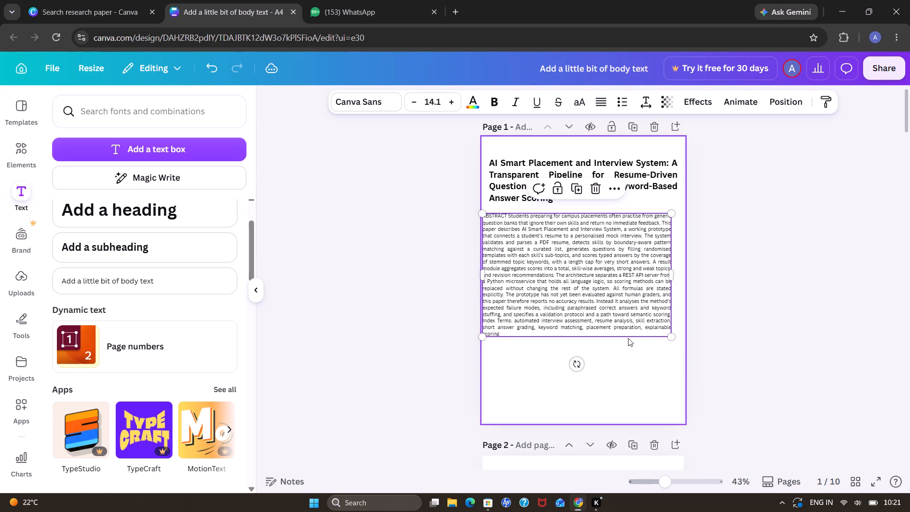
# Widen the abstract text box to the full page width and move it down to leave a gap below the title.
pyautogui.click(625, 331)
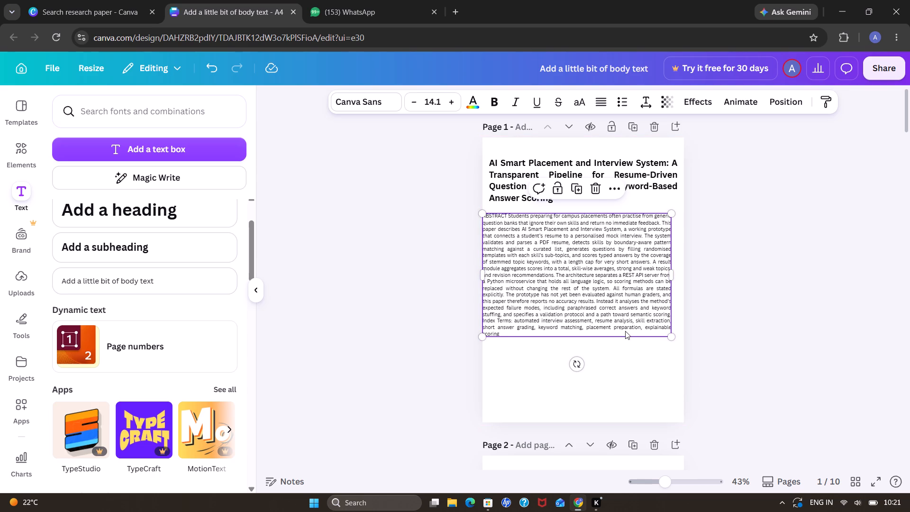
pyautogui.moveTo(625, 331); pyautogui.dragTo(628, 324)
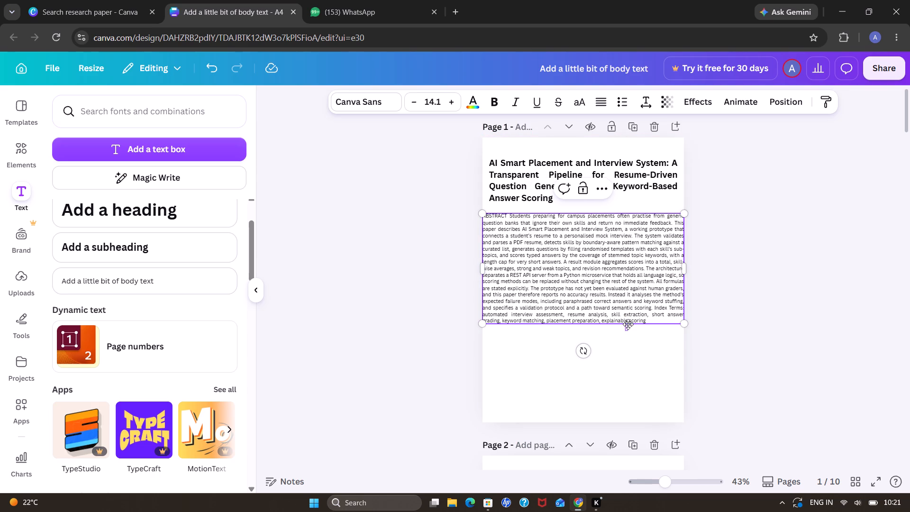
pyautogui.moveTo(628, 324); pyautogui.dragTo(628, 323)
pyautogui.moveTo(628, 323); pyautogui.dragTo(630, 348)
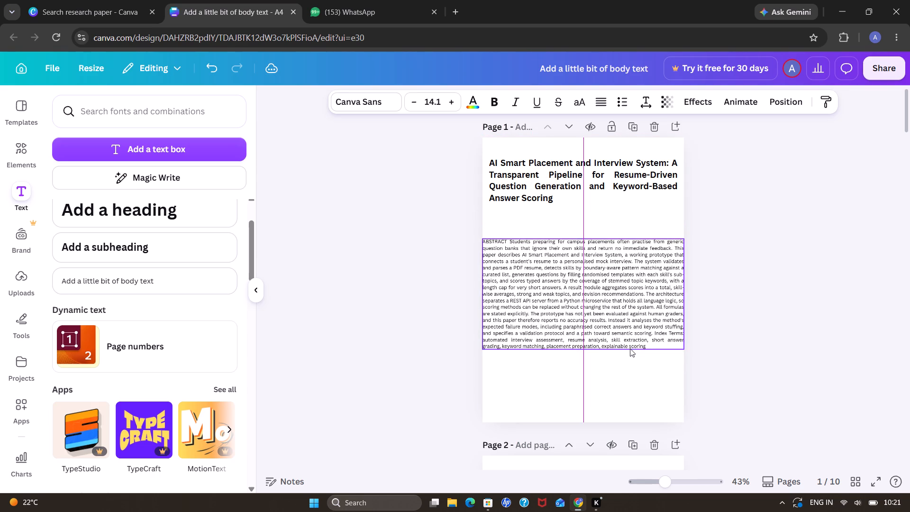
pyautogui.moveTo(630, 348); pyautogui.dragTo(630, 347)
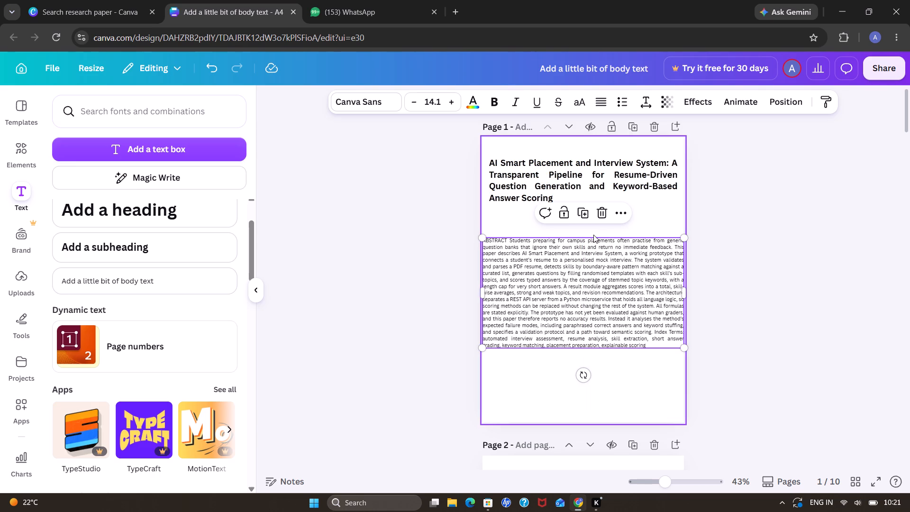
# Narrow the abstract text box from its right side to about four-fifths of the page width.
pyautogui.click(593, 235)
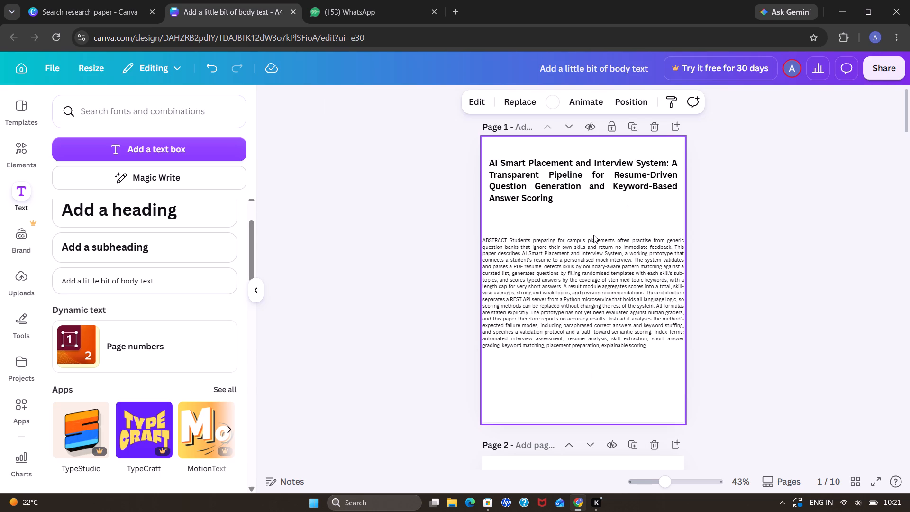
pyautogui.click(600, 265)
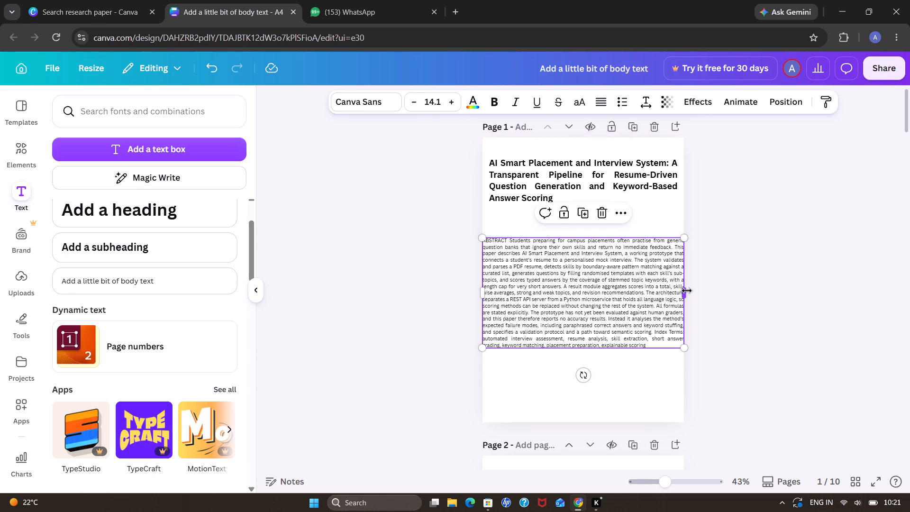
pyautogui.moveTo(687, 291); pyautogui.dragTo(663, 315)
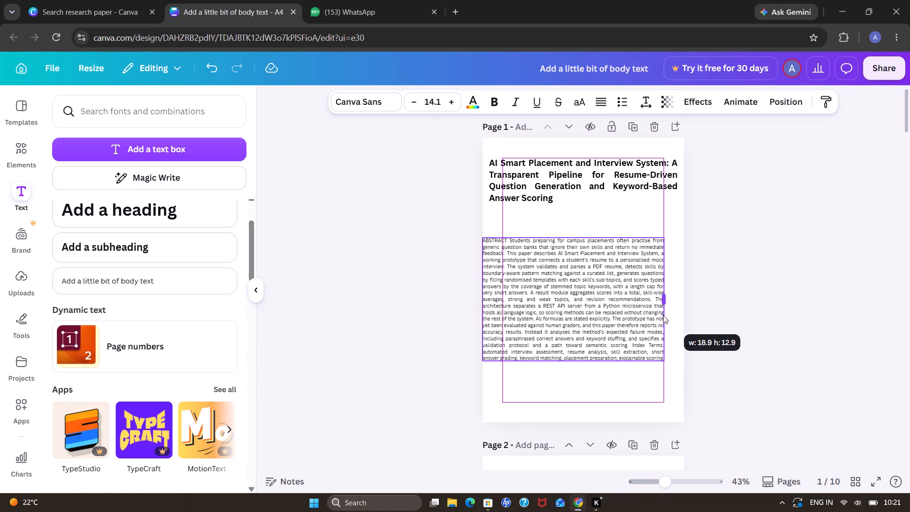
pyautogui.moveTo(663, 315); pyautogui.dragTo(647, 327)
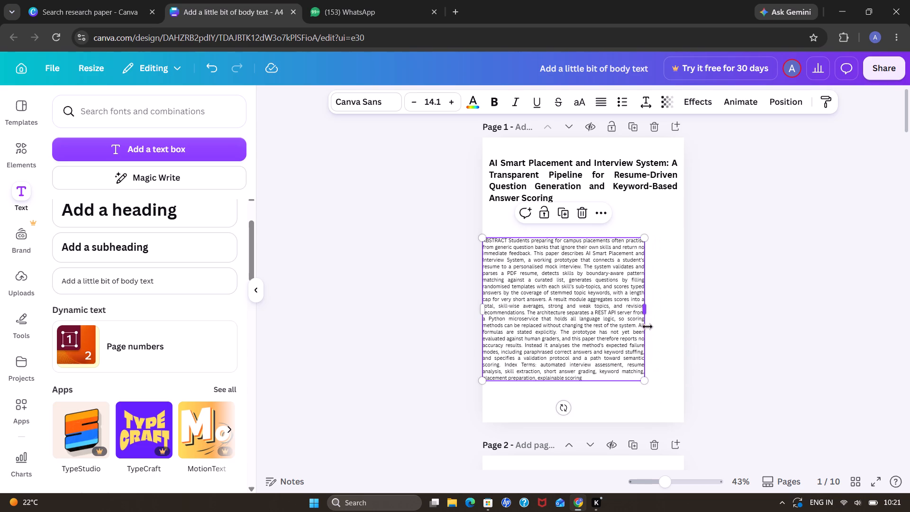
# Put the word ABSTRACT on its own line above the paragraph and make it bold.
pyautogui.click(506, 239)
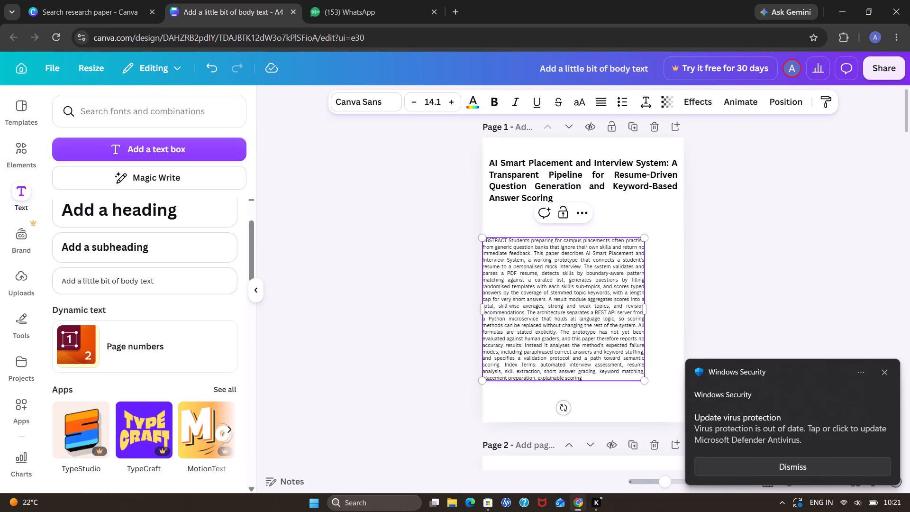
pyautogui.click(509, 240)
pyautogui.press('Return')
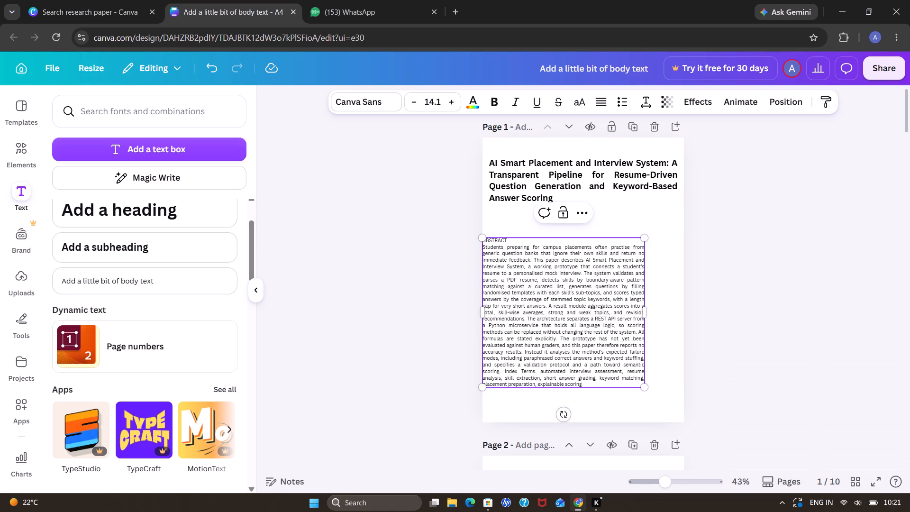
pyautogui.click(508, 242)
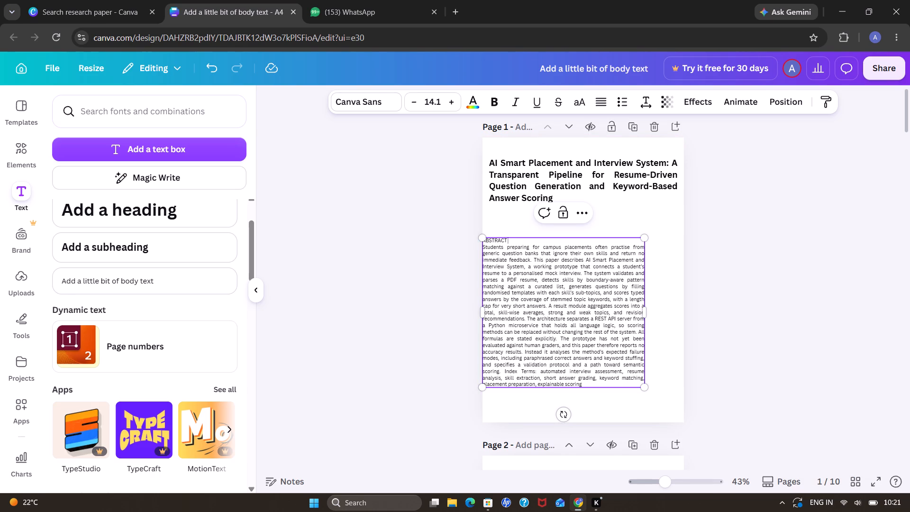
pyautogui.click(508, 242)
pyautogui.moveTo(508, 242); pyautogui.dragTo(491, 240)
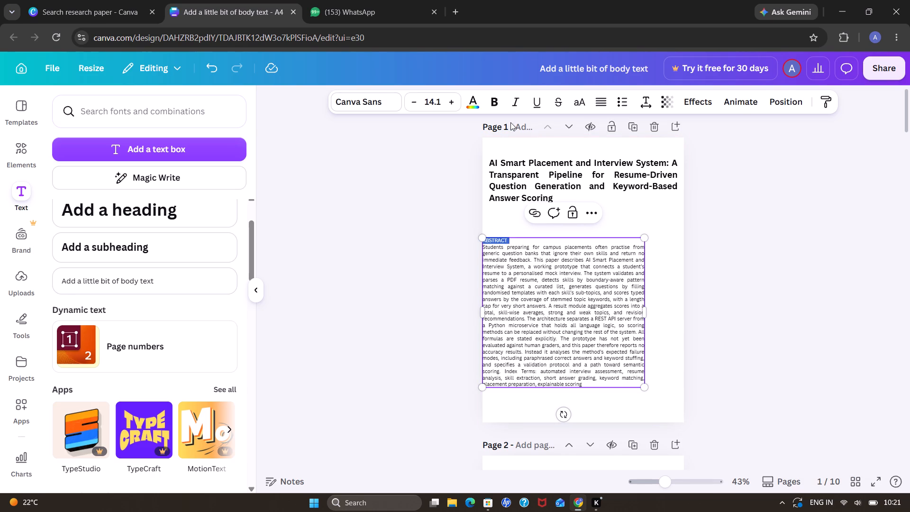
pyautogui.click(501, 101)
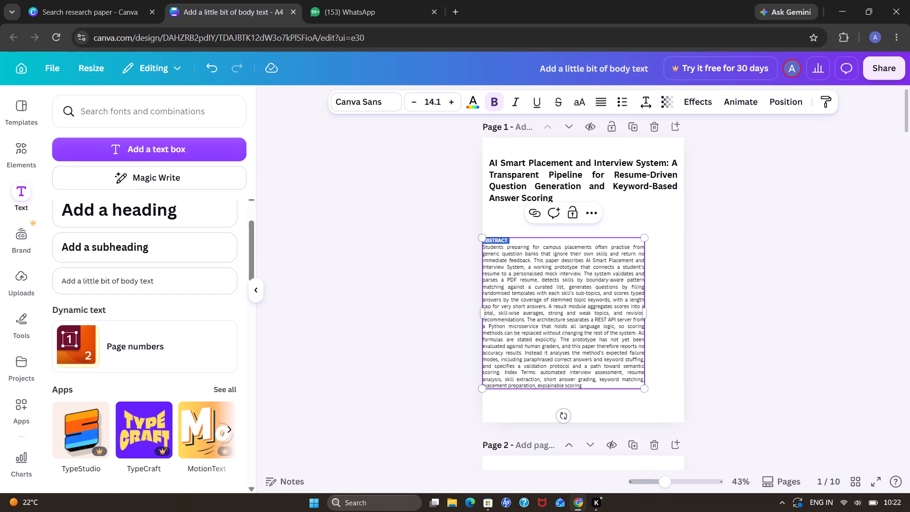
# Move the abstract text box slightly up and align its left edge with the title's left edge.
pyautogui.moveTo(583, 236); pyautogui.dragTo(596, 230)
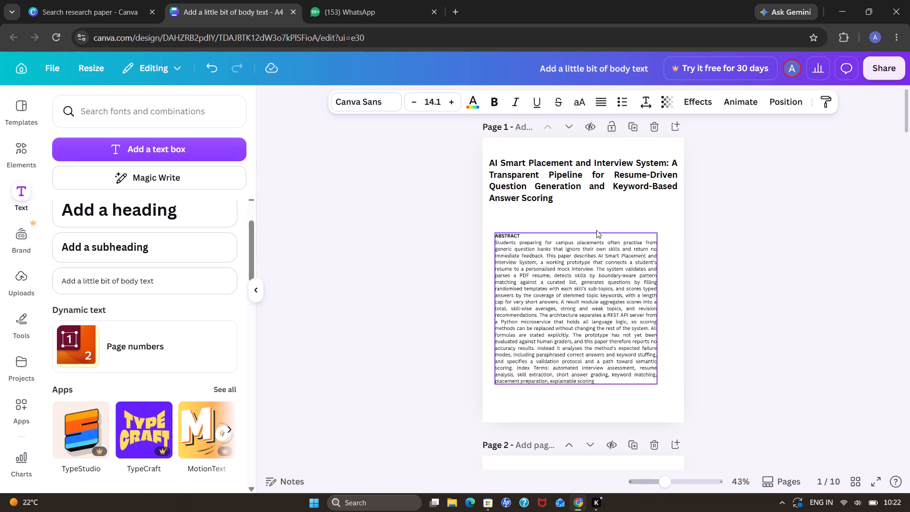
pyautogui.moveTo(596, 230); pyautogui.dragTo(591, 225)
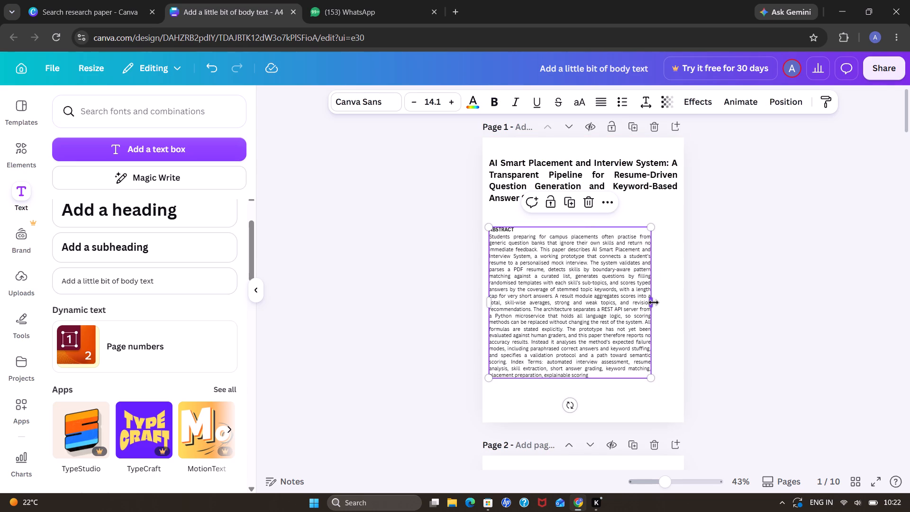
# Narrow the abstract text box from its right side into a column about half the page width.
pyautogui.moveTo(654, 302); pyautogui.dragTo(583, 339)
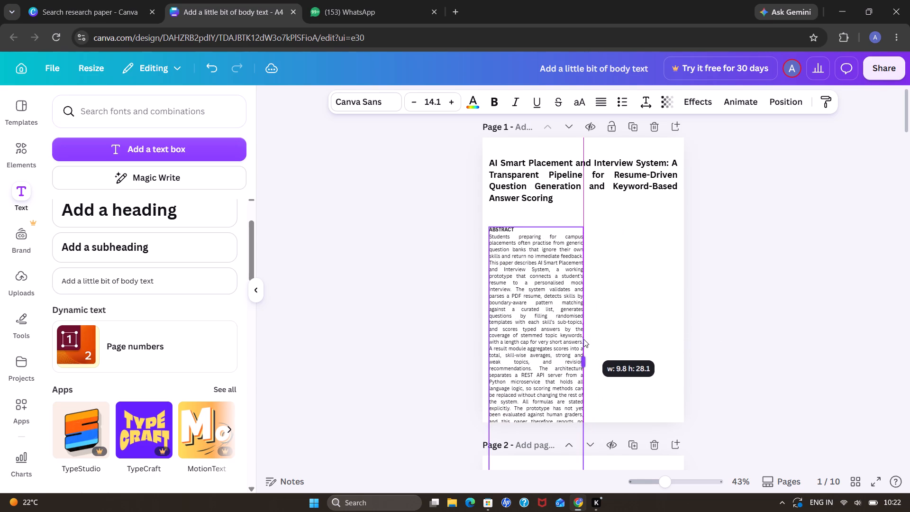
pyautogui.moveTo(583, 339); pyautogui.dragTo(573, 323)
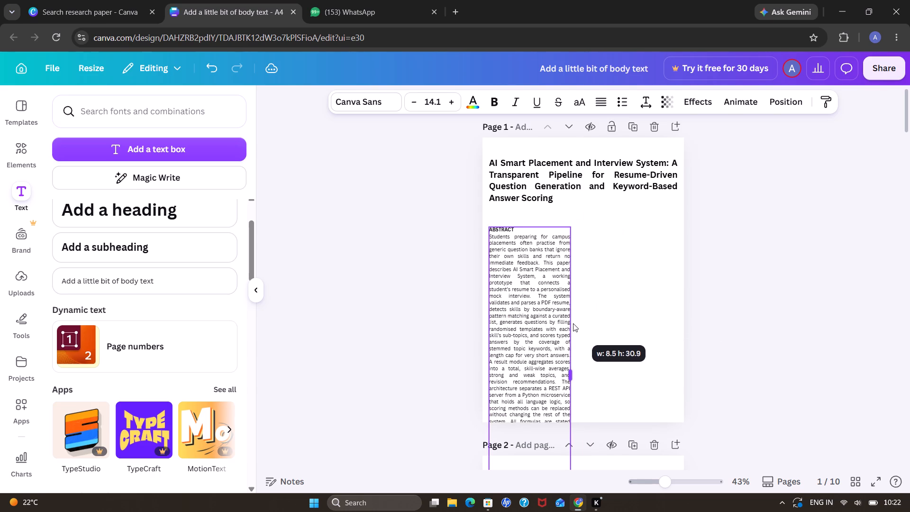
pyautogui.moveTo(573, 323); pyautogui.dragTo(590, 296)
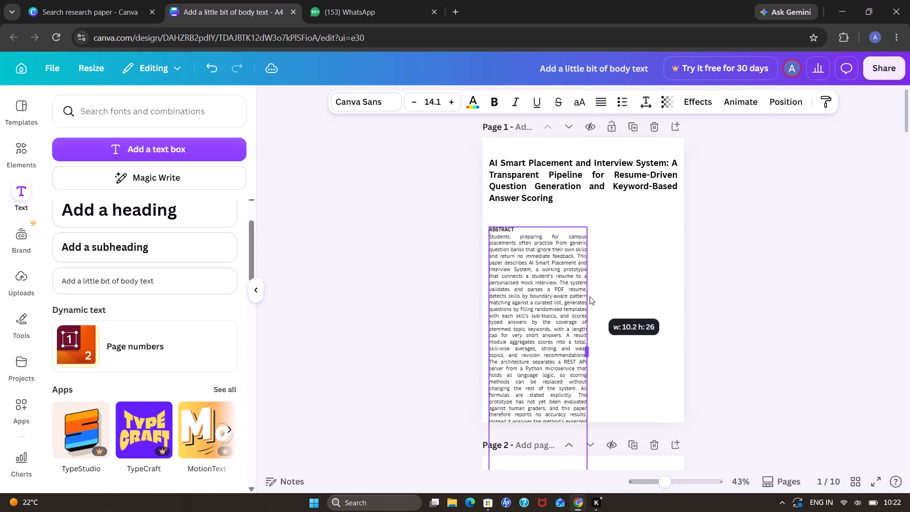
pyautogui.moveTo(590, 296); pyautogui.dragTo(593, 292)
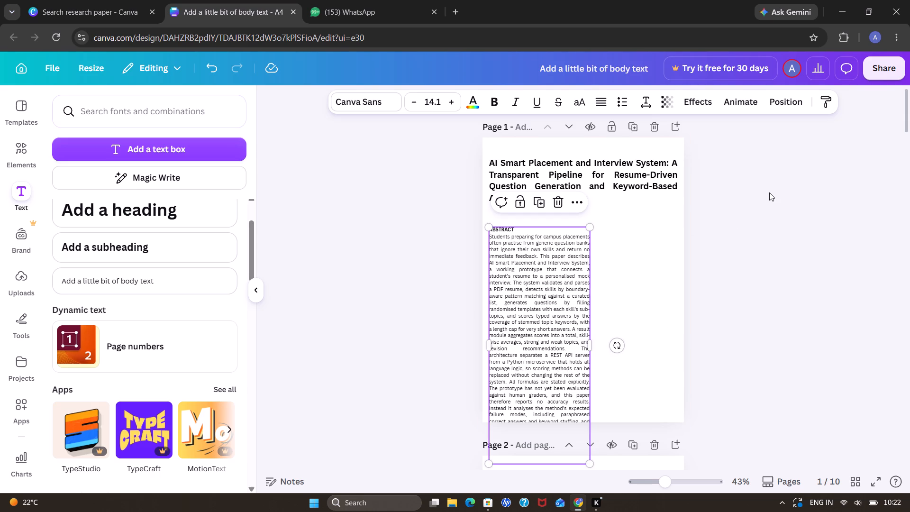
pyautogui.click(769, 192)
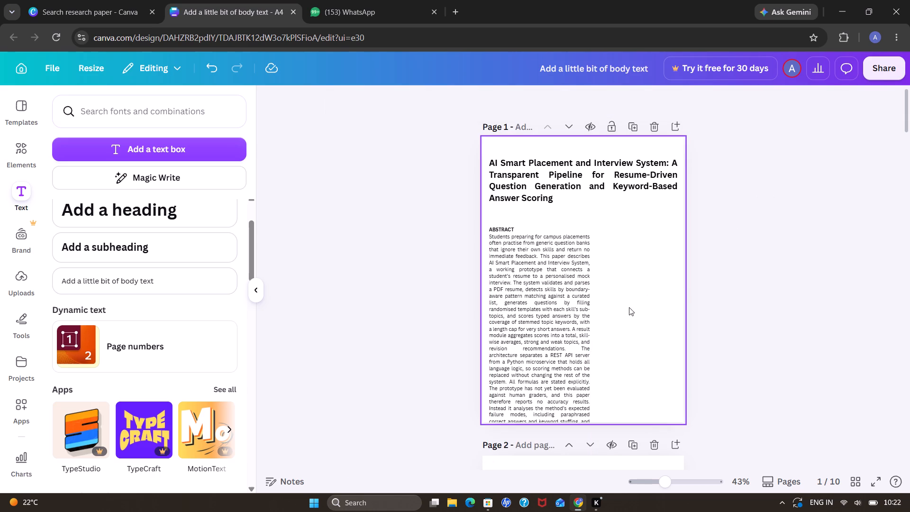
# Scale the abstract column down proportionally to a font size of about 11.4 so that it fits within page 1.
pyautogui.click(557, 239)
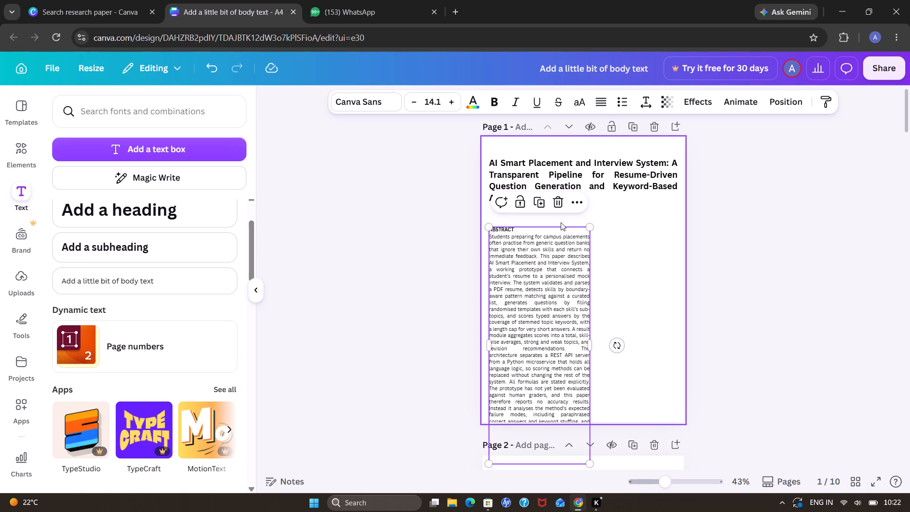
pyautogui.moveTo(561, 222); pyautogui.dragTo(582, 249)
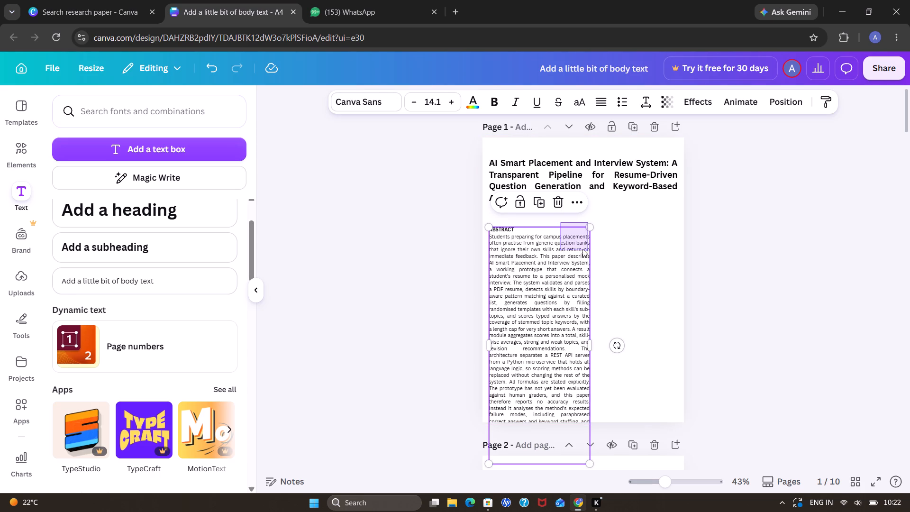
pyautogui.moveTo(582, 249); pyautogui.dragTo(581, 247)
pyautogui.moveTo(556, 223); pyautogui.dragTo(601, 268)
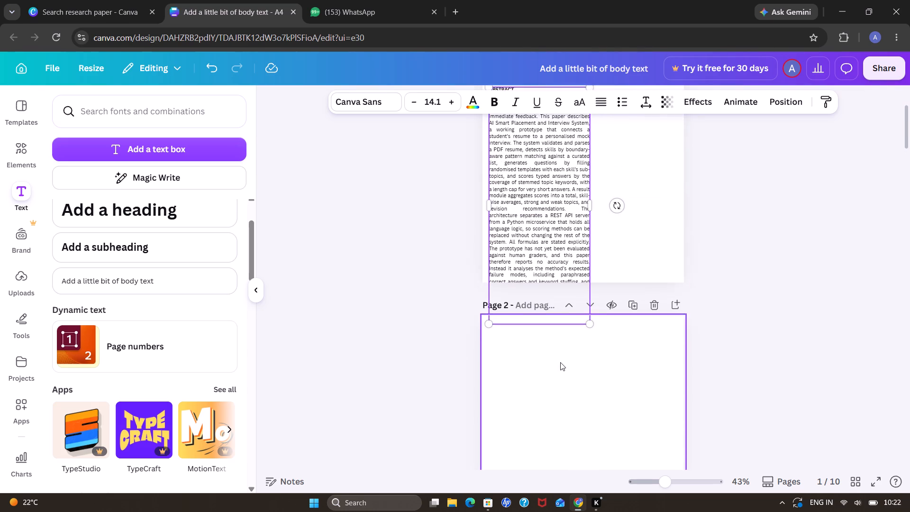
pyautogui.moveTo(587, 362); pyautogui.dragTo(573, 336)
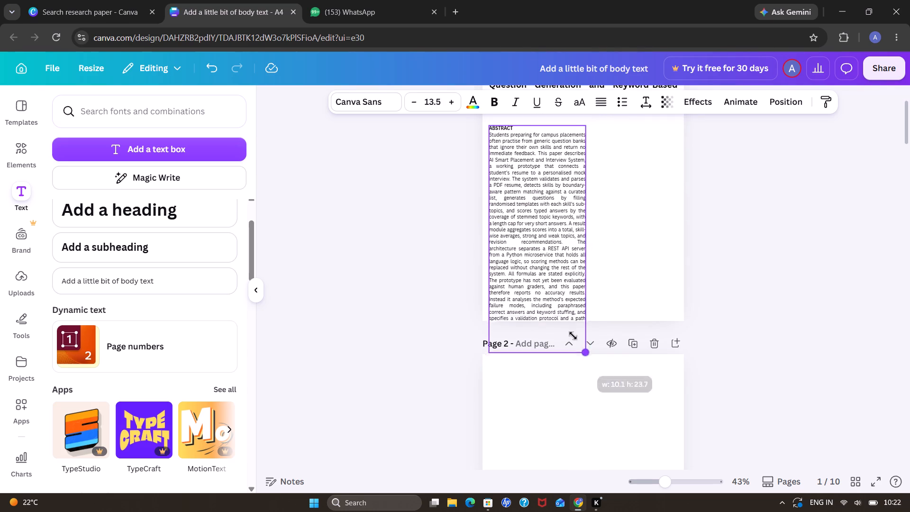
pyautogui.moveTo(573, 336); pyautogui.dragTo(577, 313)
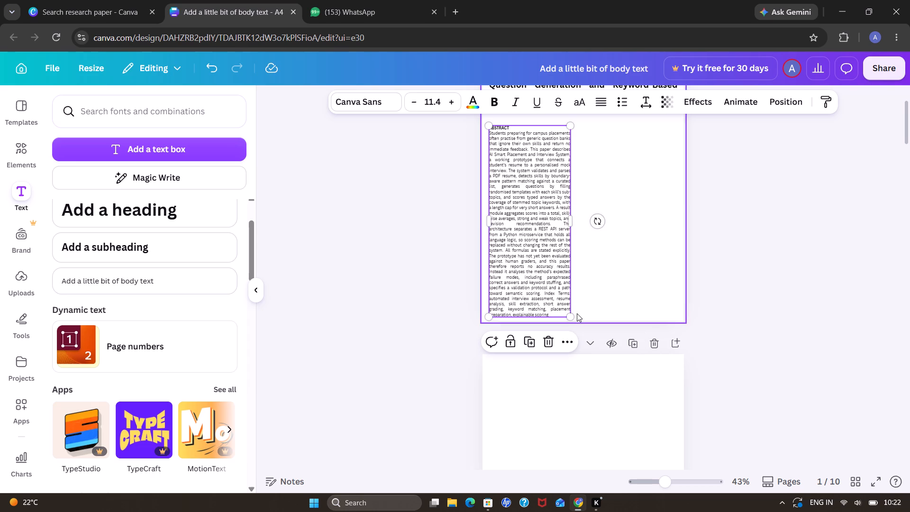
pyautogui.click(462, 289)
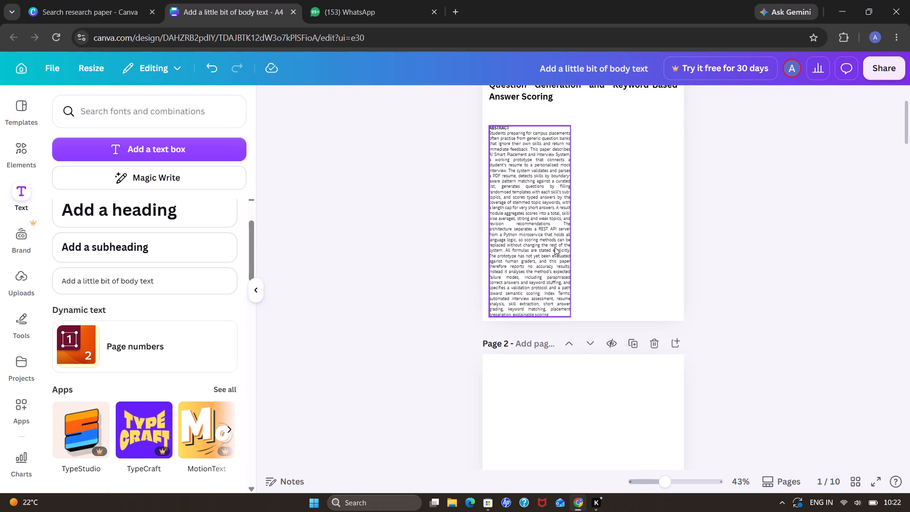
# Open the file upload options for adding content to the design.
pyautogui.scroll(1, 602, 234)
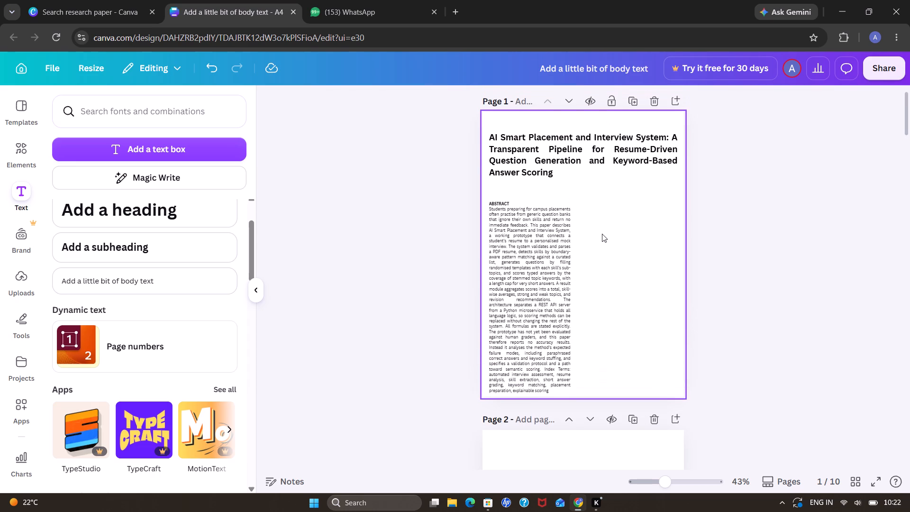
pyautogui.scroll(1, 602, 234)
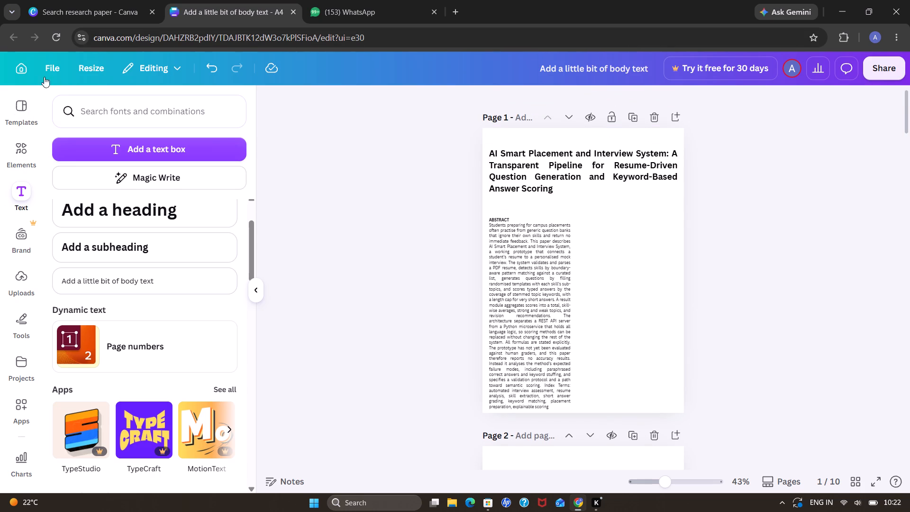
pyautogui.click(58, 72)
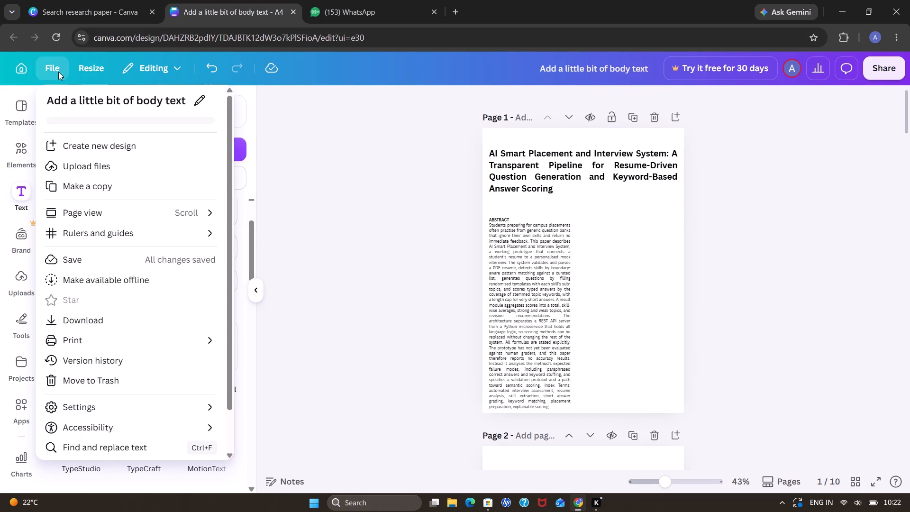
pyautogui.click(119, 171)
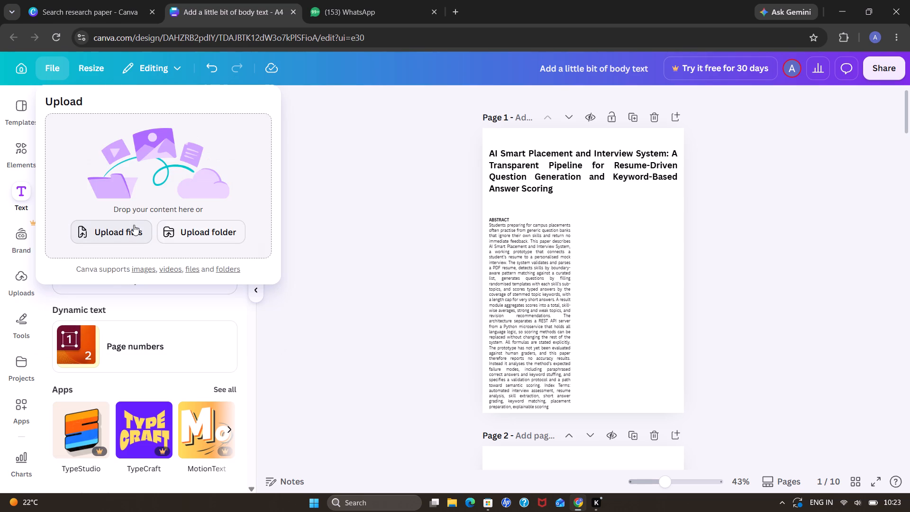
# Browse the computer's Downloads folder for a file to upload to the design.
pyautogui.click(134, 225)
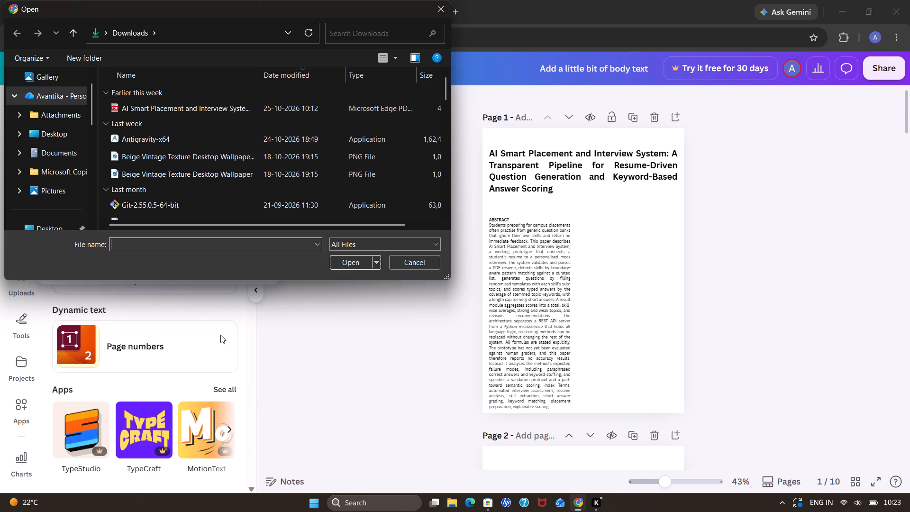
pyautogui.click(384, 296)
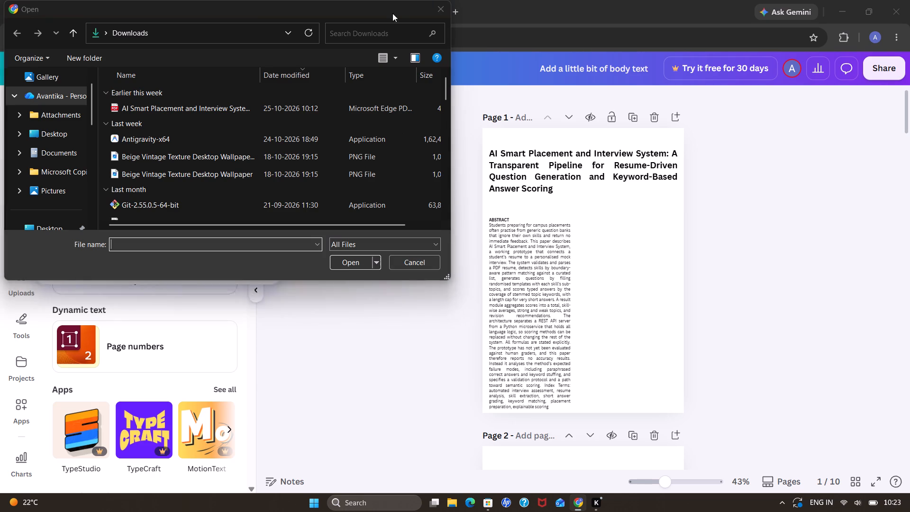
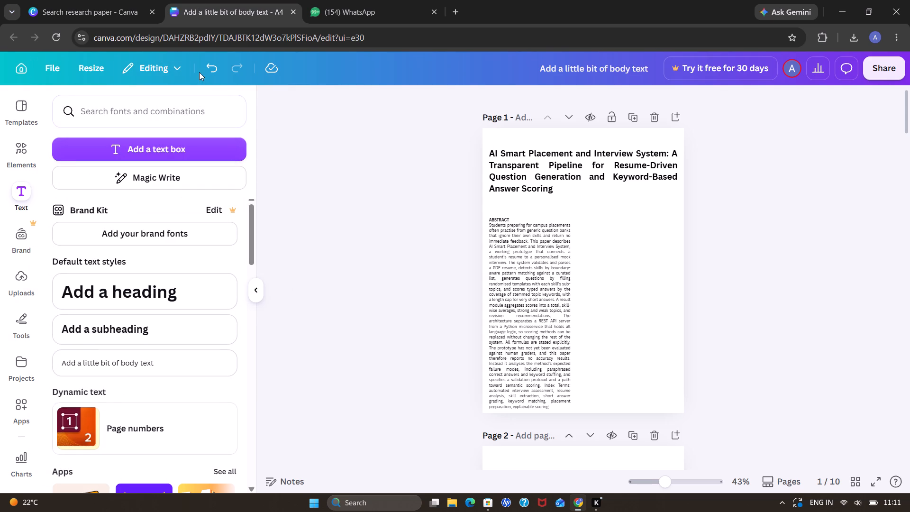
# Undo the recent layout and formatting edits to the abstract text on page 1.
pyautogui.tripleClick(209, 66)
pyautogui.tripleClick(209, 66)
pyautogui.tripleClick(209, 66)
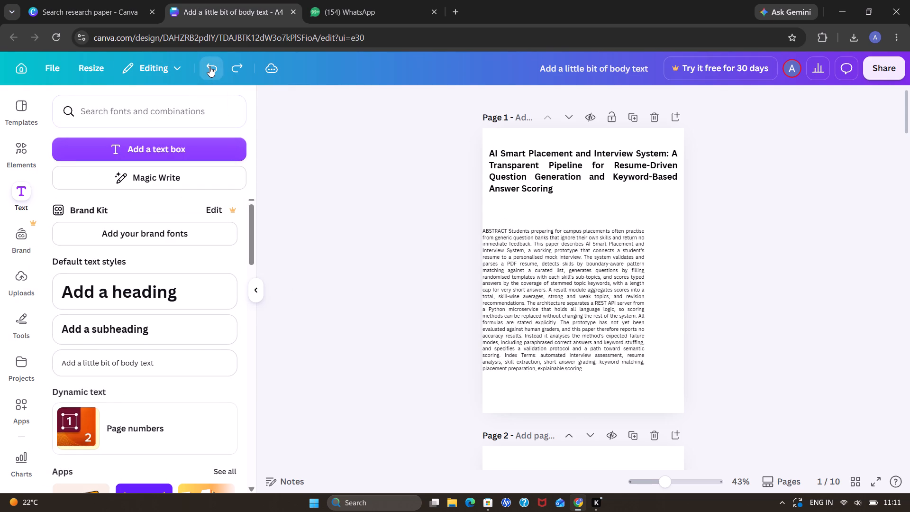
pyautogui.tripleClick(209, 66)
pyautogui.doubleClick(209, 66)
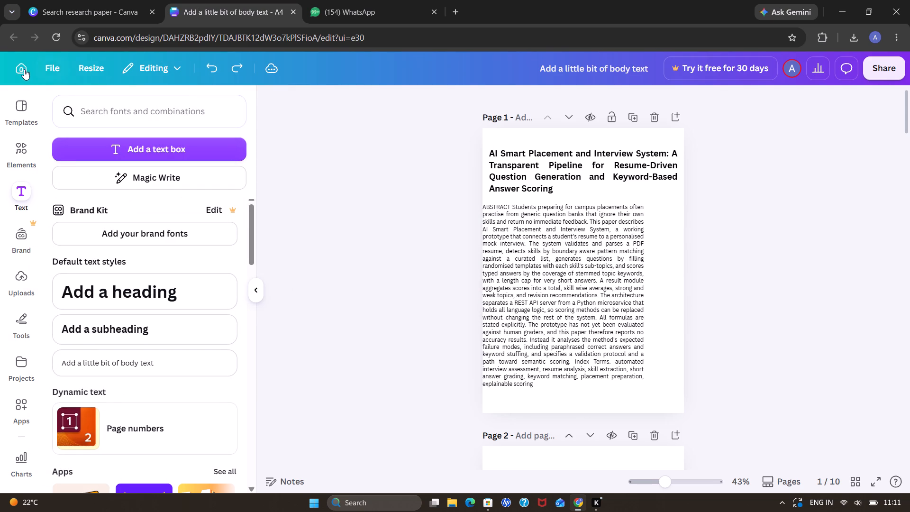
# Leave the design editor for the home page, discarding the unsaved changes.
pyautogui.click(15, 66)
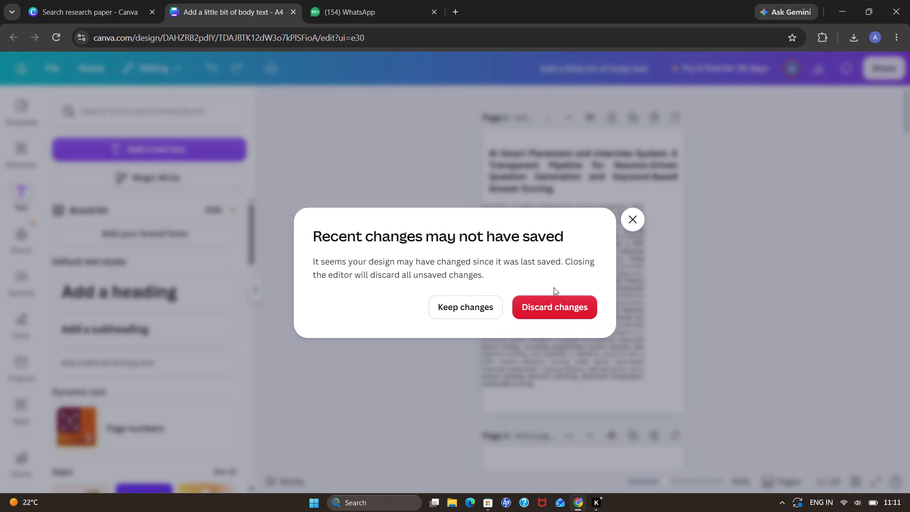
pyautogui.click(528, 305)
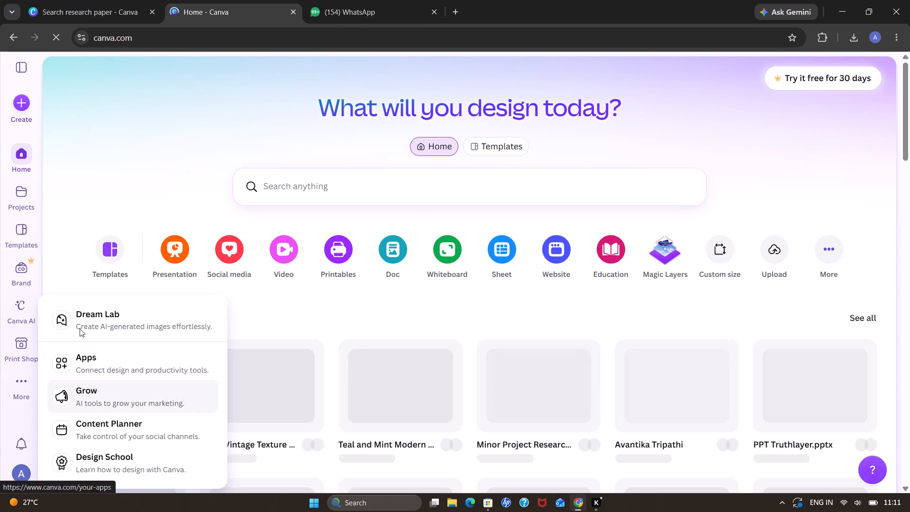
# Upload the PDF AI Smart Placement Research Paper (2) from Downloads through the create-a-design upload option.
pyautogui.click(16, 107)
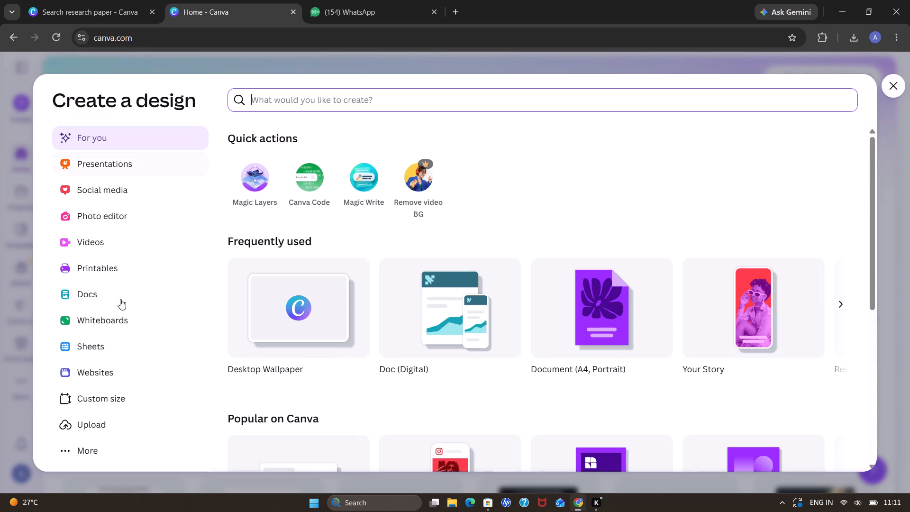
pyautogui.click(95, 428)
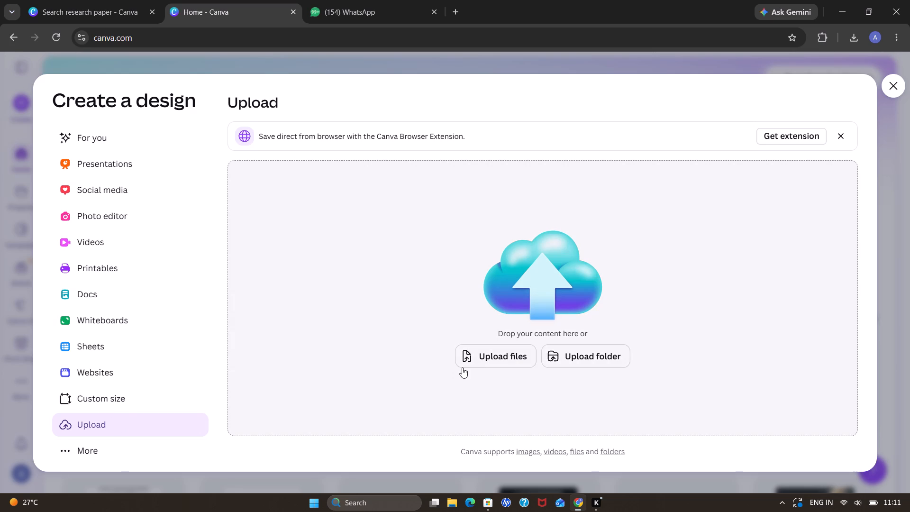
pyautogui.click(482, 354)
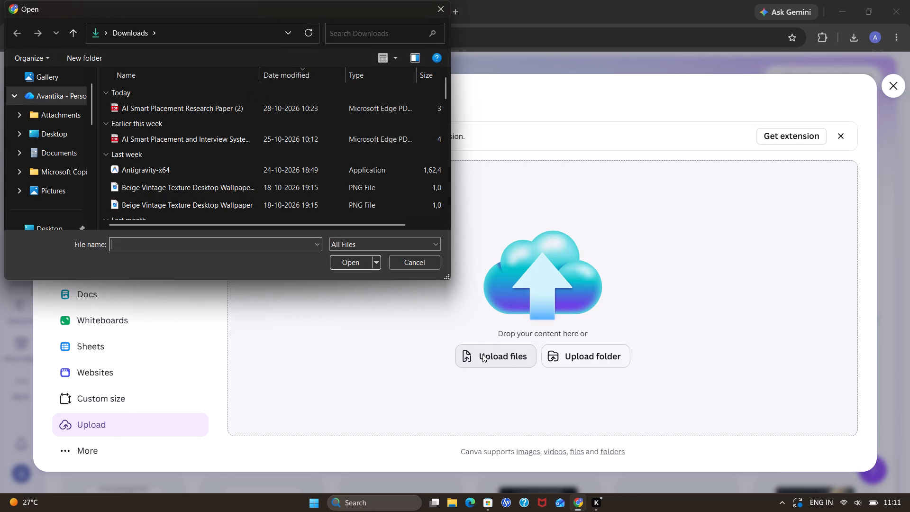
pyautogui.click(347, 109)
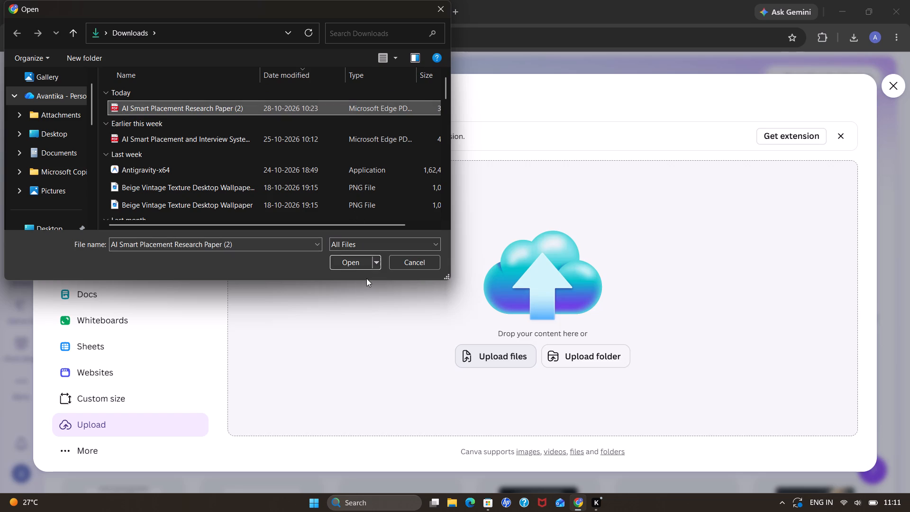
pyautogui.click(362, 267)
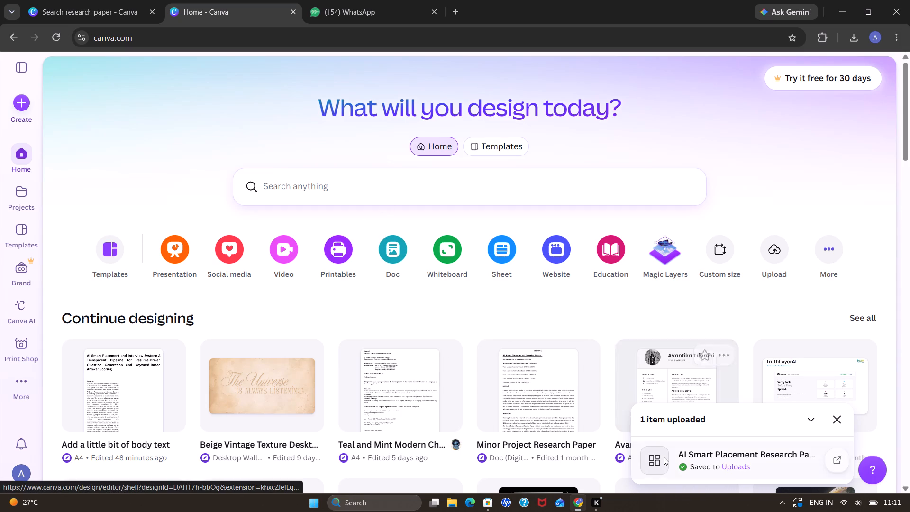
# Open the uploaded AI Smart Placement Research Paper from the Uploads folder.
pyautogui.click(698, 458)
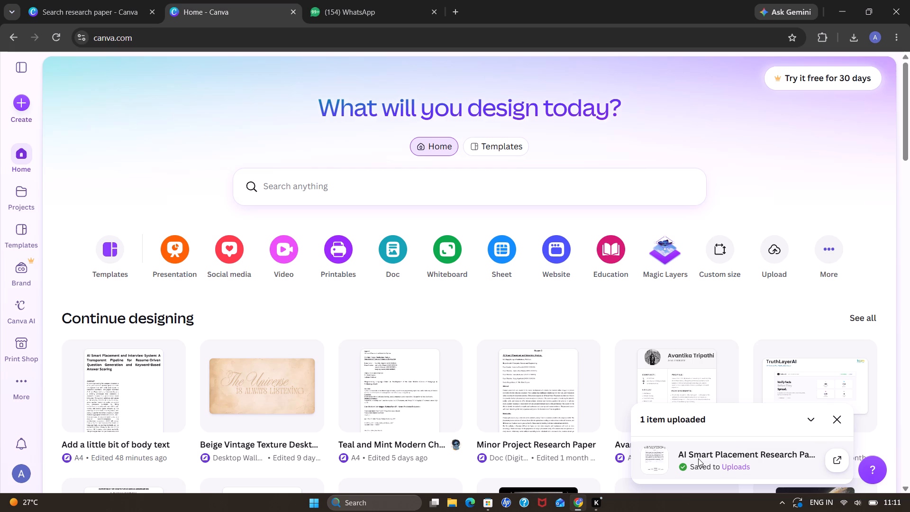
pyautogui.click(664, 452)
pyautogui.click(734, 466)
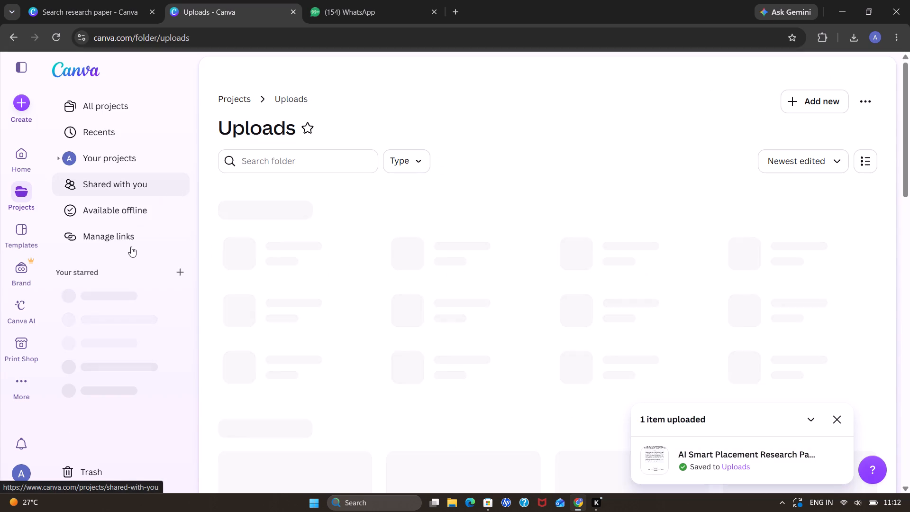
pyautogui.click(254, 239)
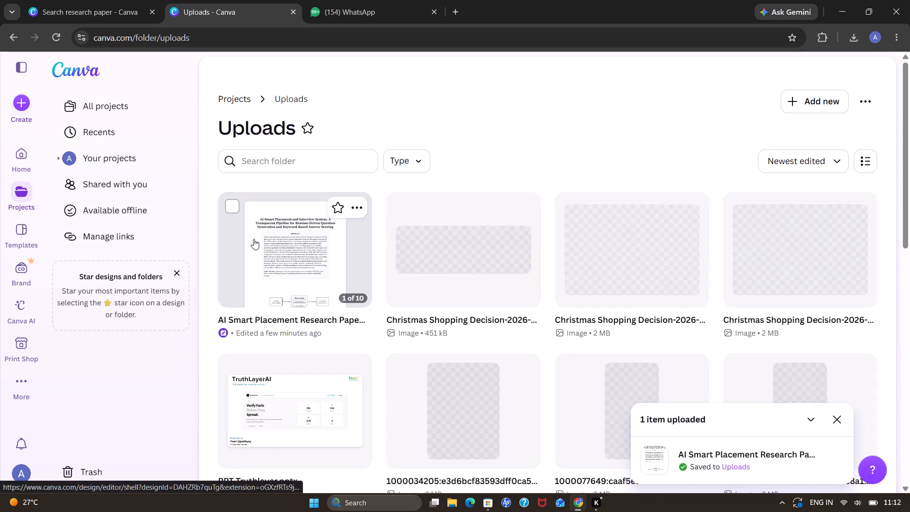
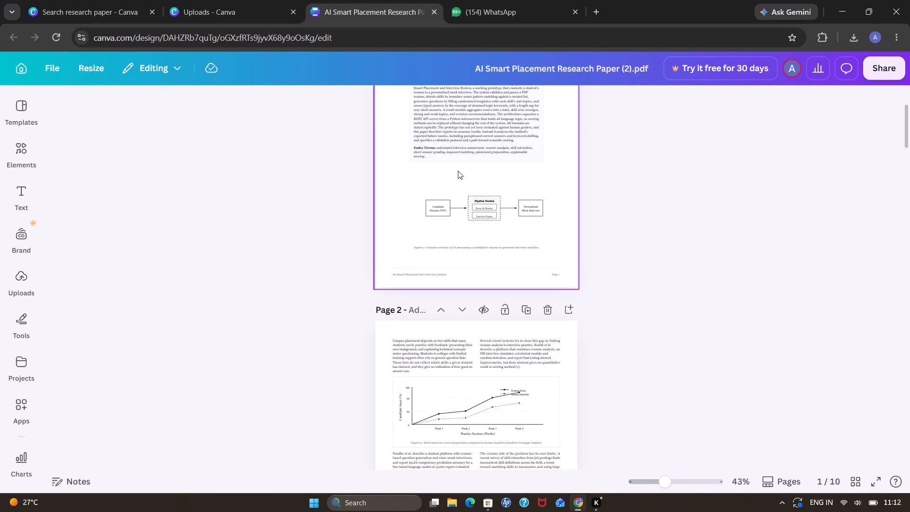
# Clear the text of the abstract's first line on page 1, "Students preparing for campus placements often practise from generic question banks".
pyautogui.scroll(3, 458, 171)
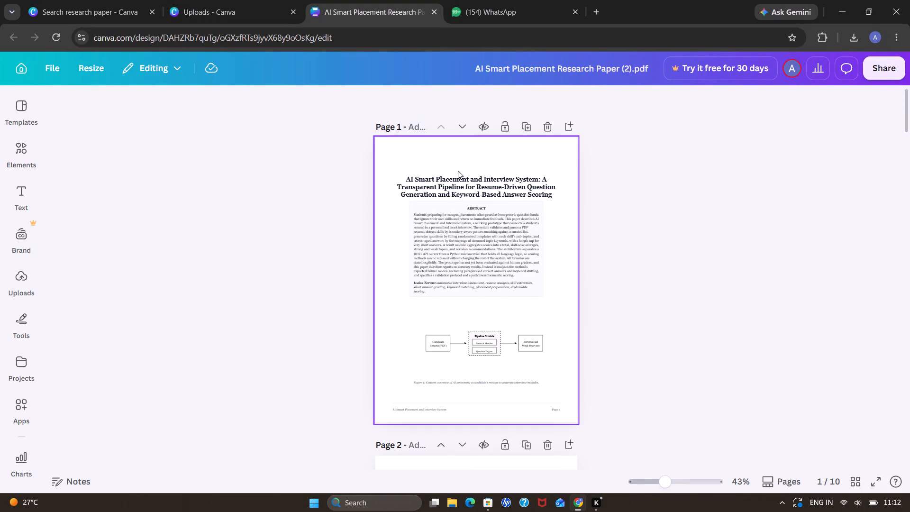
pyautogui.scroll(1, 458, 171)
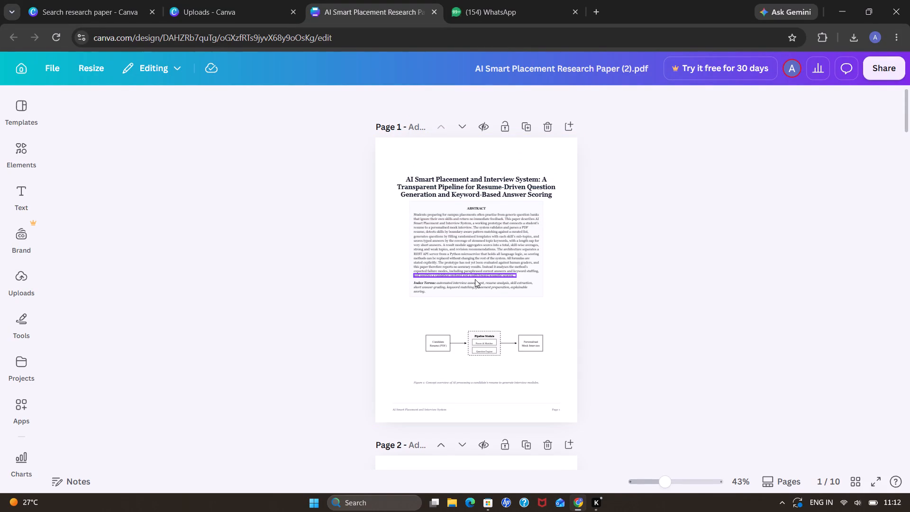
pyautogui.click(428, 215)
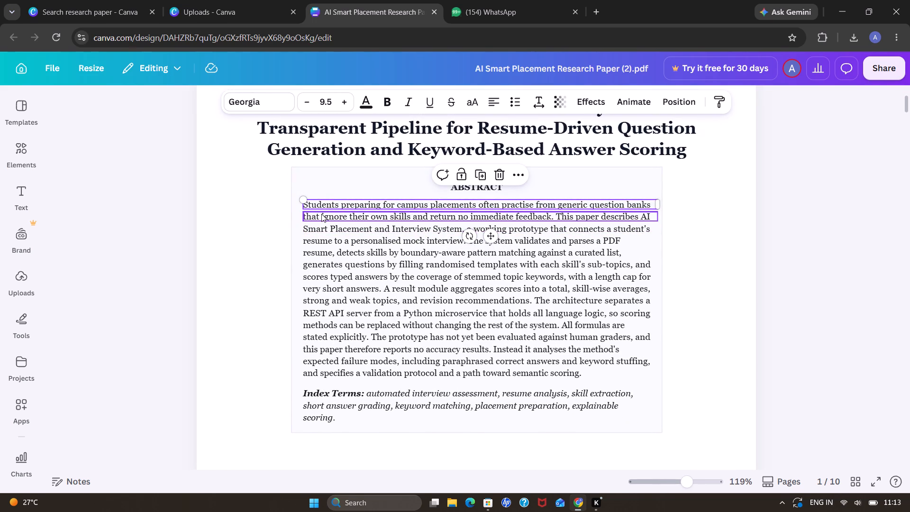
pyautogui.click(304, 202)
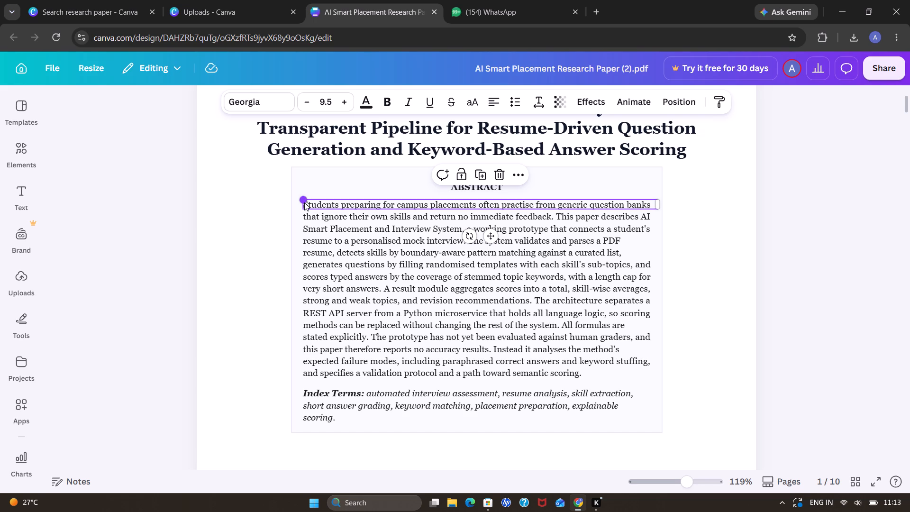
pyautogui.moveTo(304, 202); pyautogui.dragTo(323, 242)
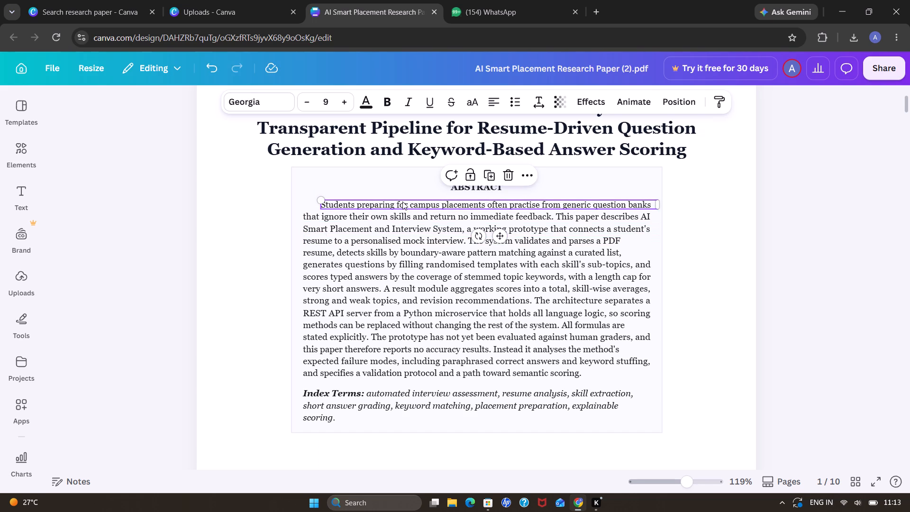
pyautogui.click(371, 206)
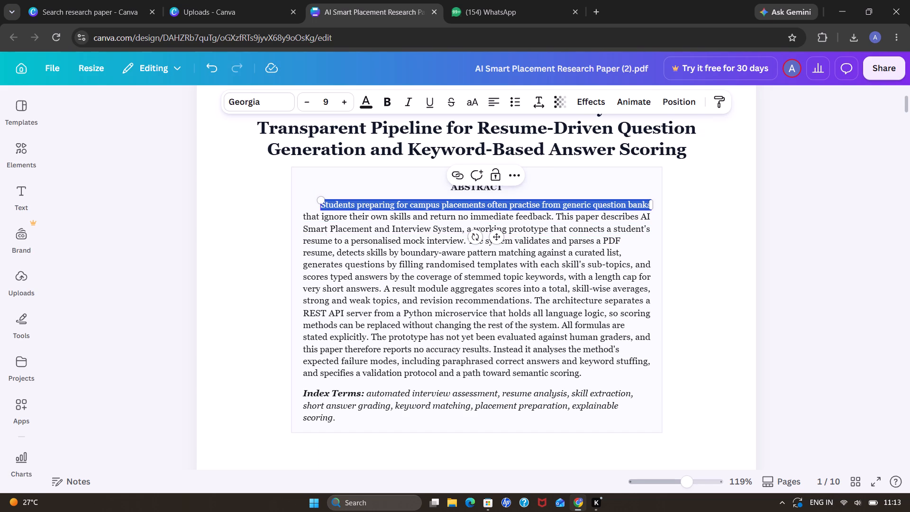
pyautogui.press('BackSpace')
# Delete the abstract's text lines one by one from the bottom upward, starting with "and specifies a validation protocol" and keeping the Index Terms.
pyautogui.click(456, 377)
pyautogui.moveTo(456, 377); pyautogui.dragTo(461, 316)
pyautogui.press('BackSpace')
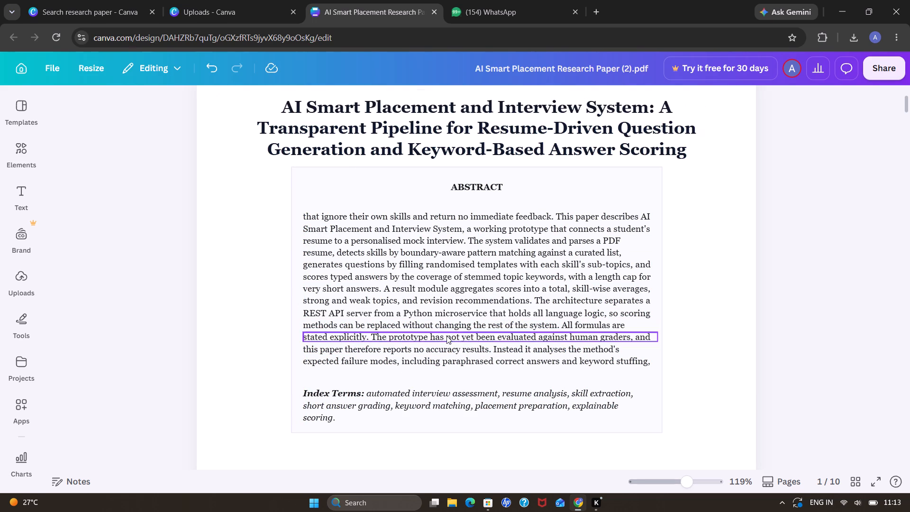
pyautogui.click(452, 361)
pyautogui.press('BackSpace')
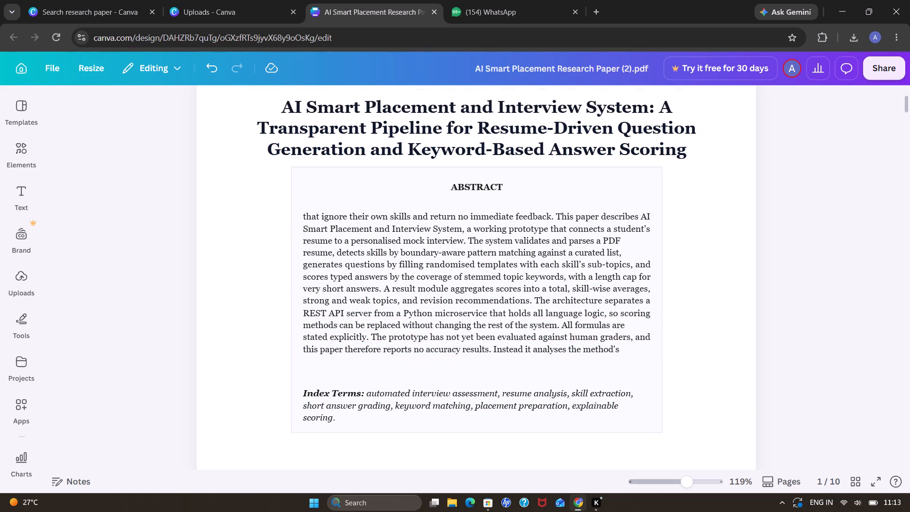
pyautogui.click(454, 350)
pyautogui.press('BackSpace')
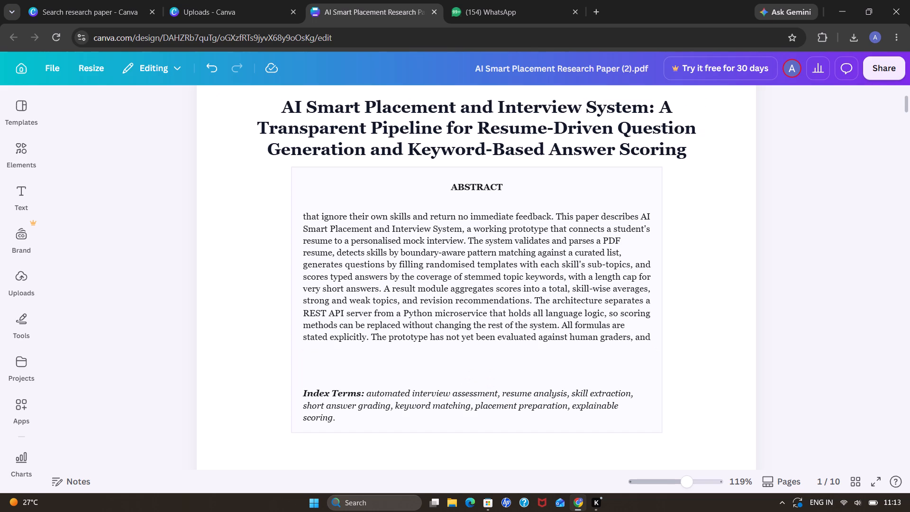
pyautogui.click(455, 339)
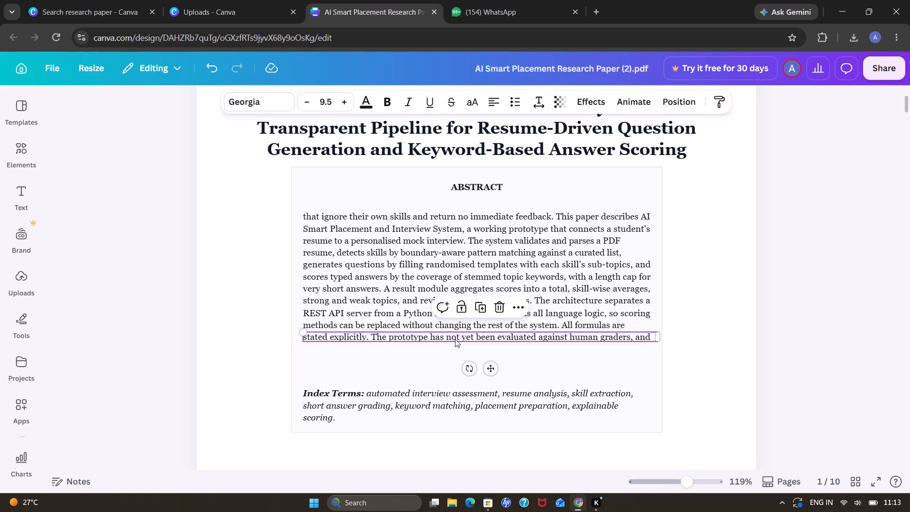
pyautogui.press('BackSpace')
pyautogui.doubleClick(456, 329)
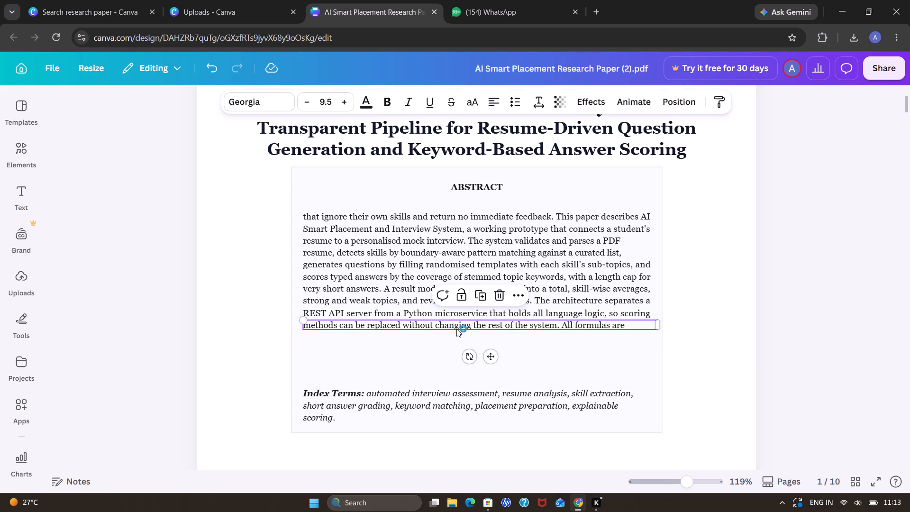
# Delete the abstract's text lines one by one upward, from "methods can be replaced without changing" through "Smart Placement and Interview System, a working prototype".
pyautogui.press('BackSpace')
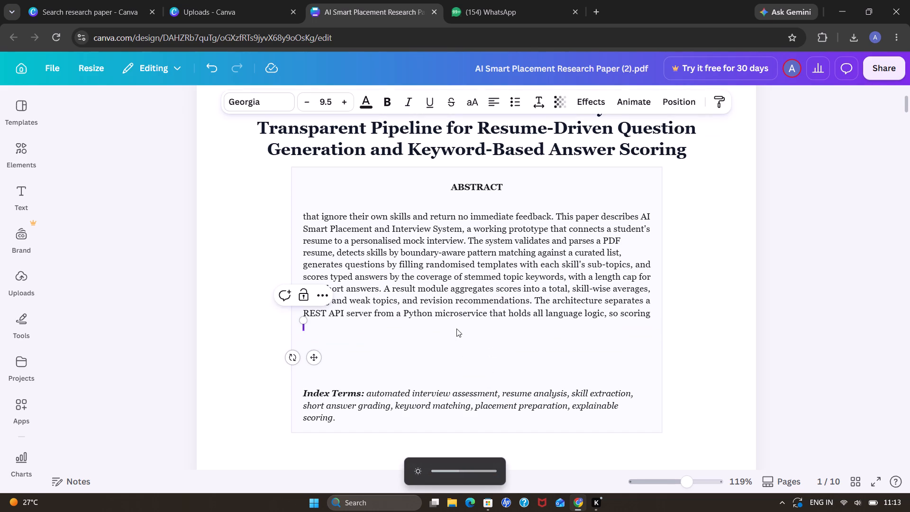
pyautogui.click(464, 317)
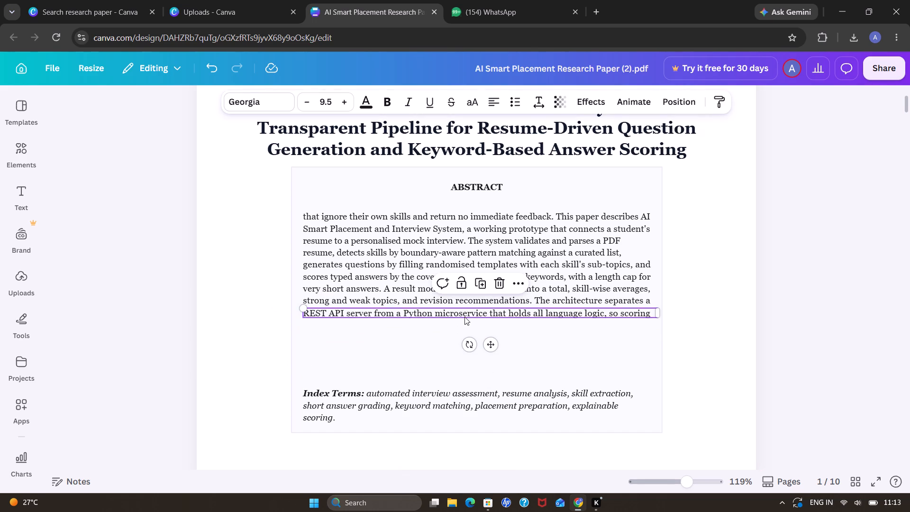
pyautogui.press('BackSpace')
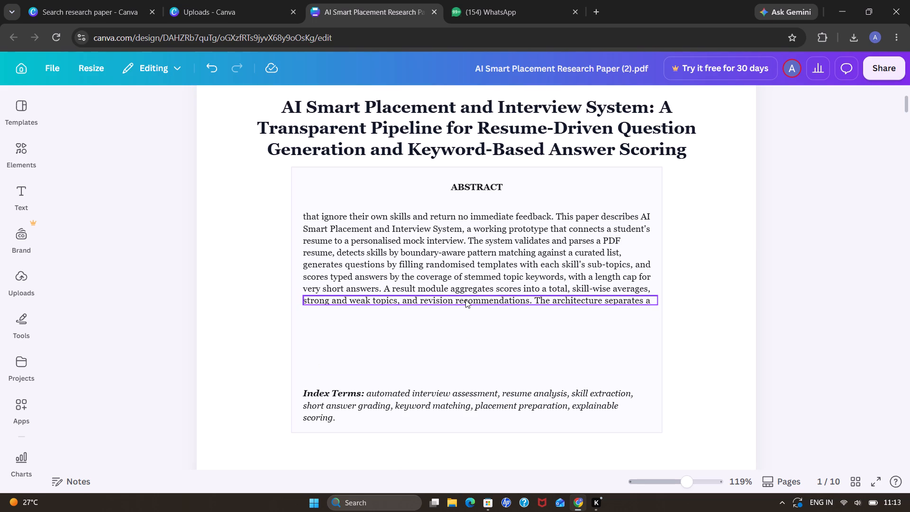
pyautogui.click(465, 300)
pyautogui.press('BackSpace')
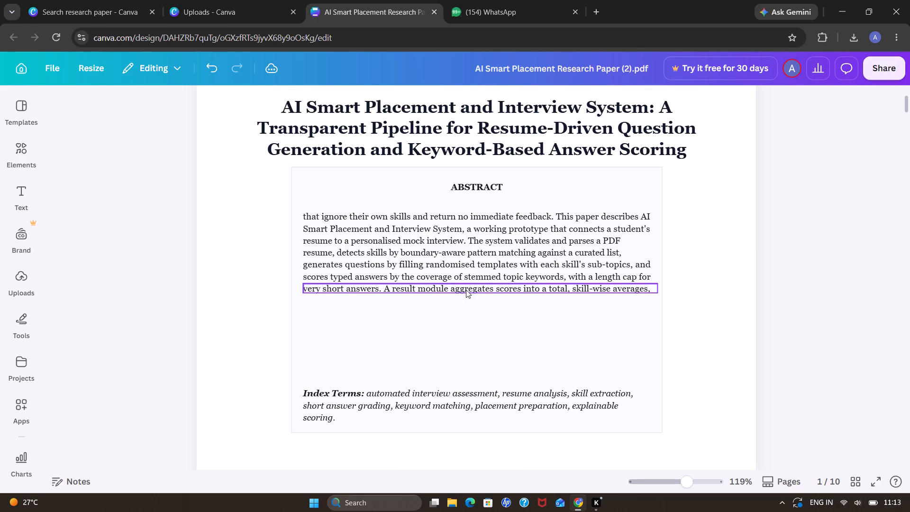
pyautogui.click(466, 290)
pyautogui.press('BackSpace')
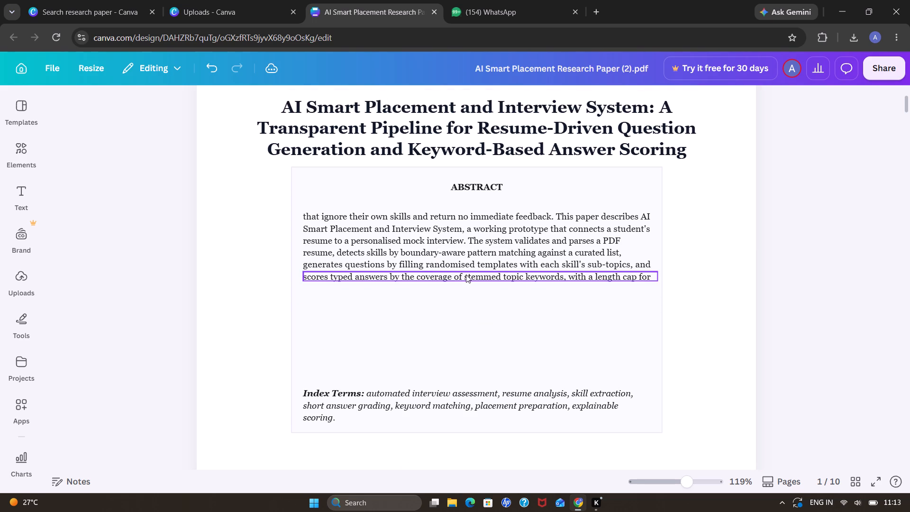
pyautogui.click(466, 274)
pyautogui.press('BackSpace')
pyautogui.click(465, 266)
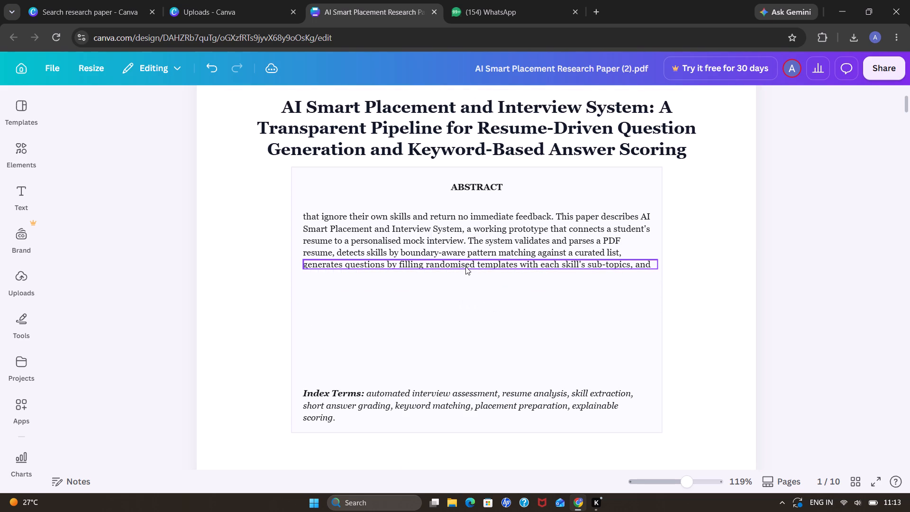
pyautogui.press('BackSpace')
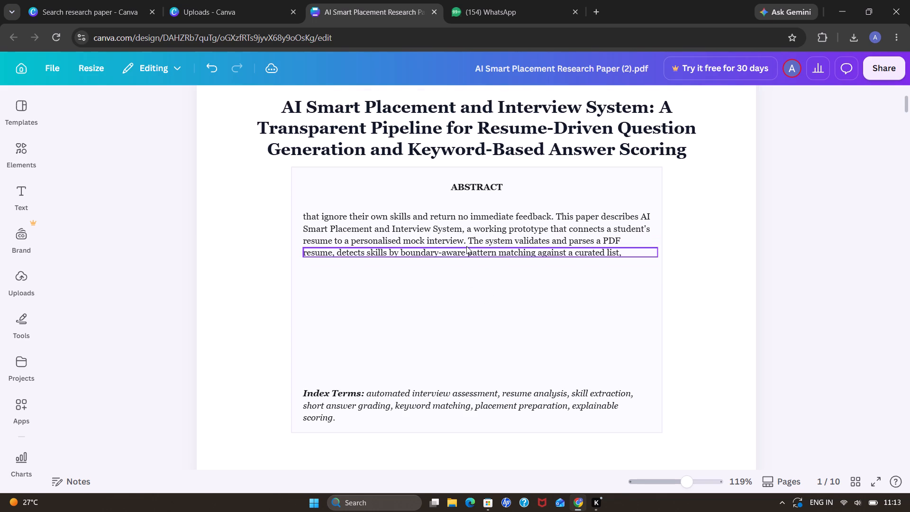
pyautogui.doubleClick(466, 246)
pyautogui.press('BackSpace')
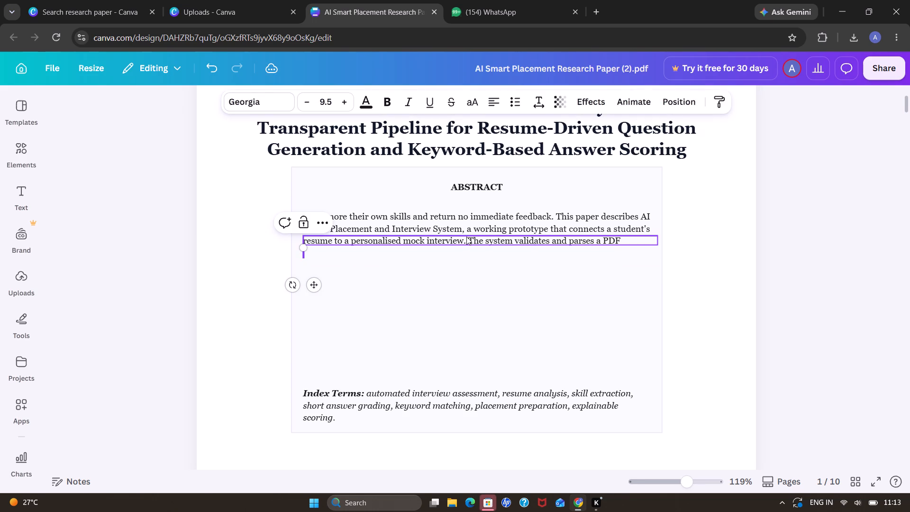
pyautogui.click(466, 238)
pyautogui.press('BackSpace')
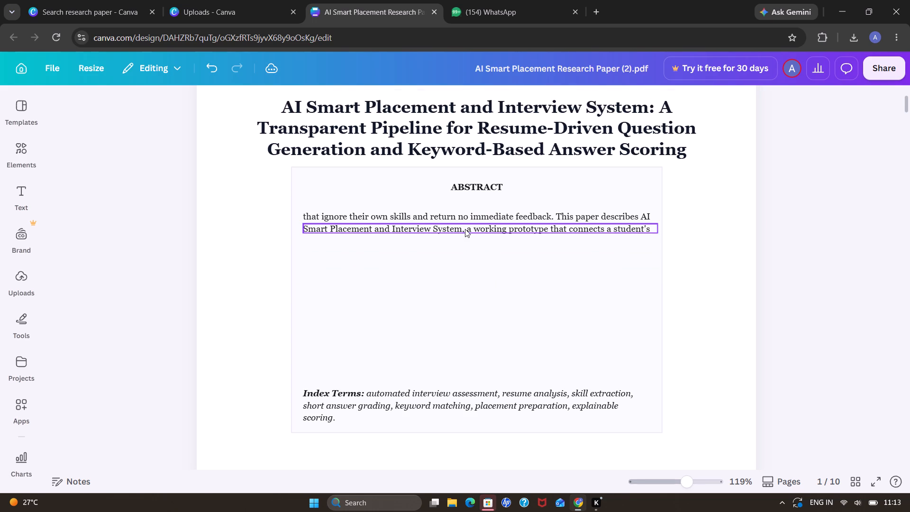
pyautogui.click(465, 229)
pyautogui.press('BackSpace')
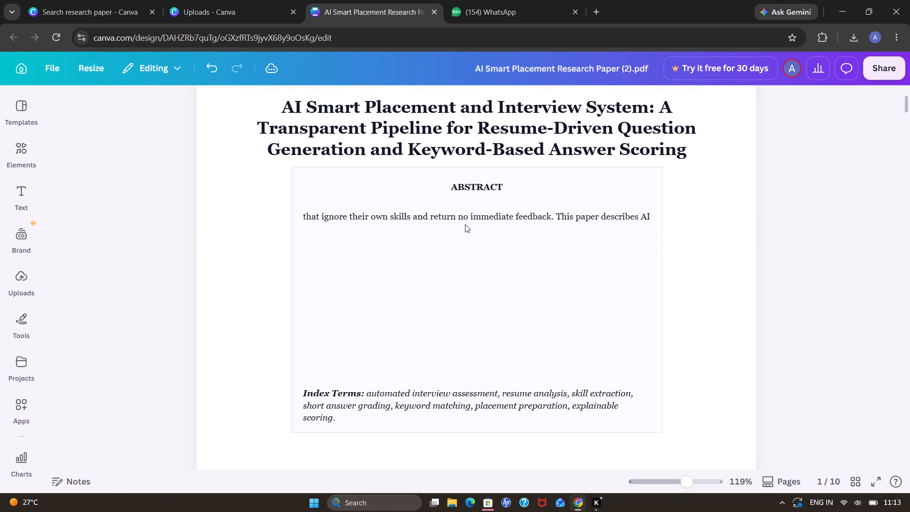
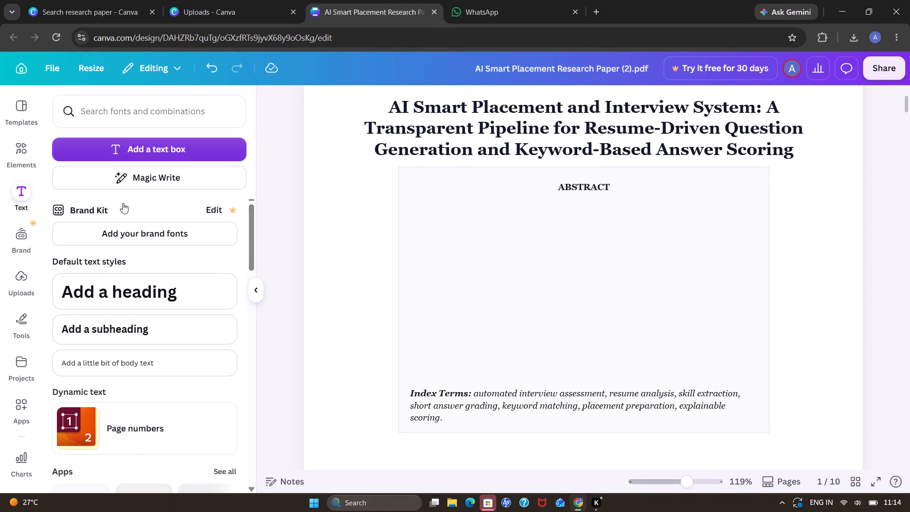
# Add a body text box in the emptied abstract area on page 1 and reduce its font size to 14.
pyautogui.click(143, 355)
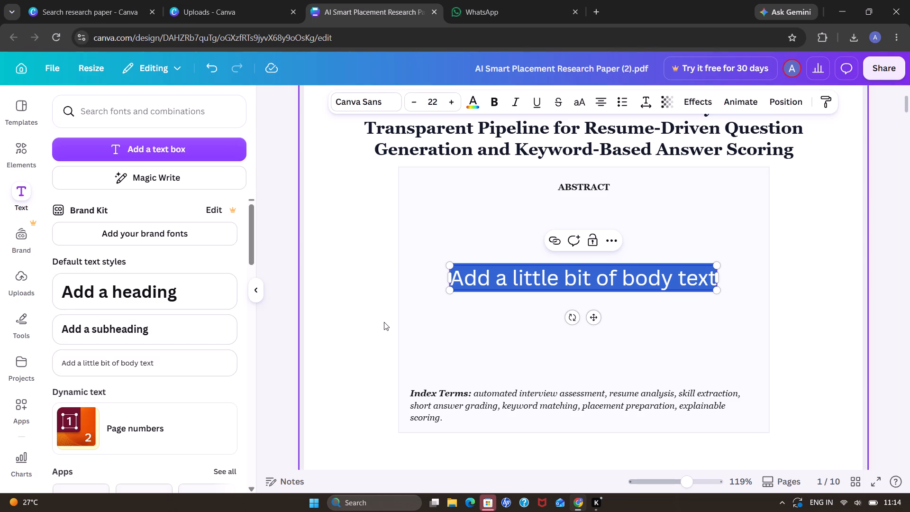
pyautogui.tripleClick(412, 98)
pyautogui.tripleClick(412, 98)
pyautogui.tripleClick(412, 98)
pyautogui.doubleClick(412, 98)
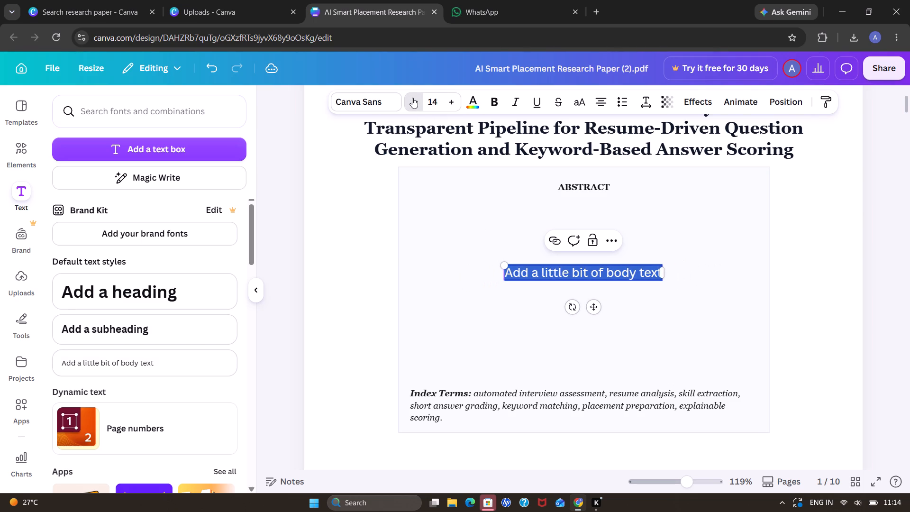
# Set the abstract's new text box to 12 pt Times New Roman and paste the rewritten abstract paragraph over its placeholder text.
pyautogui.click(452, 101)
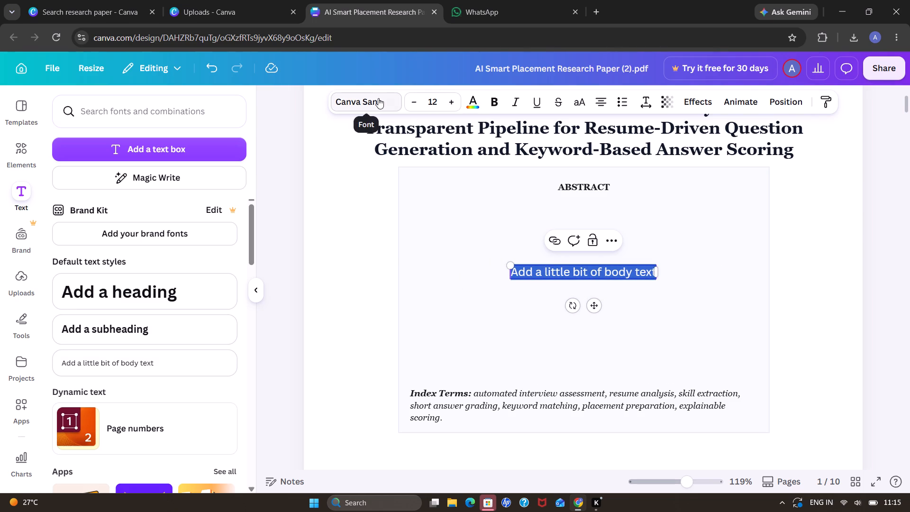
pyautogui.click(378, 98)
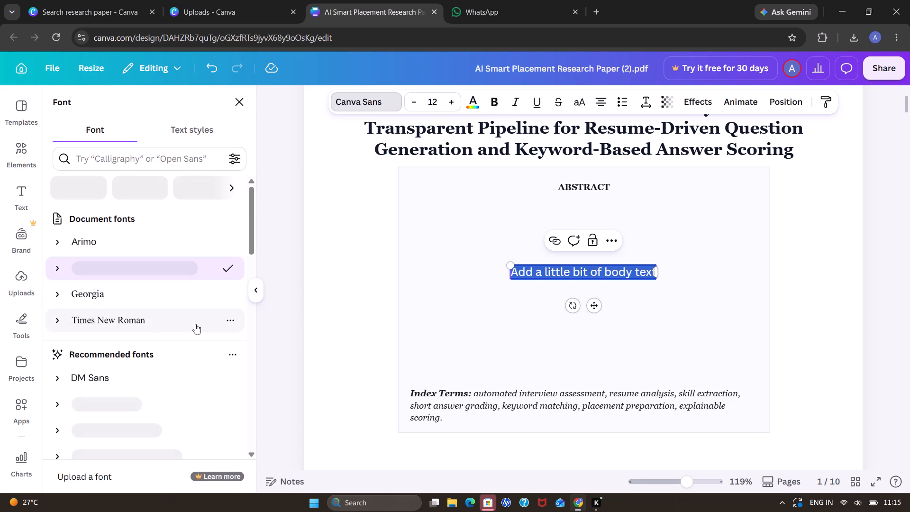
pyautogui.click(195, 324)
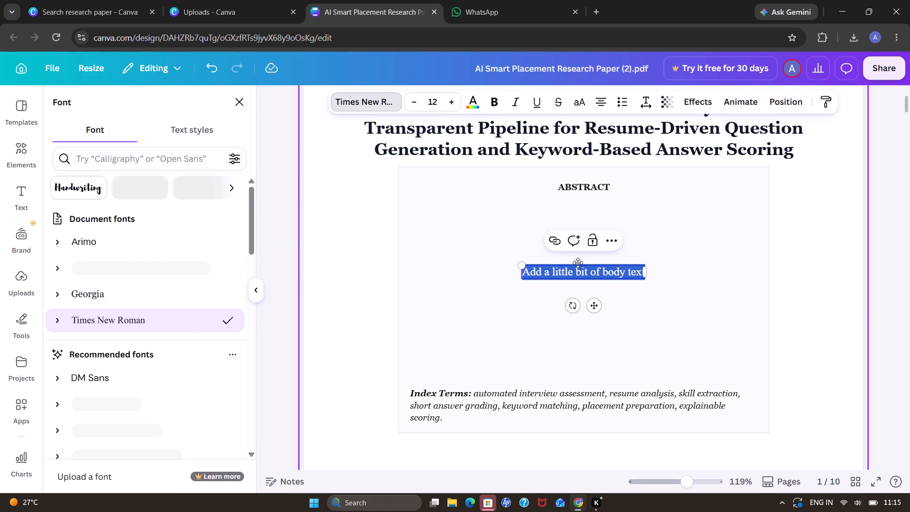
pyautogui.hotkey('ctrl', 'v')
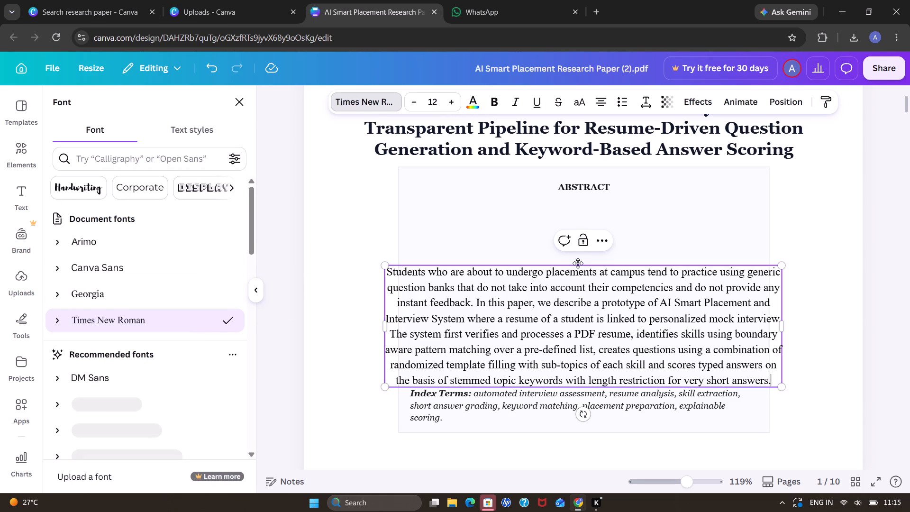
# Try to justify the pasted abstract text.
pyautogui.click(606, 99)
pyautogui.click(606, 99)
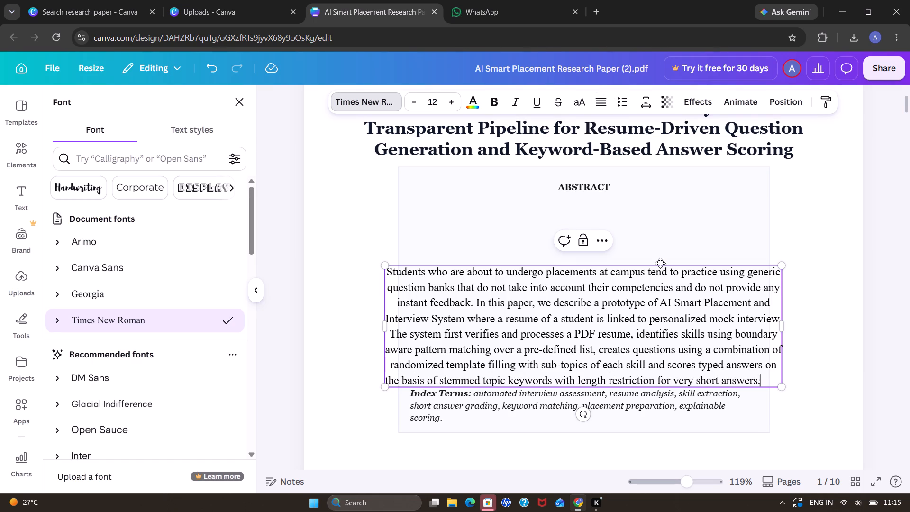
# Move the abstract text box up beneath the ABSTRACT heading and narrow it to about the width of the shaded frame.
pyautogui.moveTo(660, 263); pyautogui.dragTo(662, 210)
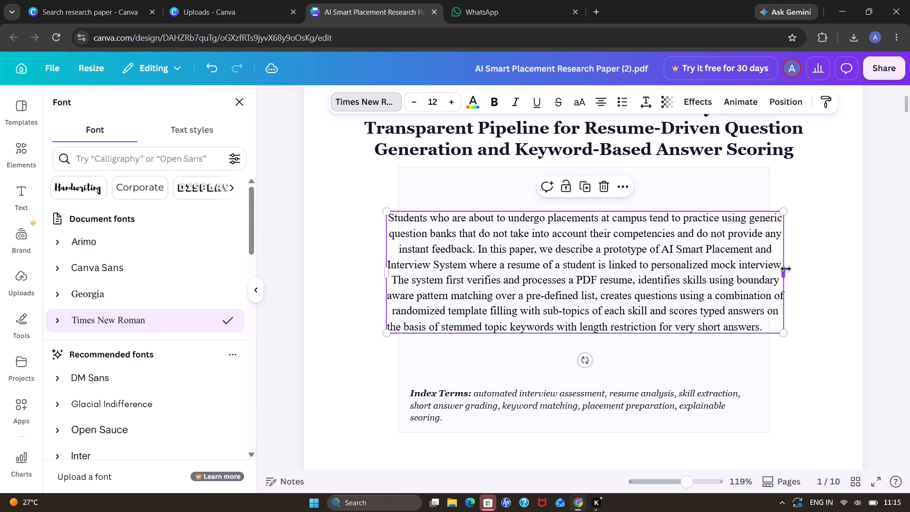
pyautogui.moveTo(786, 269); pyautogui.dragTo(762, 274)
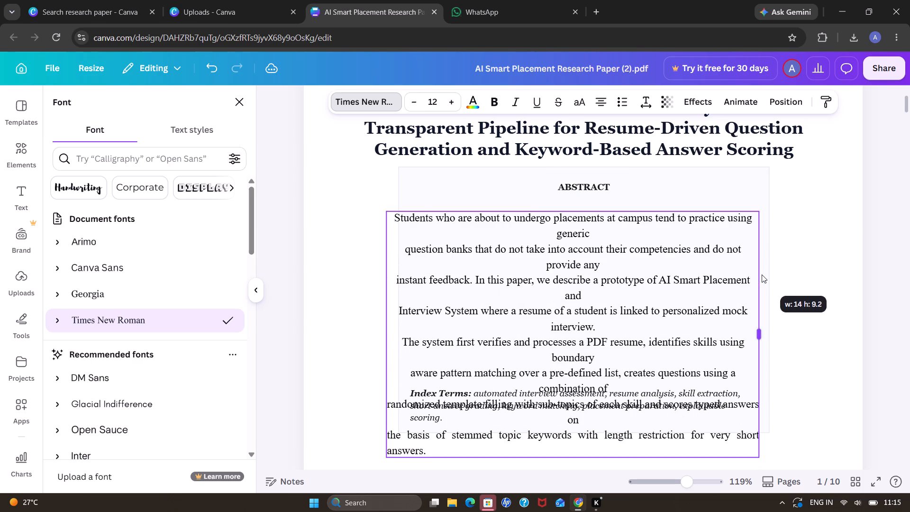
pyautogui.moveTo(762, 274); pyautogui.dragTo(793, 249)
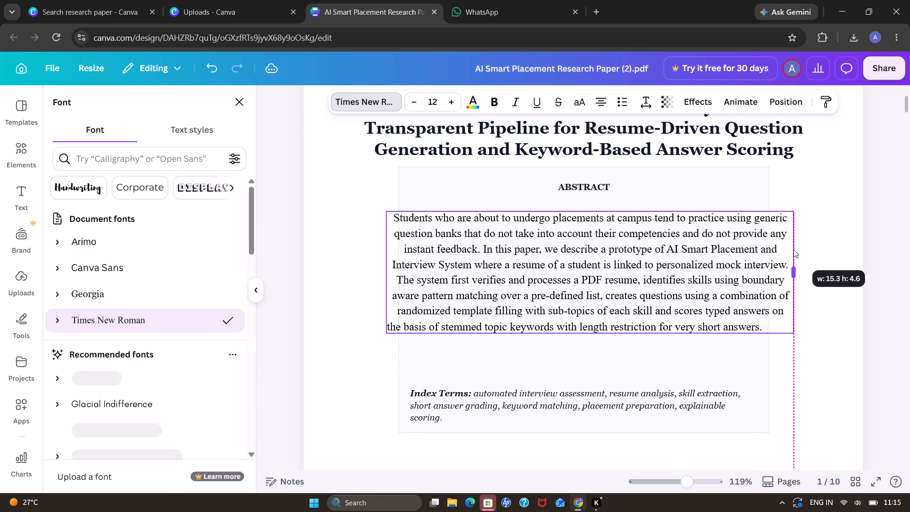
pyautogui.moveTo(793, 249); pyautogui.dragTo(788, 249)
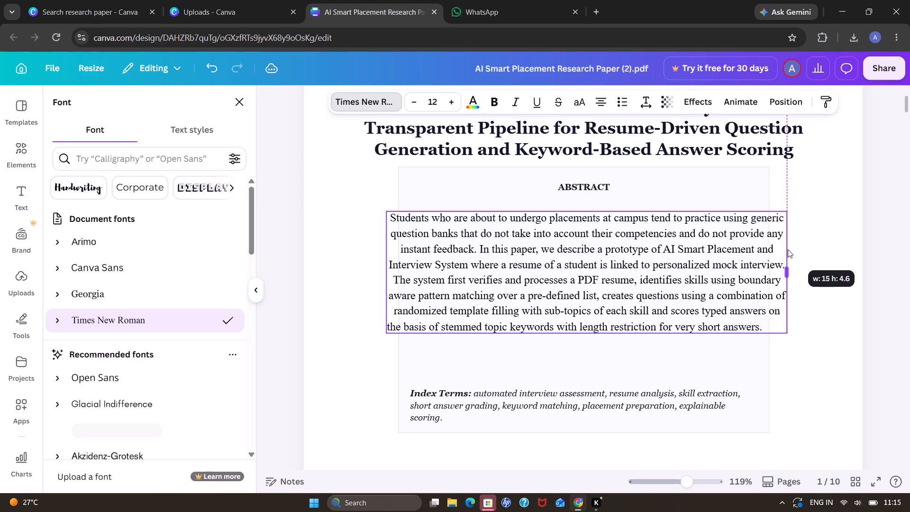
pyautogui.moveTo(788, 249); pyautogui.dragTo(775, 253)
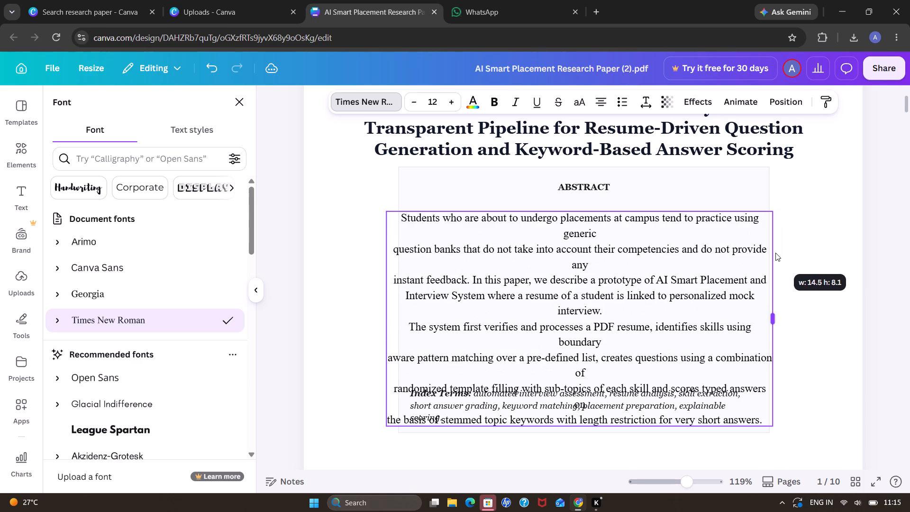
pyautogui.moveTo(775, 253); pyautogui.dragTo(767, 256)
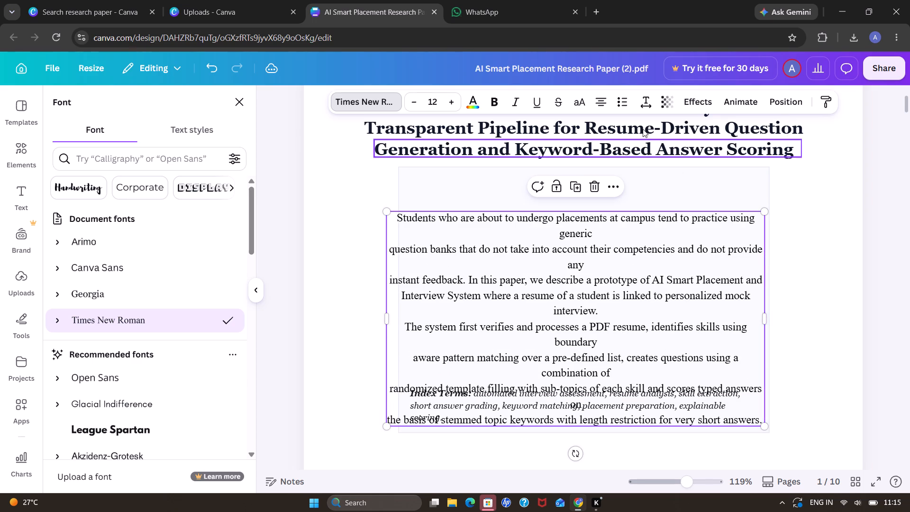
# Justify all lines of the abstract text box.
pyautogui.click(601, 101)
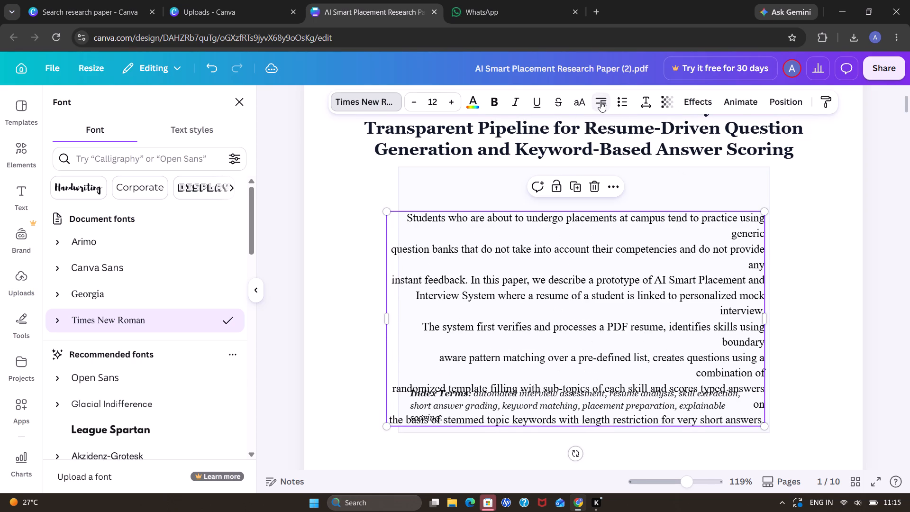
pyautogui.click(601, 101)
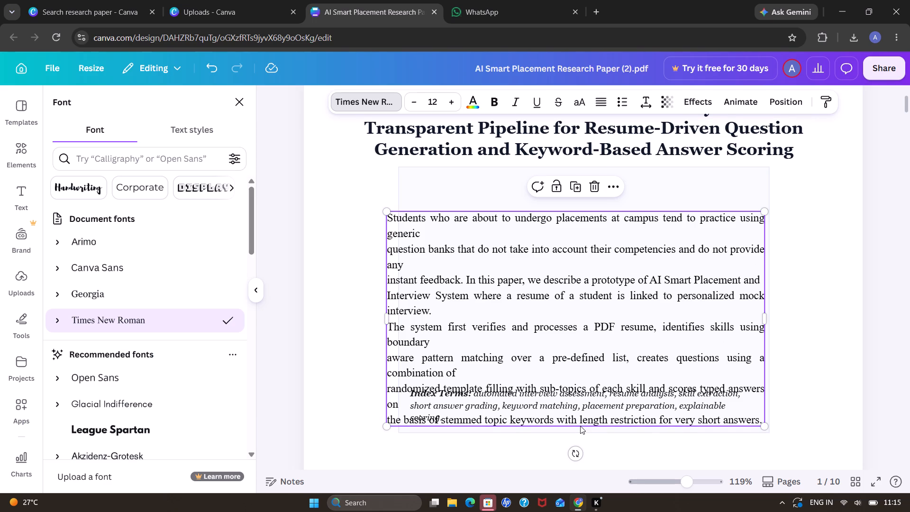
# Scale the abstract text box down proportionally to a font size of 9.8, clear of the Index Terms.
pyautogui.moveTo(762, 426); pyautogui.dragTo(693, 386)
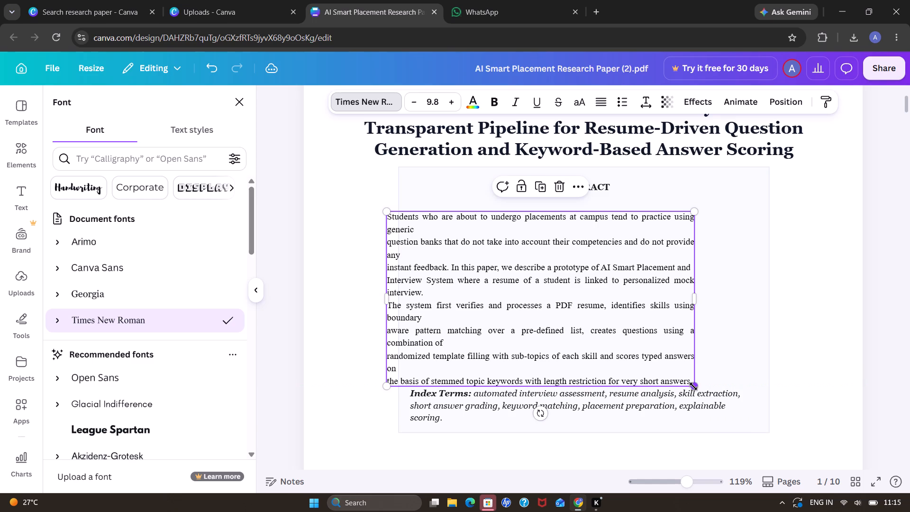
# Shift the abstract's shaded background frame slightly down and to the left, still surrounding the heading and Index Terms.
pyautogui.click(652, 208)
pyautogui.moveTo(652, 208); pyautogui.dragTo(665, 212)
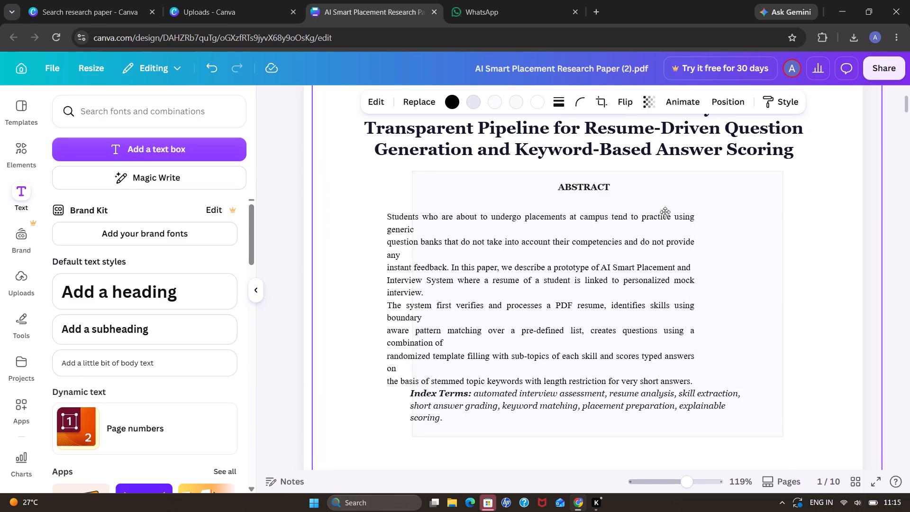
pyautogui.moveTo(665, 212); pyautogui.dragTo(653, 219)
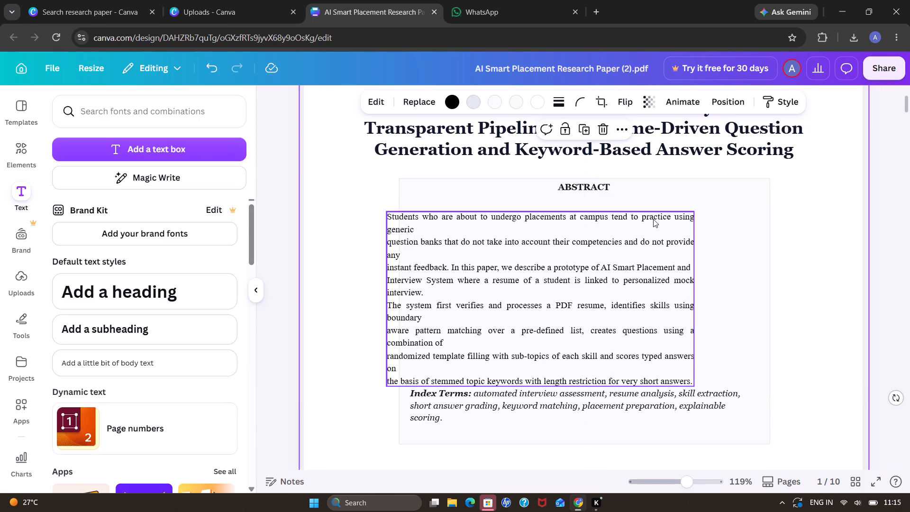
pyautogui.click(630, 224)
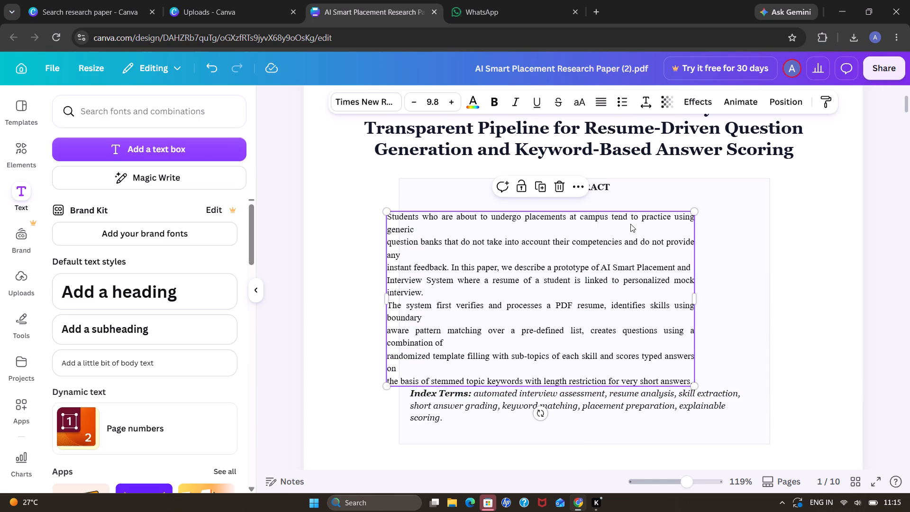
pyautogui.click(636, 209)
pyautogui.moveTo(636, 209); pyautogui.dragTo(655, 207)
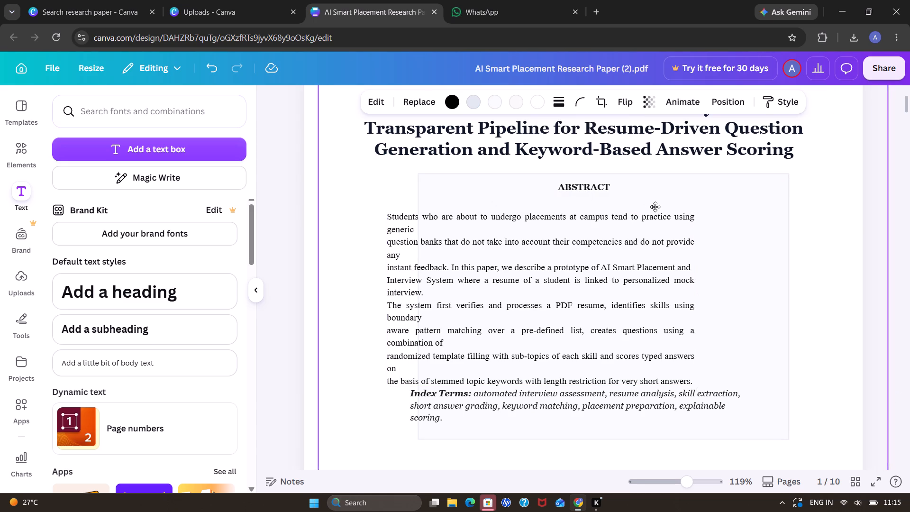
pyautogui.moveTo(655, 207); pyautogui.dragTo(630, 207)
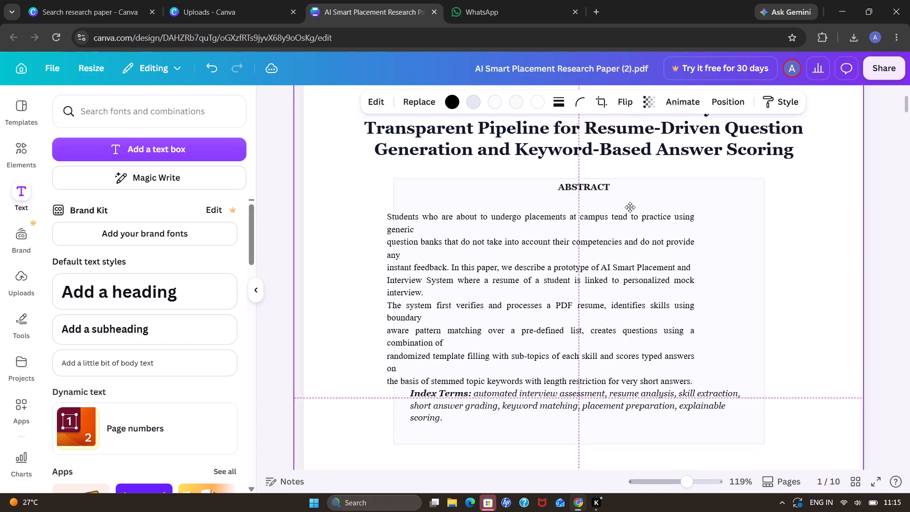
pyautogui.moveTo(630, 207); pyautogui.dragTo(630, 208)
# Move the abstract text box inside the shaded frame, between the ABSTRACT heading and the Index Terms.
pyautogui.click(628, 298)
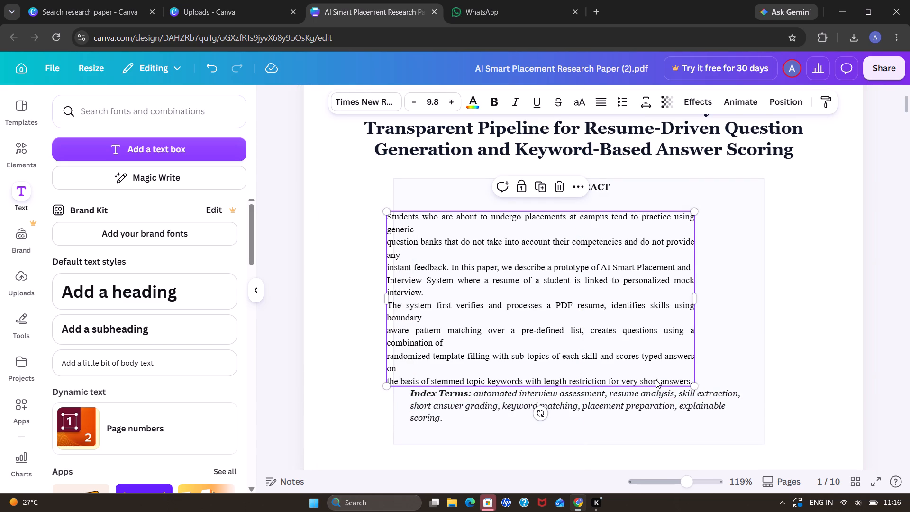
pyautogui.moveTo(656, 380); pyautogui.dragTo(690, 366)
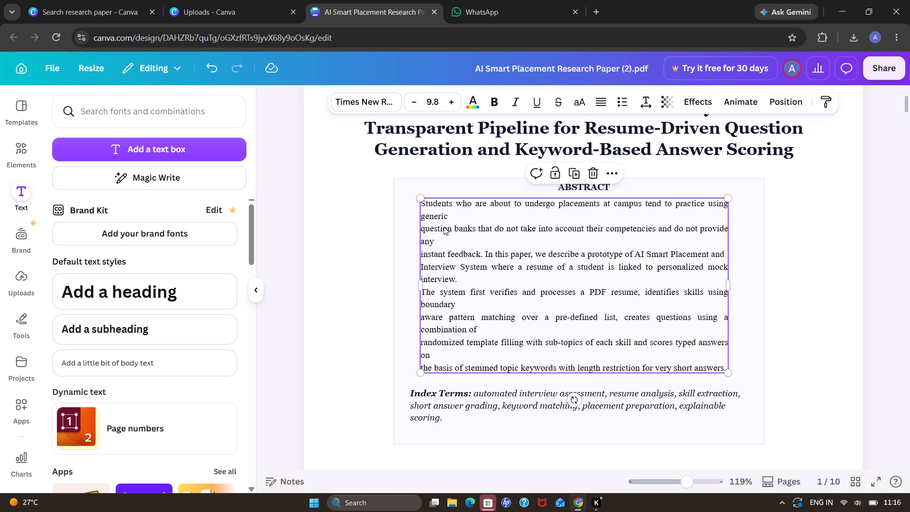
# Remove the line breaks before "question banks" and "instant feedback" in the abstract, joining each to the preceding line with a space.
pyautogui.click(429, 224)
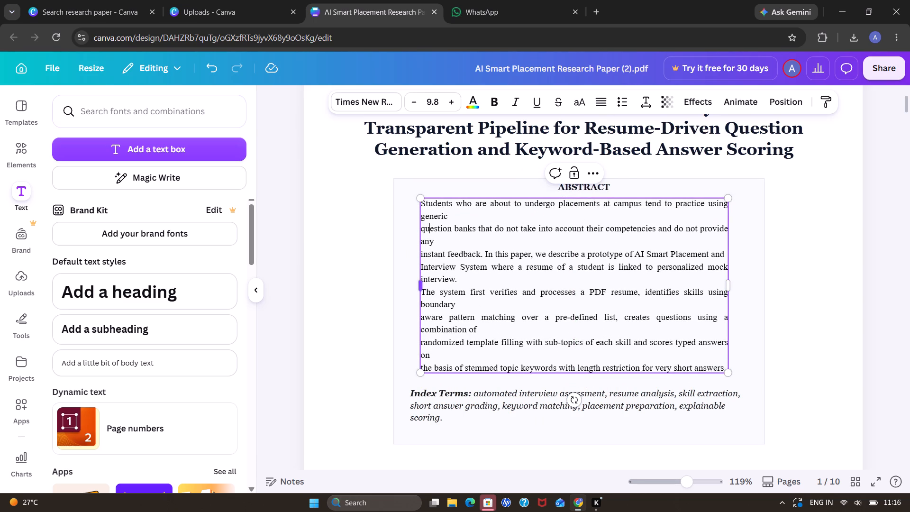
pyautogui.click(425, 231)
pyautogui.press('BackSpace')
pyautogui.press('BackSpace')
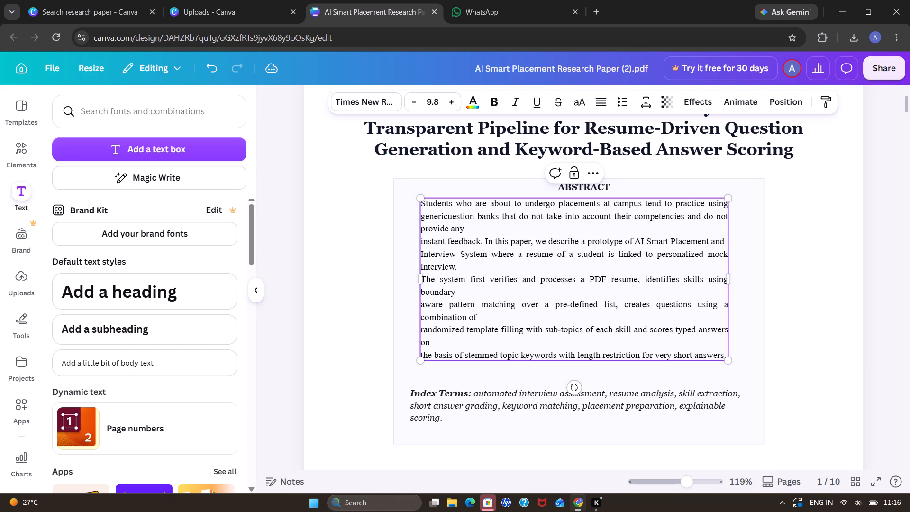
pyautogui.press('space')
pyautogui.press('q')
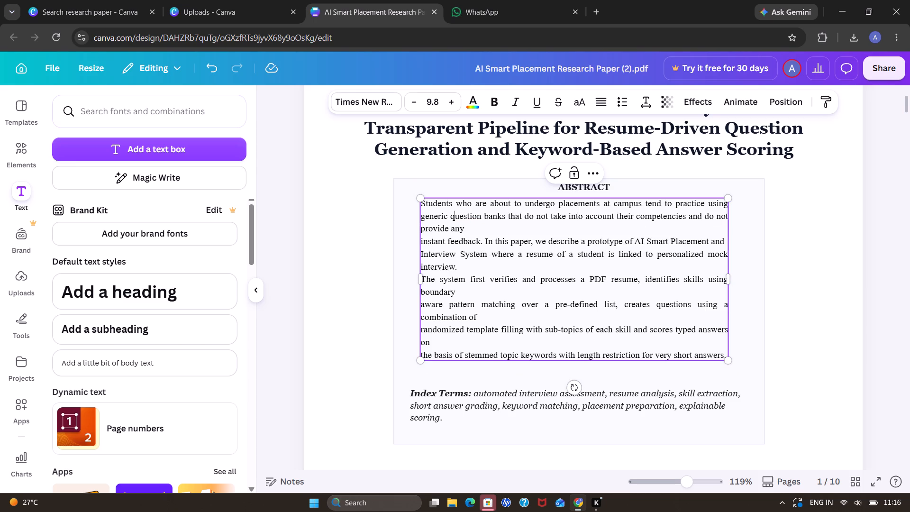
pyautogui.click(422, 241)
pyautogui.press('BackSpace')
pyautogui.press('space')
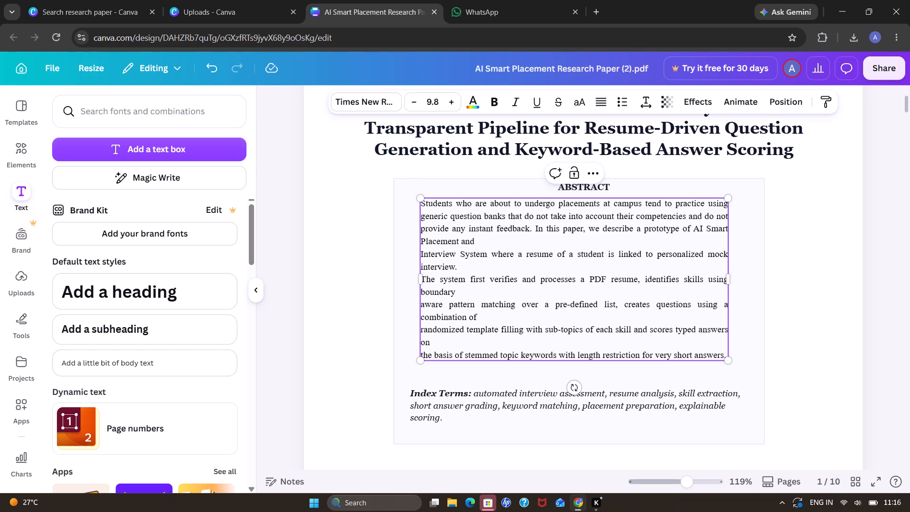
# Join the line starting "Interview System" to "Placement and" in the abstract, keeping a space and the capital I.
pyautogui.click(422, 254)
pyautogui.press('BackSpace')
pyautogui.press('Return')
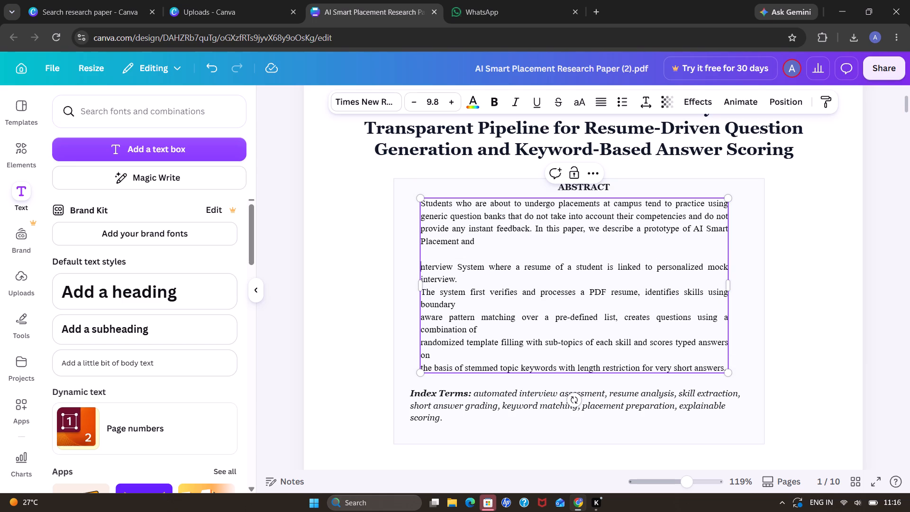
pyautogui.press('space')
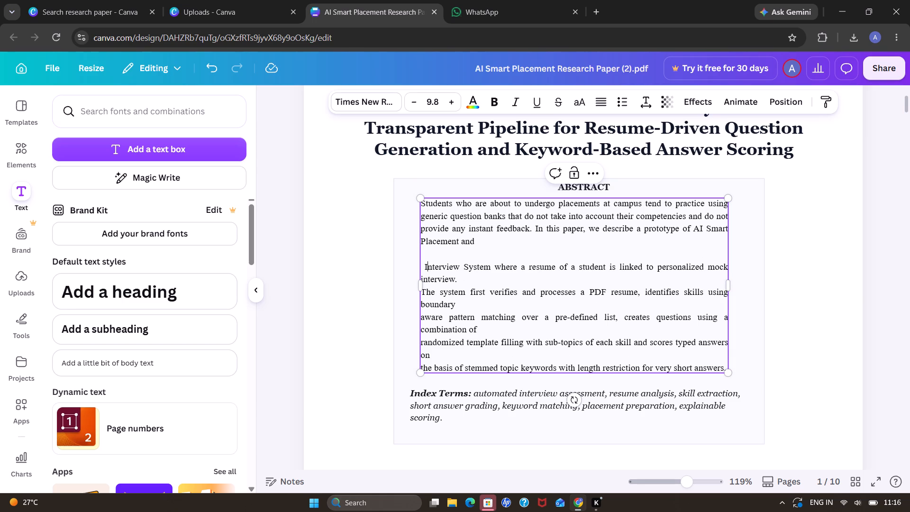
pyautogui.press('BackSpace')
pyautogui.press('BackSpace')
pyautogui.press('BackSpace')
pyautogui.press('BackSpace')
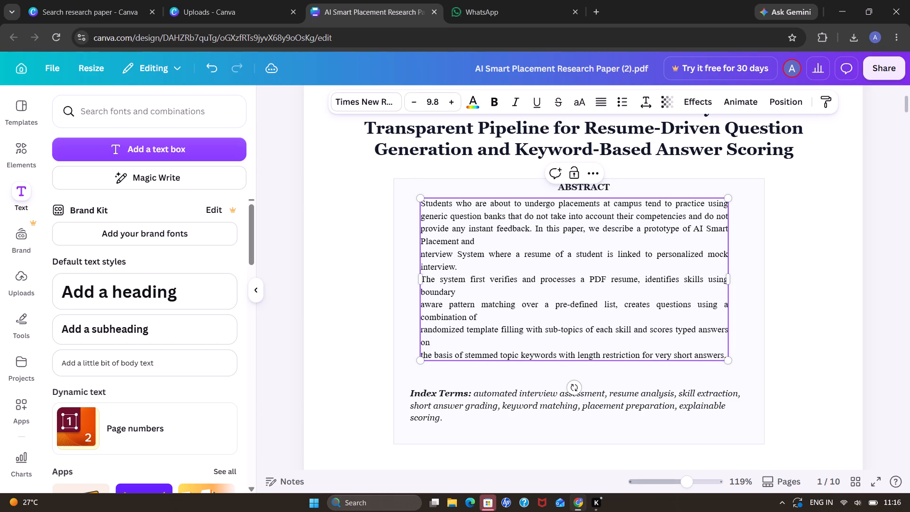
pyautogui.press('space')
pyautogui.write('I')
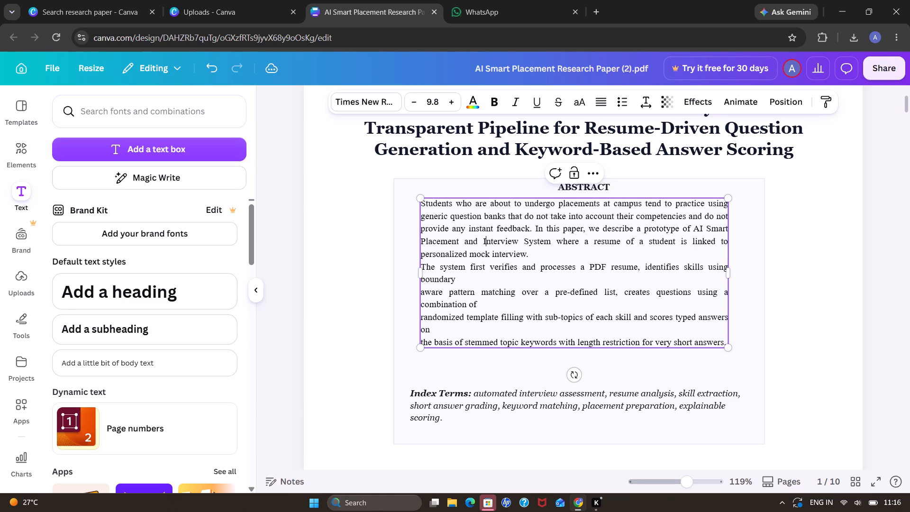
# Remove the line breaks before "The system first verifies" and "aware pattern matching" in the abstract, continuing the paragraph.
pyautogui.click(422, 266)
pyautogui.press('BackSpace')
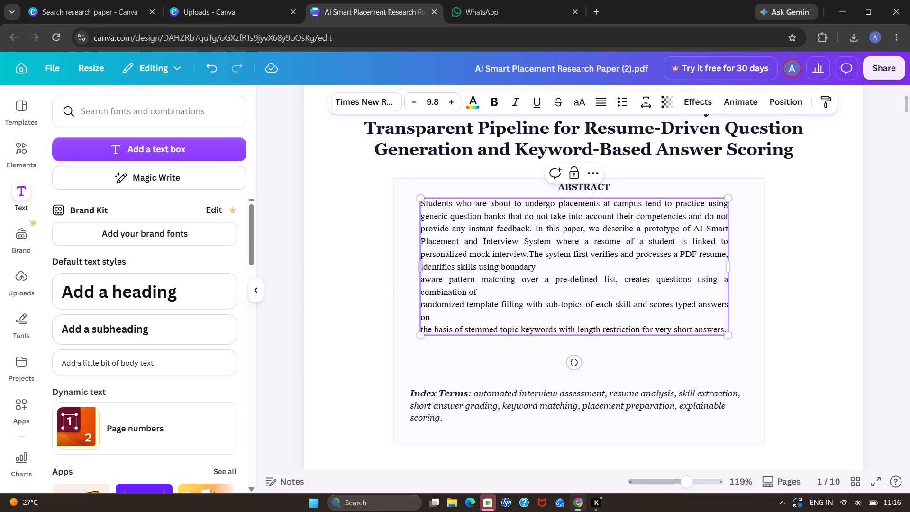
pyautogui.click(423, 280)
pyautogui.press('BackSpace')
pyautogui.press('BackSpace')
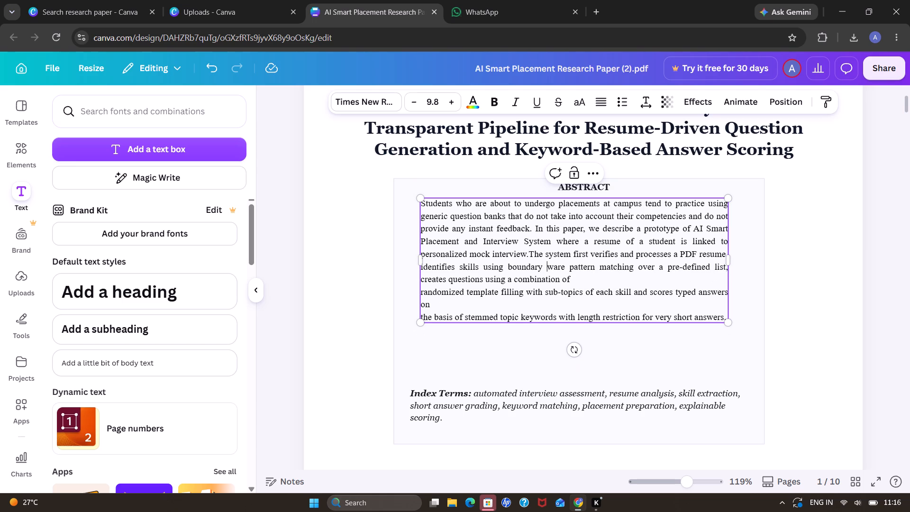
pyautogui.press('a')
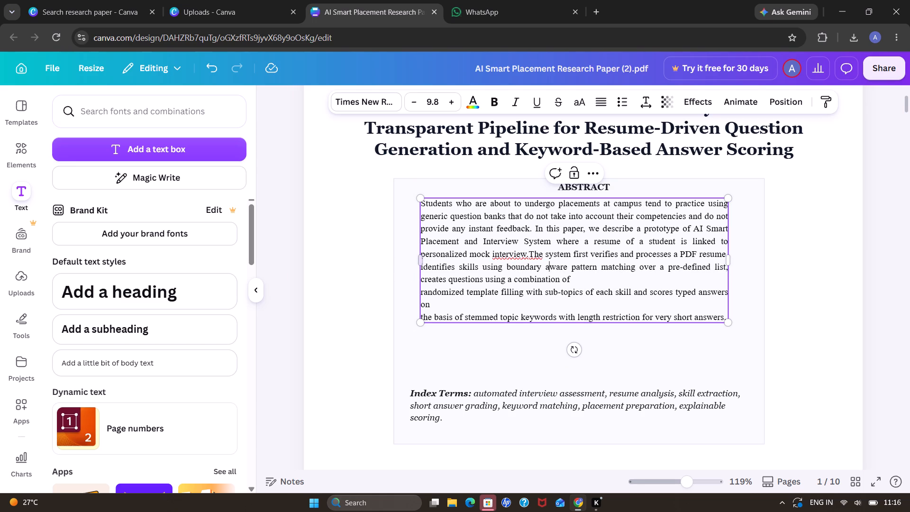
# Place the text cursor between "interview." and "The" in the abstract paragraph.
pyautogui.click(528, 253)
# Insert a space between "interview." and "The" in the abstract, and re-enter the single space between "The" and "system".
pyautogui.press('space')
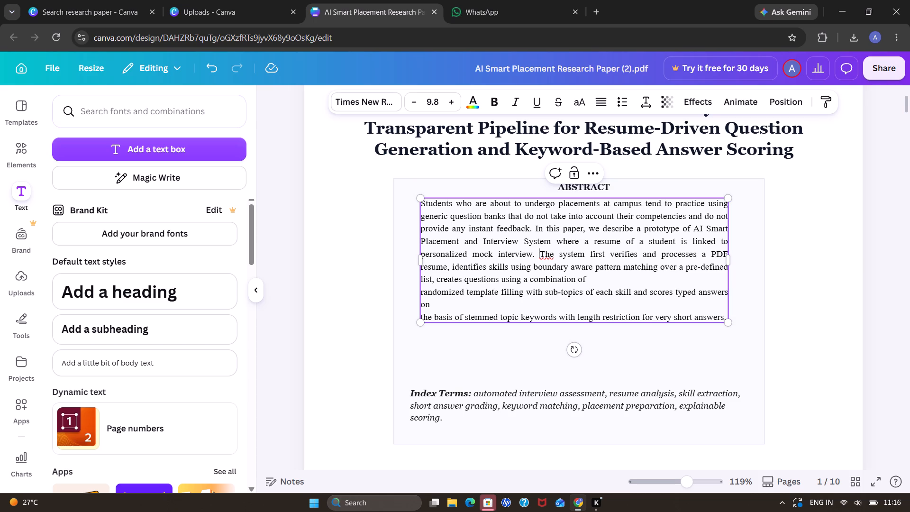
pyautogui.click(558, 256)
pyautogui.press('BackSpace')
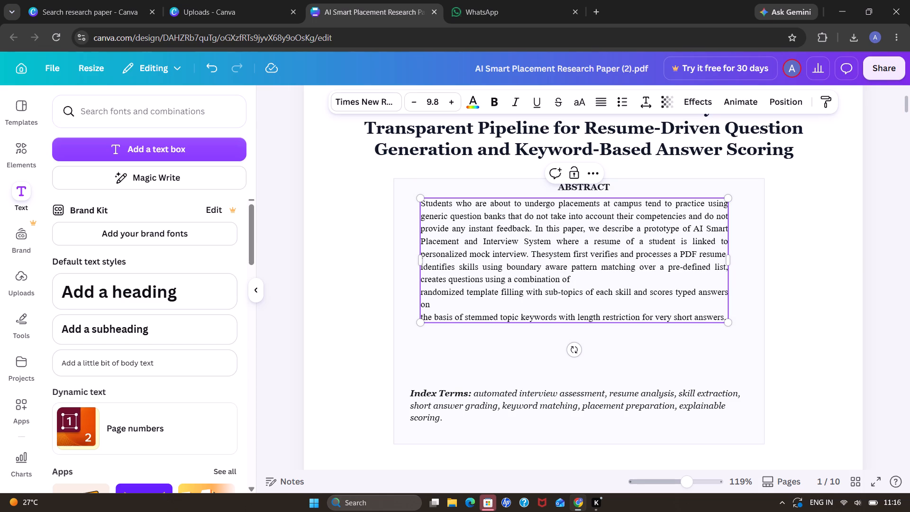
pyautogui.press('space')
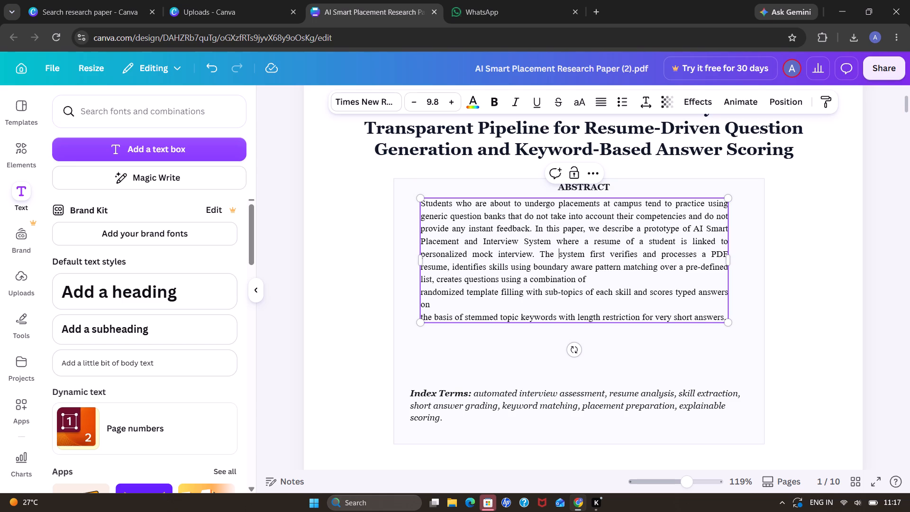
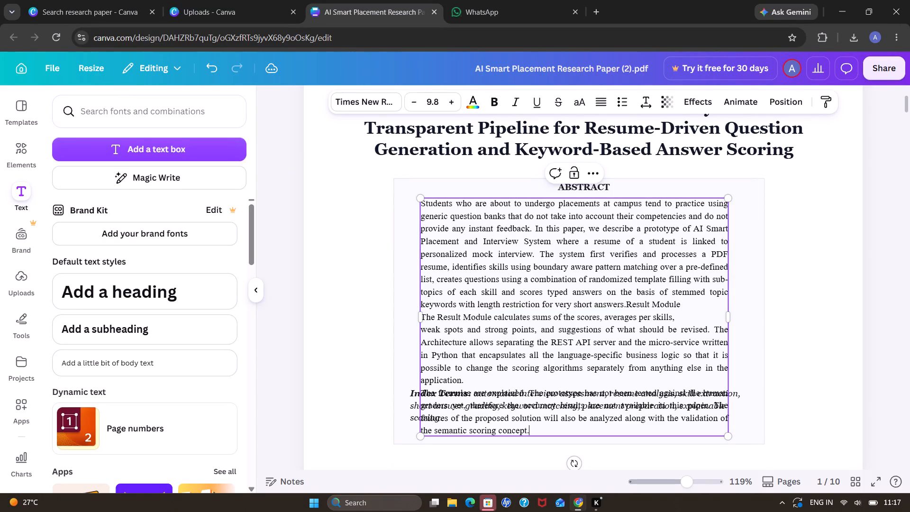
# Delete the stray words "Result Module" after "very short answers." in the abstract paragraph.
pyautogui.press('BackSpace')
pyautogui.press('BackSpace')
pyautogui.press('BackSpace')
pyautogui.press('BackSpace')
pyautogui.press('BackSpace')
pyautogui.press('BackSpace')
pyautogui.press('BackSpace')
pyautogui.press('BackSpace')
pyautogui.press('BackSpace')
pyautogui.press('BackSpace')
pyautogui.press('BackSpace')
pyautogui.press('BackSpace')
pyautogui.press('BackSpace')
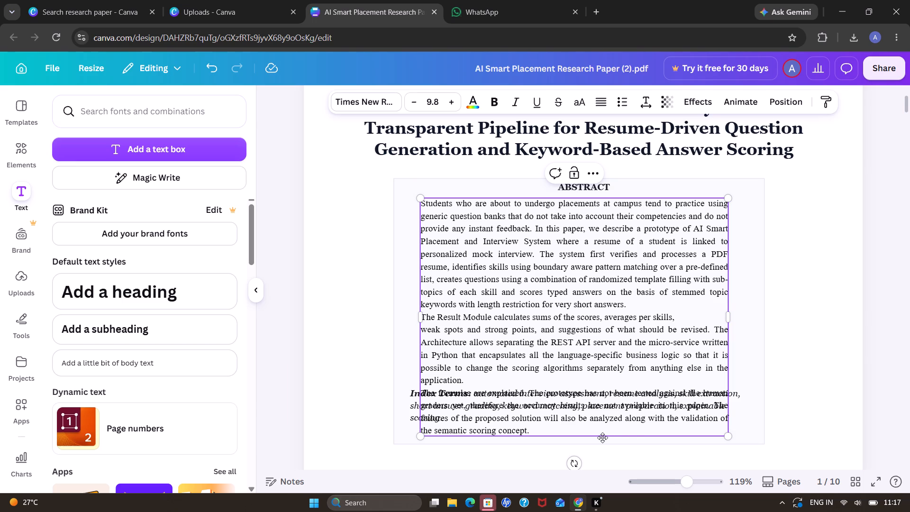
# Move the abstract text block up the page until it no longer overlaps the Index Terms lines.
pyautogui.moveTo(603, 436); pyautogui.dragTo(618, 398)
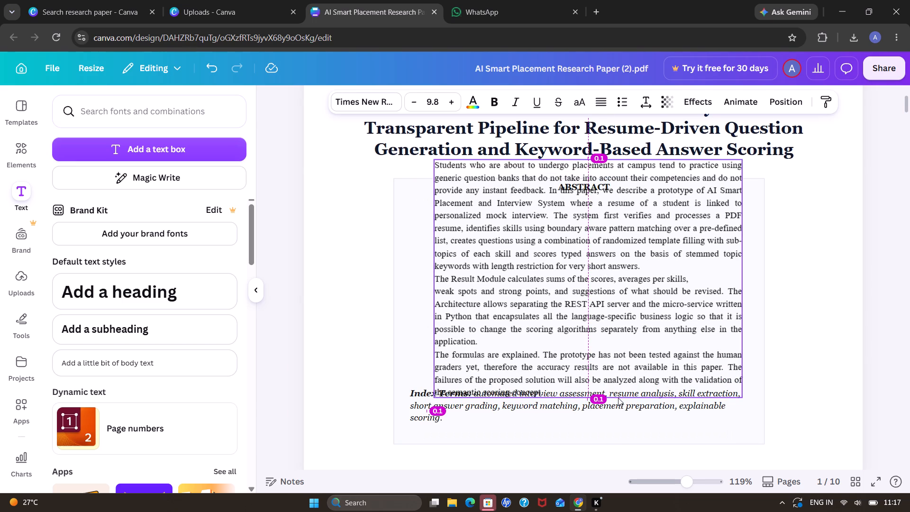
pyautogui.moveTo(618, 398); pyautogui.dragTo(614, 371)
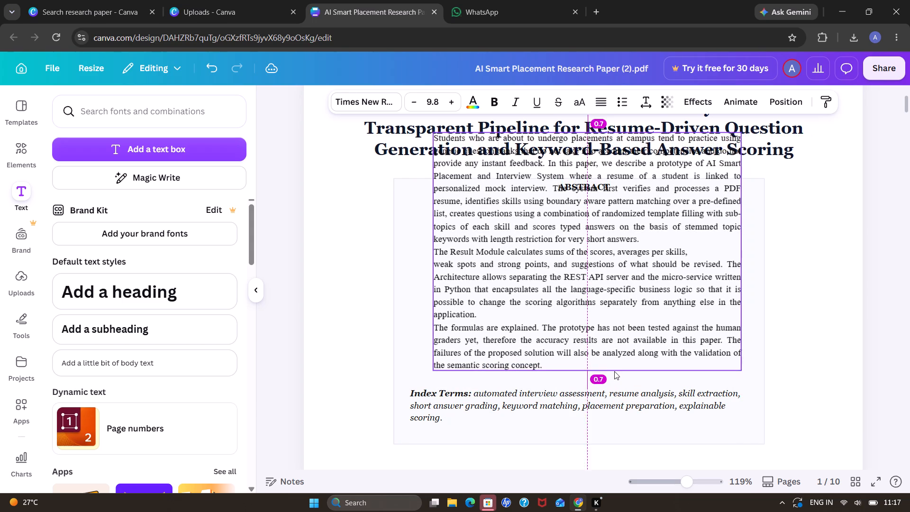
pyautogui.moveTo(614, 371); pyautogui.dragTo(614, 371)
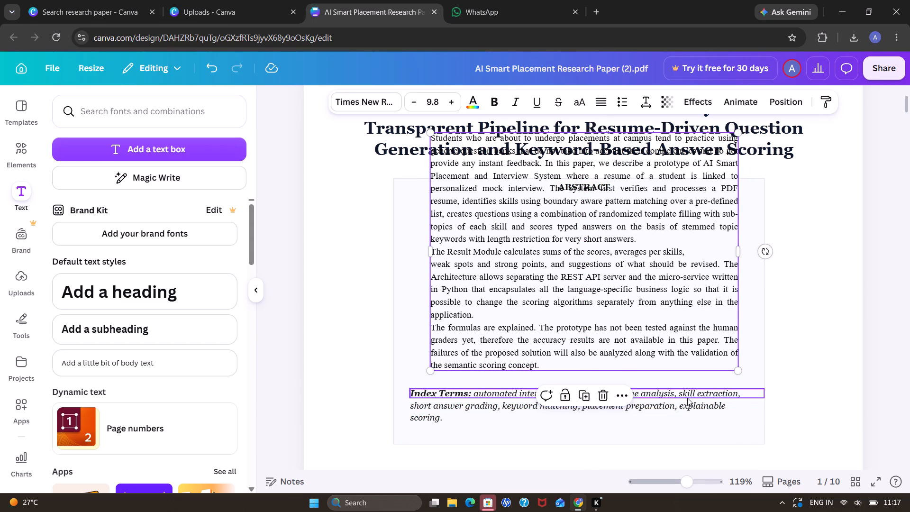
# Delete all three lines of the italic Index Terms text below the abstract, ending with "scoring.".
pyautogui.click(687, 398)
pyautogui.press('BackSpace')
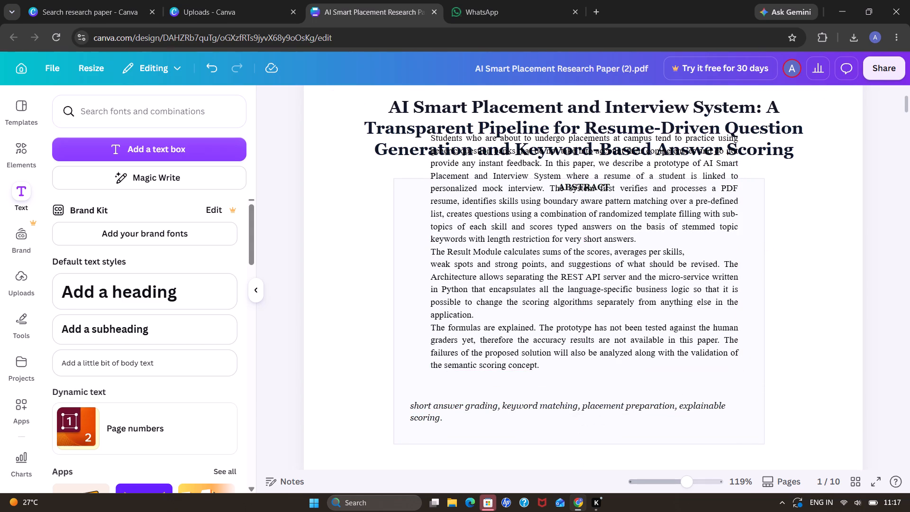
pyautogui.click(687, 405)
pyautogui.press('BackSpace')
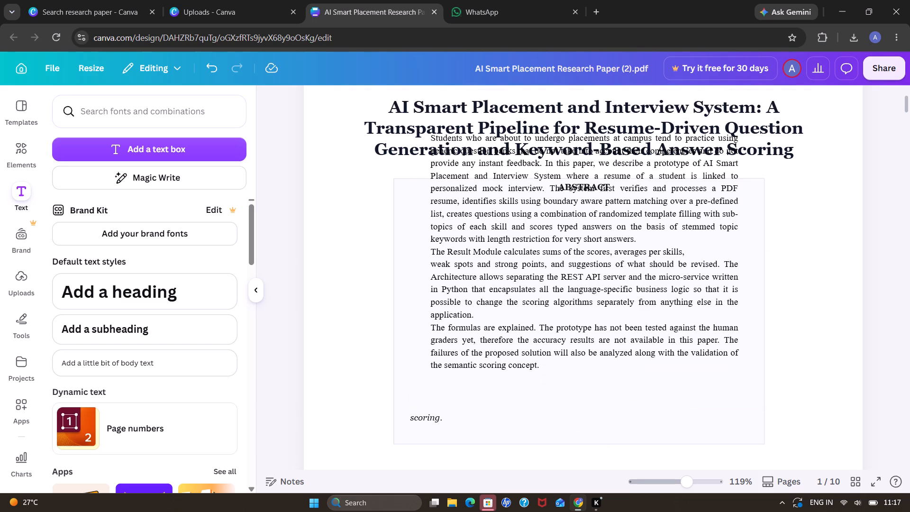
pyautogui.click(431, 422)
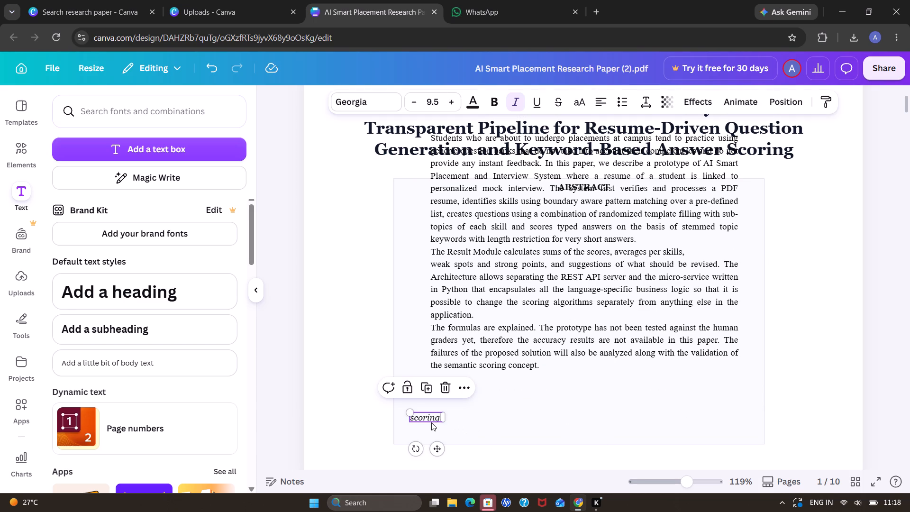
pyautogui.press('BackSpace')
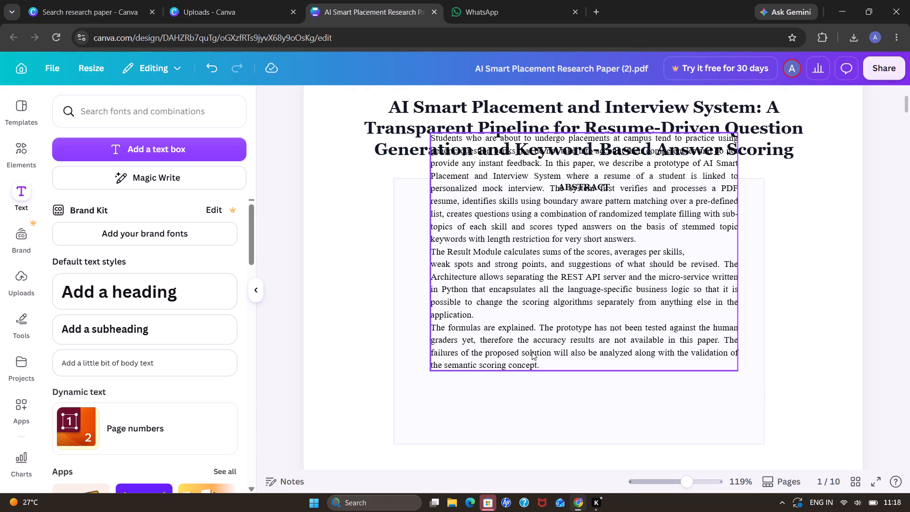
# Move the abstract text block back down into the shaded box, directly beneath the ABSTRACT heading.
pyautogui.click(560, 358)
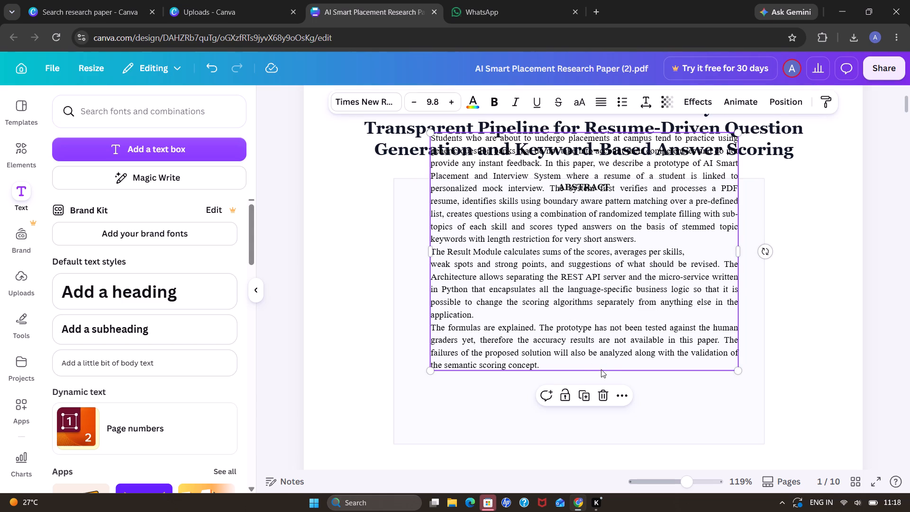
pyautogui.doubleClick(653, 368)
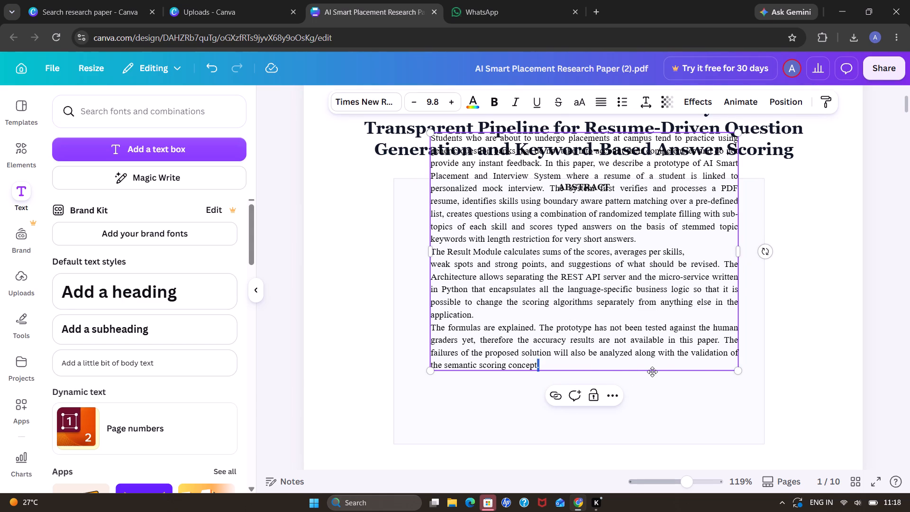
pyautogui.moveTo(652, 372); pyautogui.dragTo(646, 440)
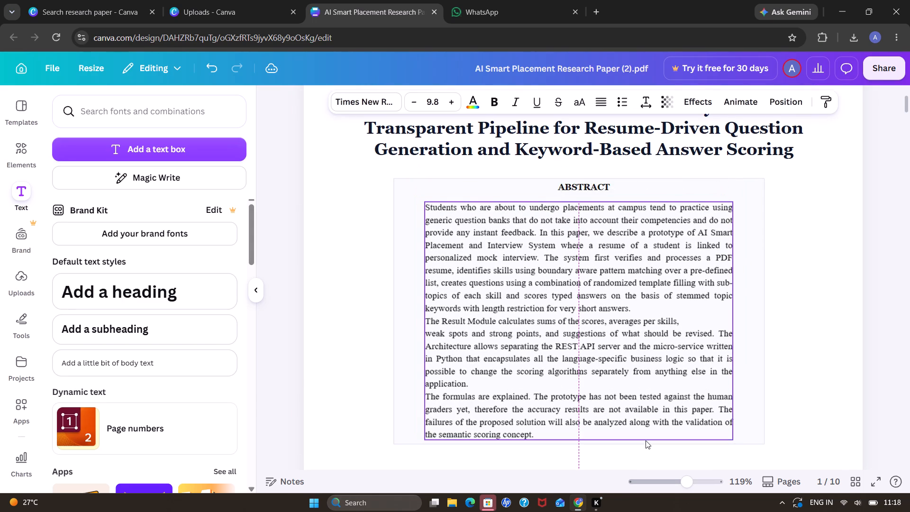
pyautogui.moveTo(646, 440); pyautogui.dragTo(646, 437)
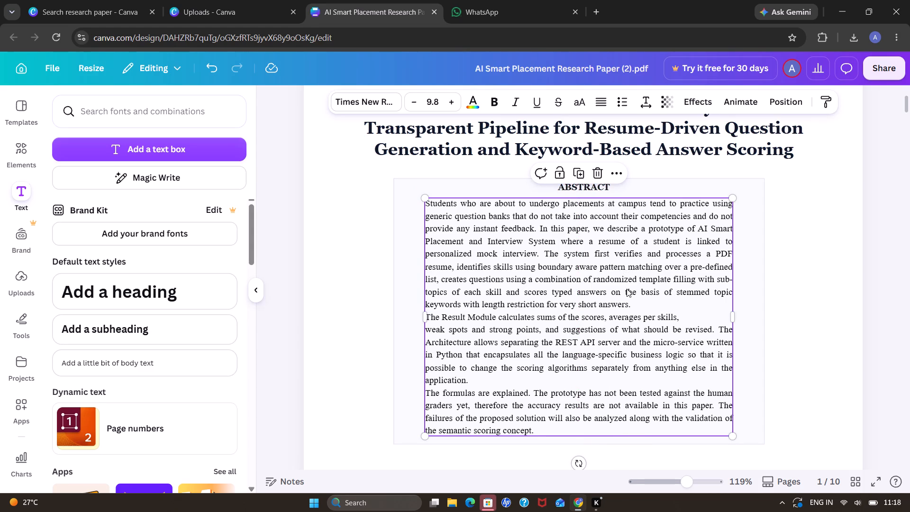
# Try larger and smaller font sizes on the abstract text, settling on 8.8 to fit the shaded box.
pyautogui.click(454, 108)
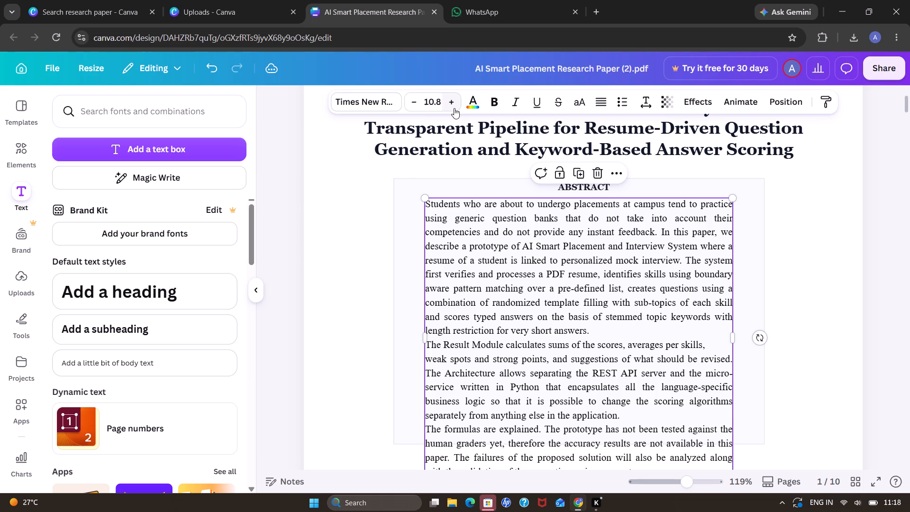
pyautogui.click(454, 108)
pyautogui.click(454, 108)
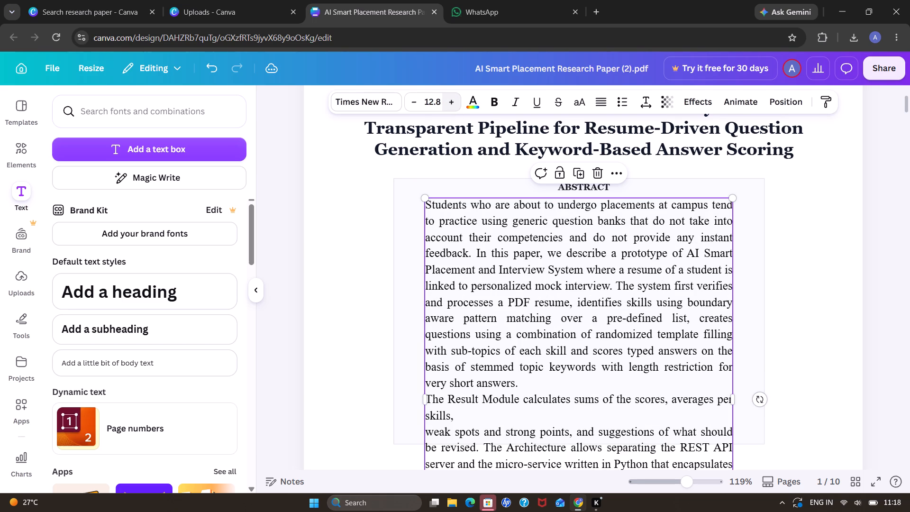
pyautogui.tripleClick(413, 106)
pyautogui.doubleClick(413, 106)
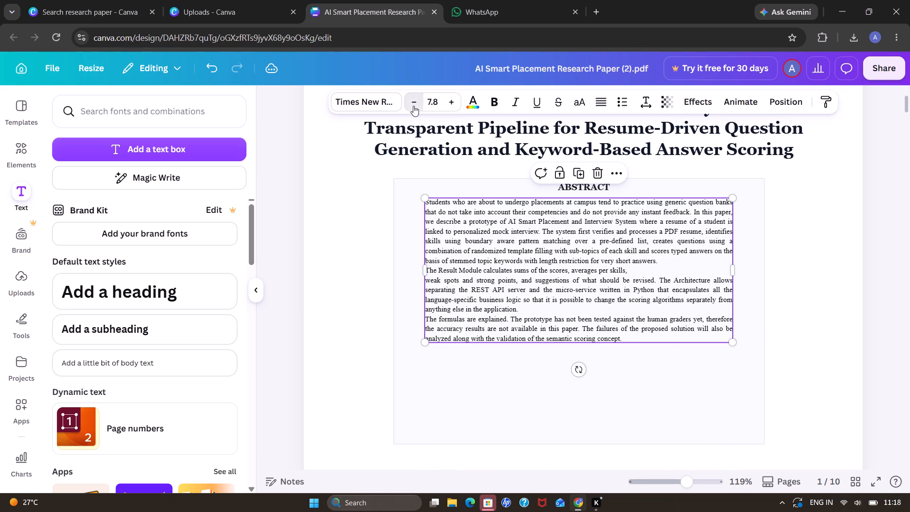
pyautogui.click(455, 104)
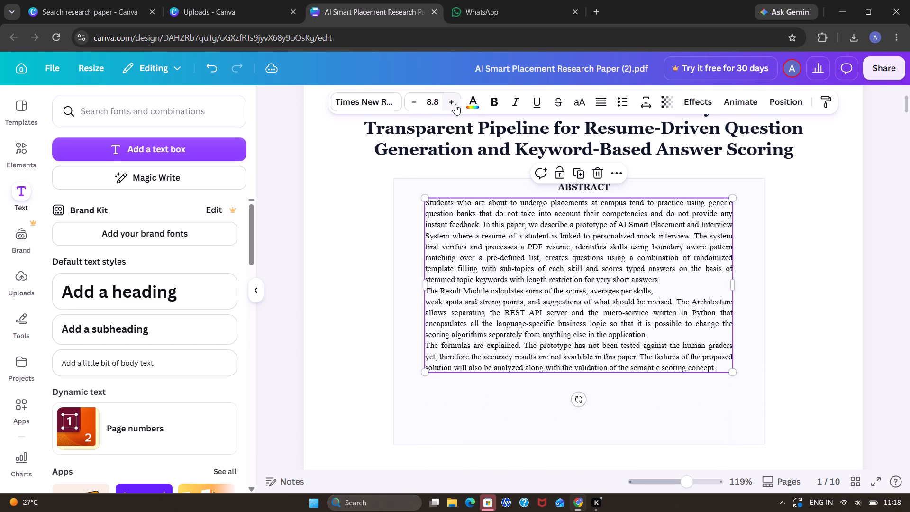
# Increase the abstract text's font size to 9.8.
pyautogui.click(455, 104)
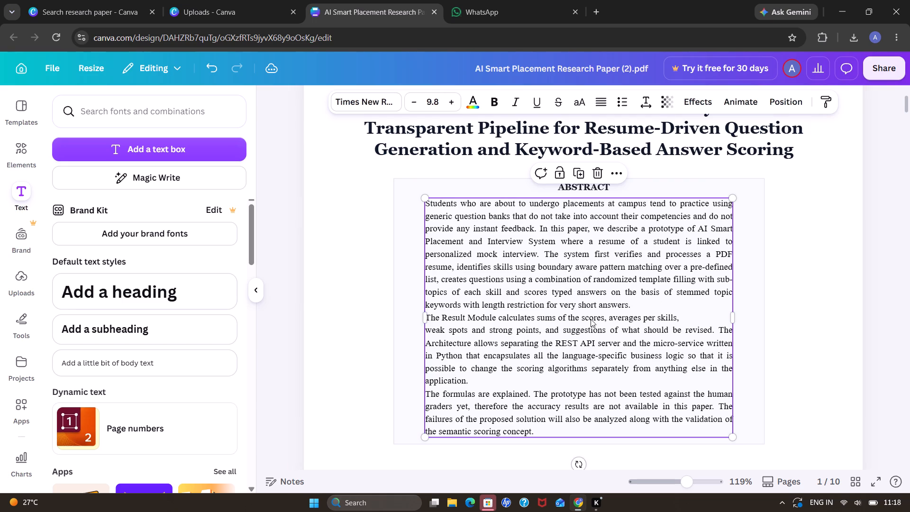
# Add a new empty line at the end of the abstract, after "the semantic scoring concept.".
pyautogui.click(578, 423)
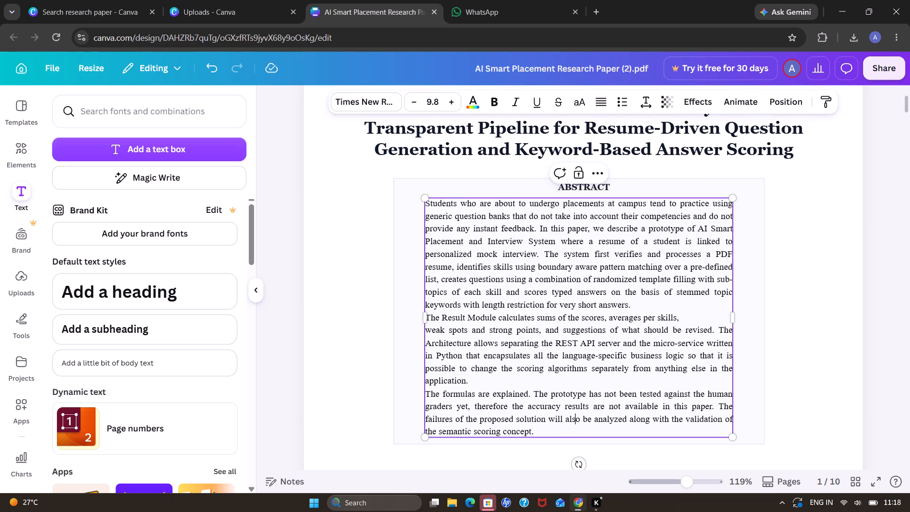
pyautogui.click(538, 431)
pyautogui.press('Return')
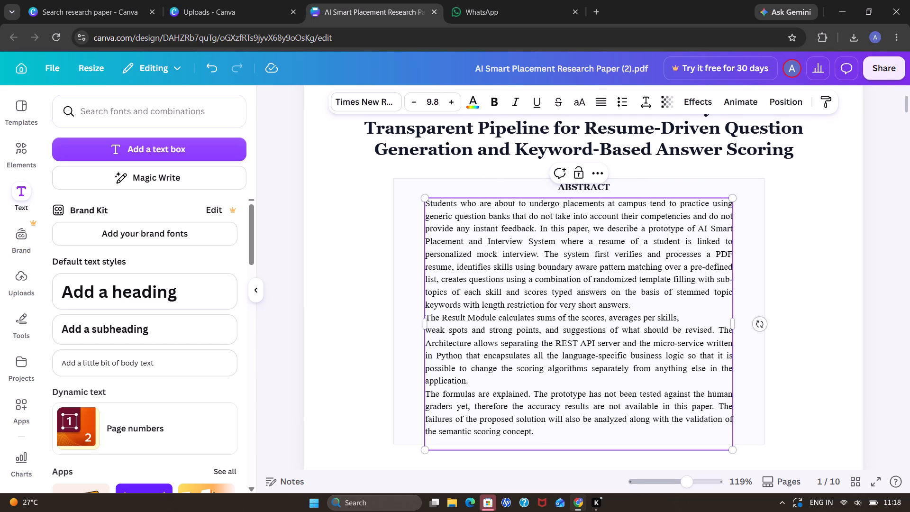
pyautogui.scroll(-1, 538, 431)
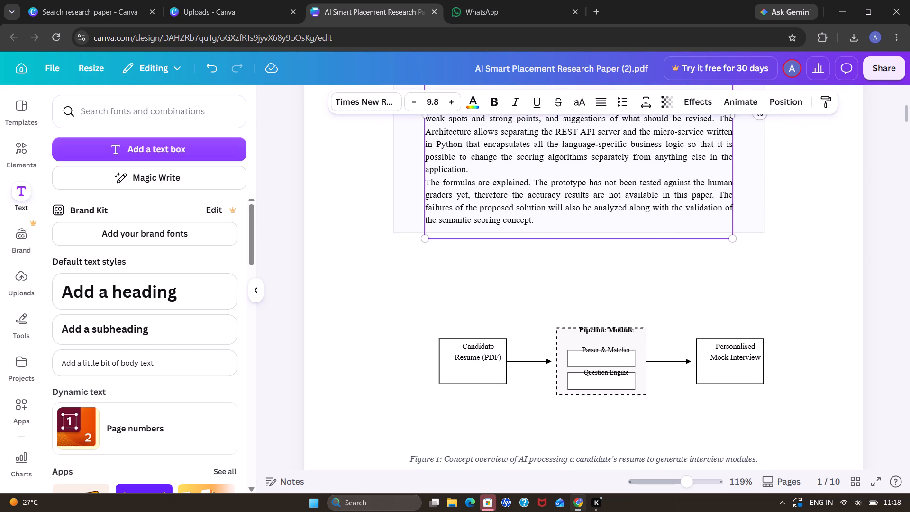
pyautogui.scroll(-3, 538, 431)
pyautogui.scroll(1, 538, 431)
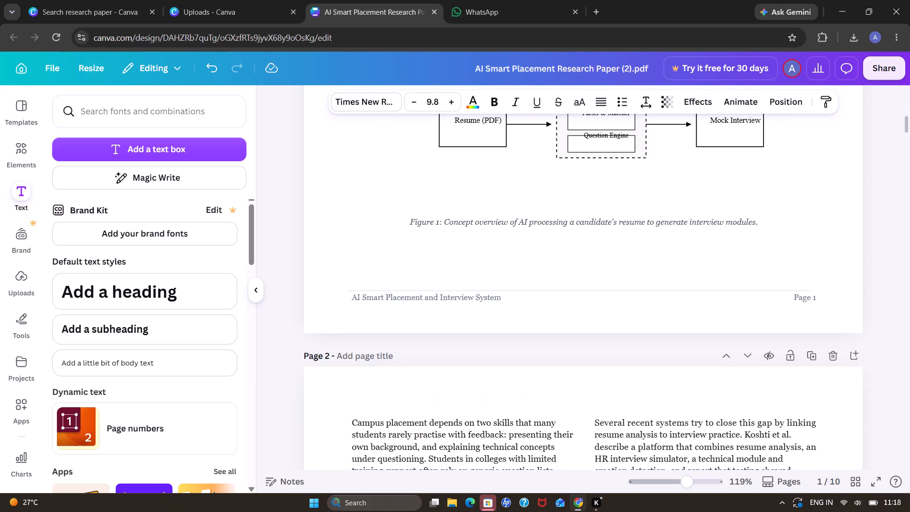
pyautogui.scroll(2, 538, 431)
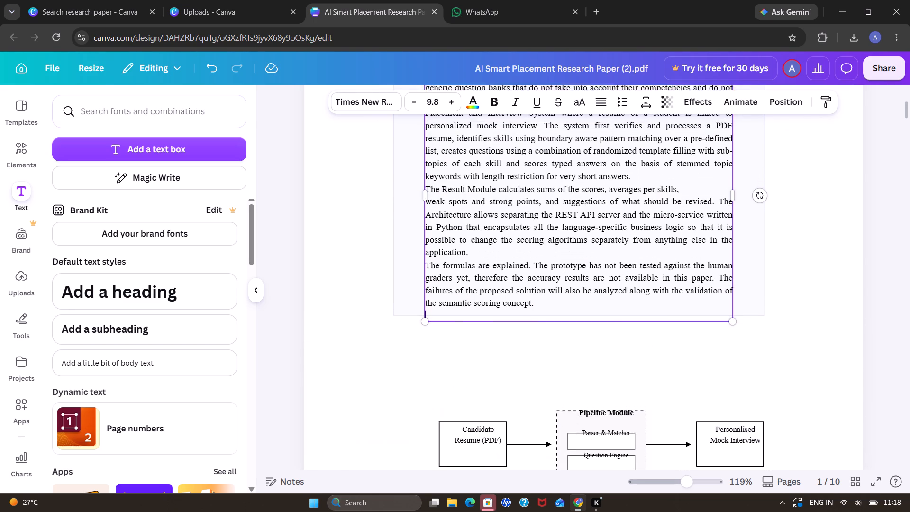
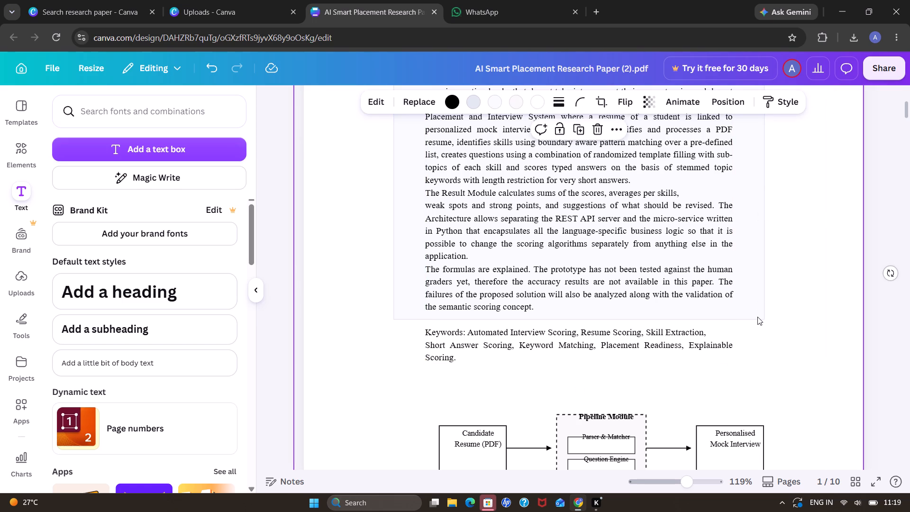
pyautogui.scroll(4, 757, 317)
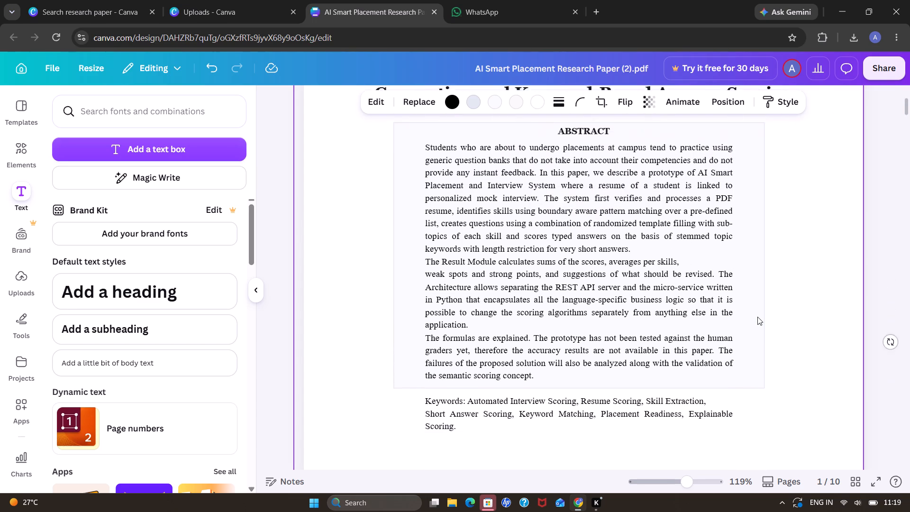
pyautogui.scroll(2, 757, 317)
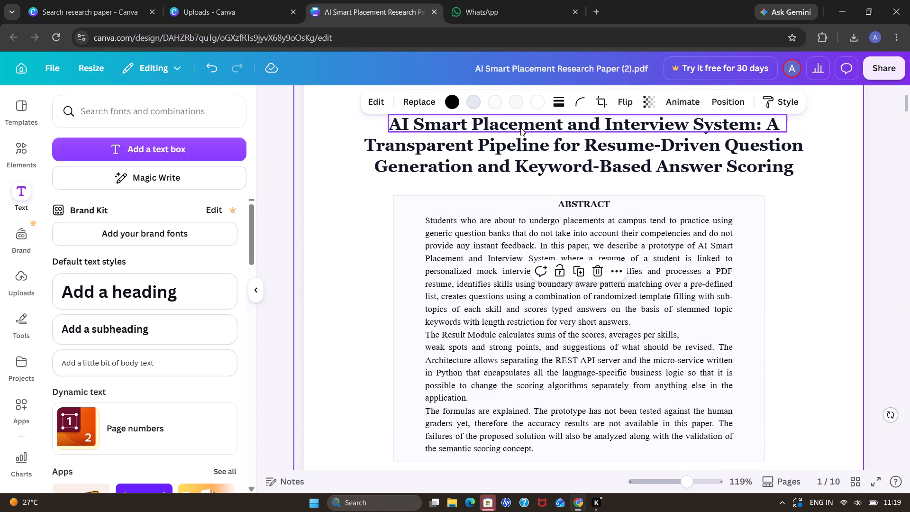
# Recolour the three pale tinted colours of page 1's background graphic to white, including the abstract box fill.
pyautogui.click(476, 101)
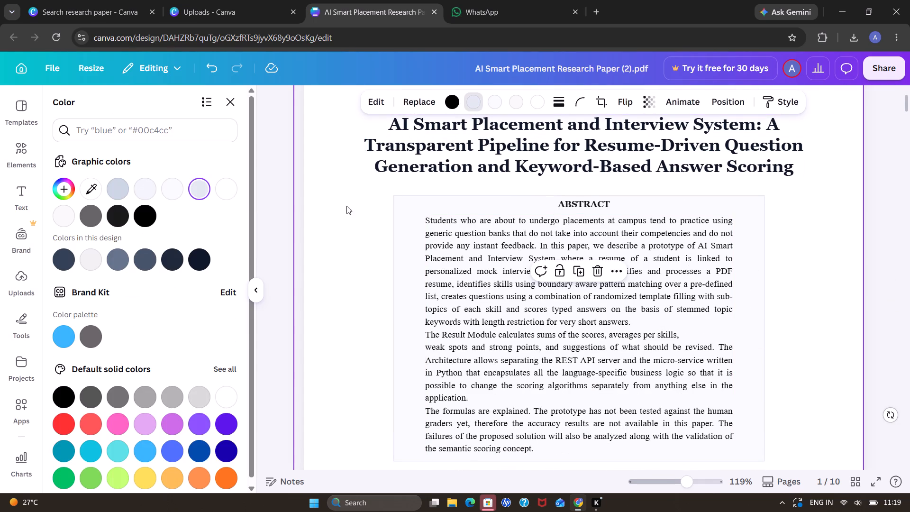
pyautogui.click(228, 192)
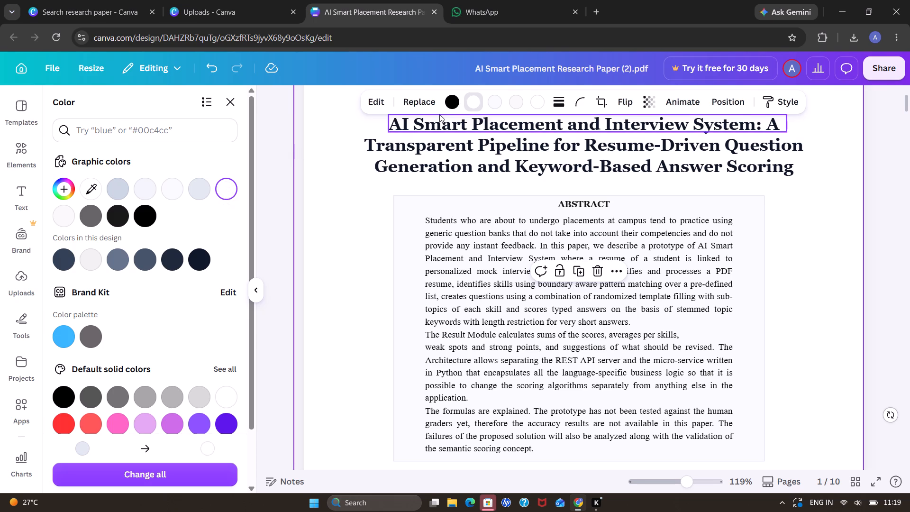
pyautogui.click(493, 97)
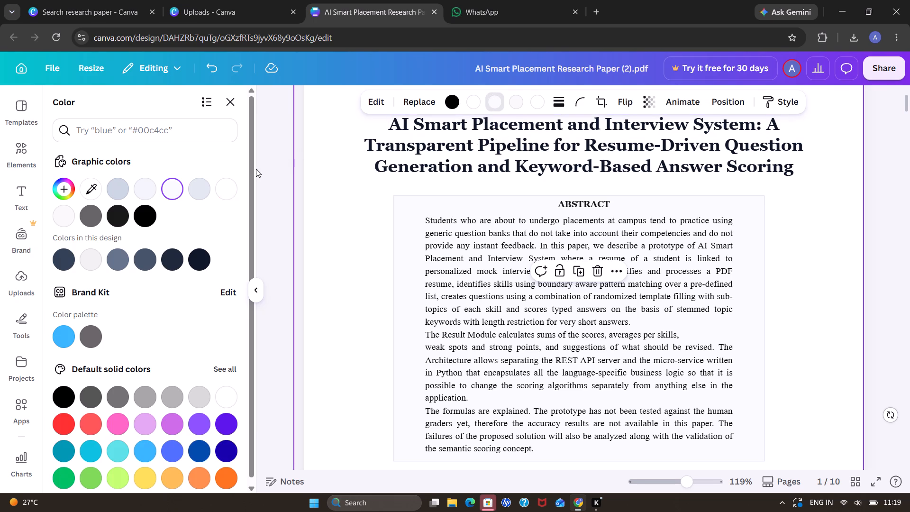
pyautogui.click(227, 189)
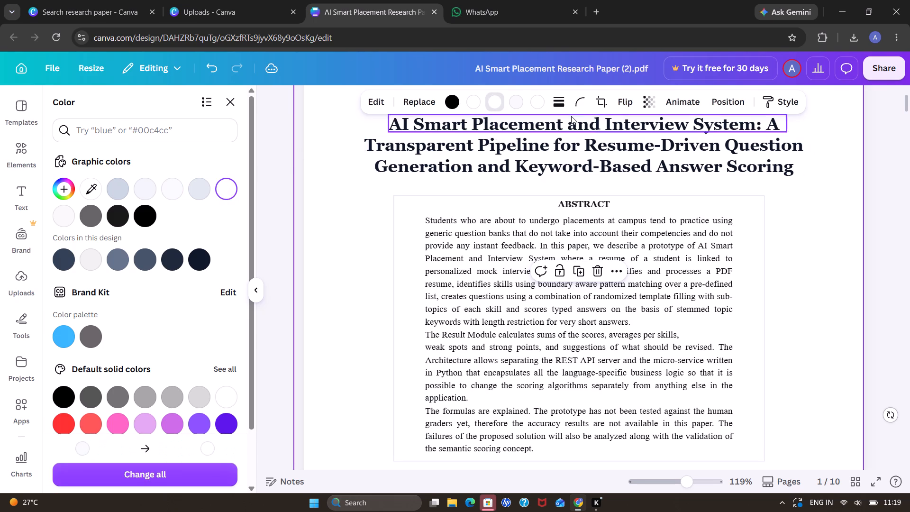
pyautogui.click(523, 103)
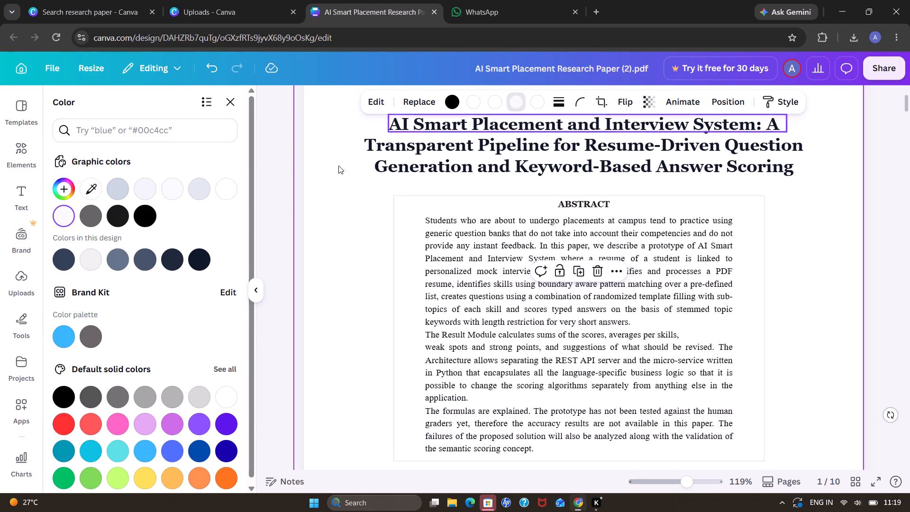
pyautogui.click(237, 191)
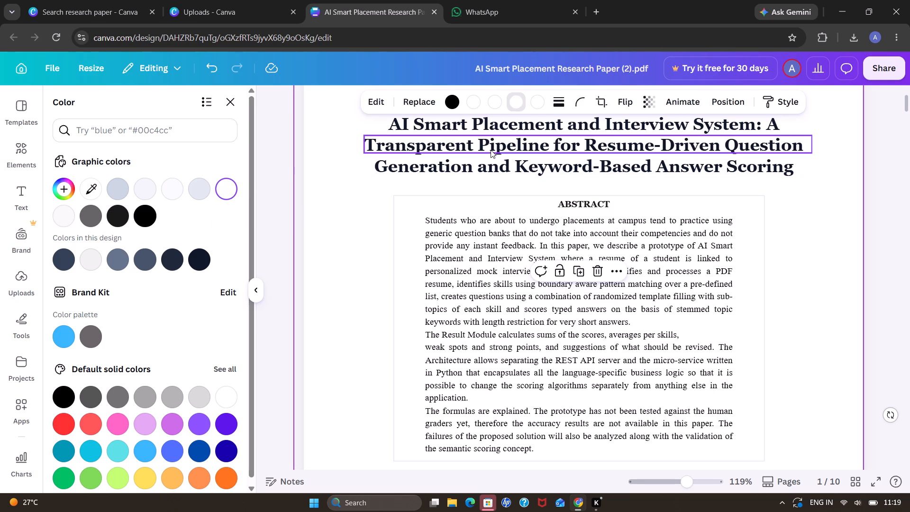
pyautogui.click(538, 103)
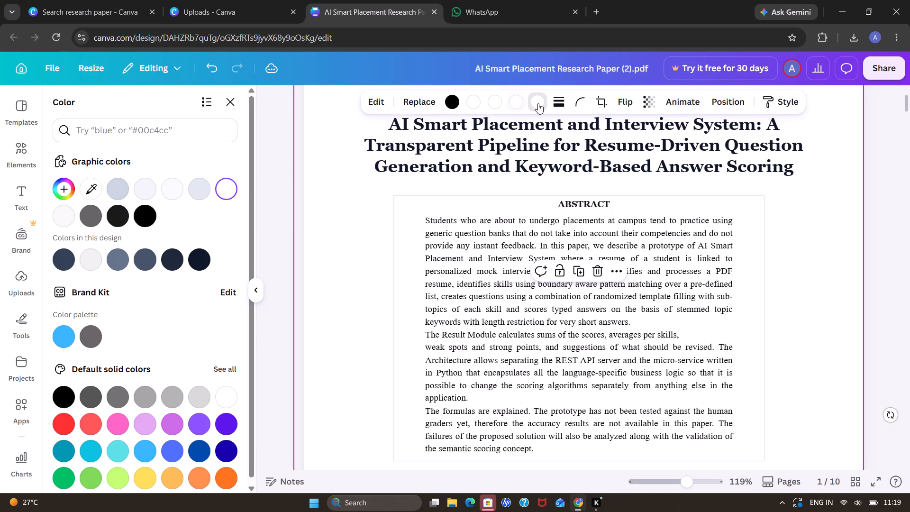
pyautogui.click(375, 320)
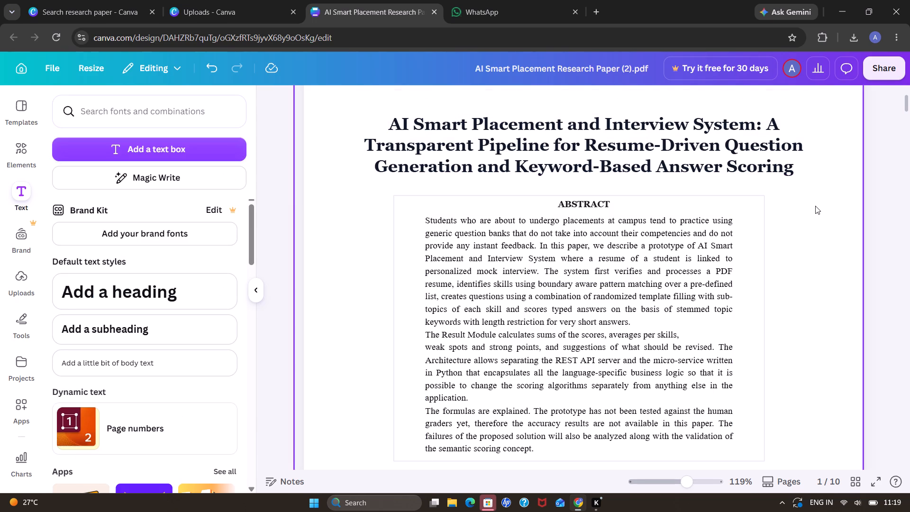
# Move the bold "Pipeline Module" label in the Figure 1 diagram up, clear of the dashed box's top border.
pyautogui.scroll(-2, 815, 206)
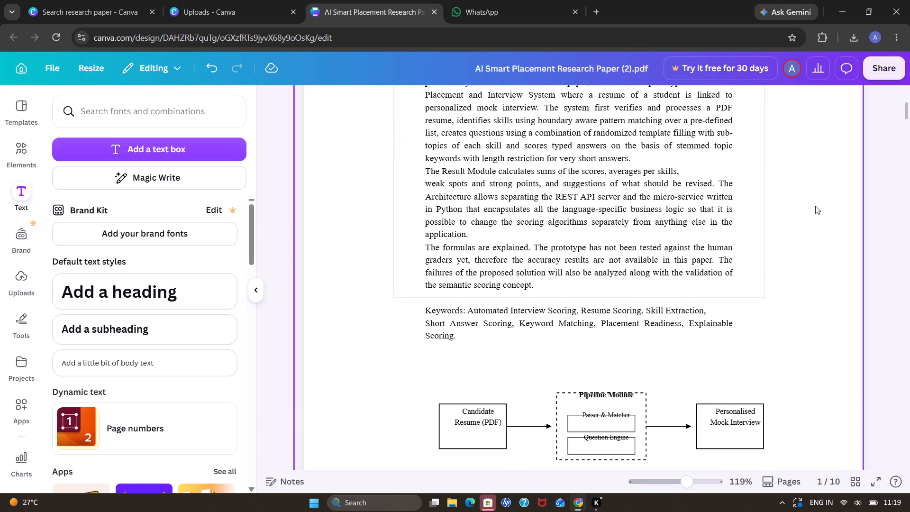
pyautogui.scroll(-1, 815, 206)
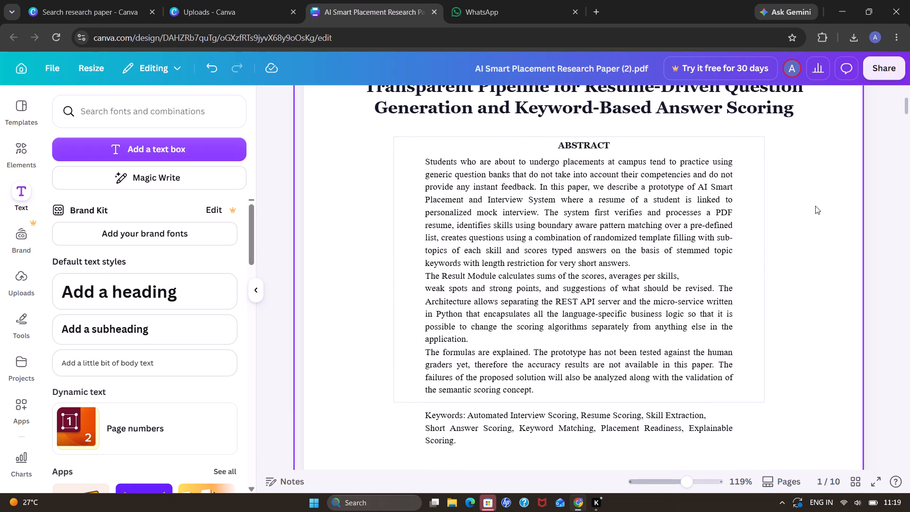
pyautogui.scroll(-2, 815, 206)
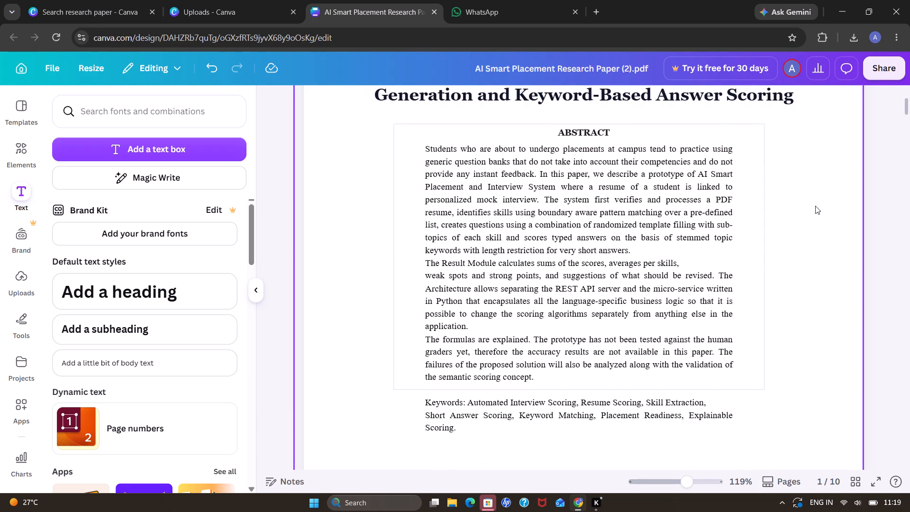
pyautogui.scroll(-2, 815, 206)
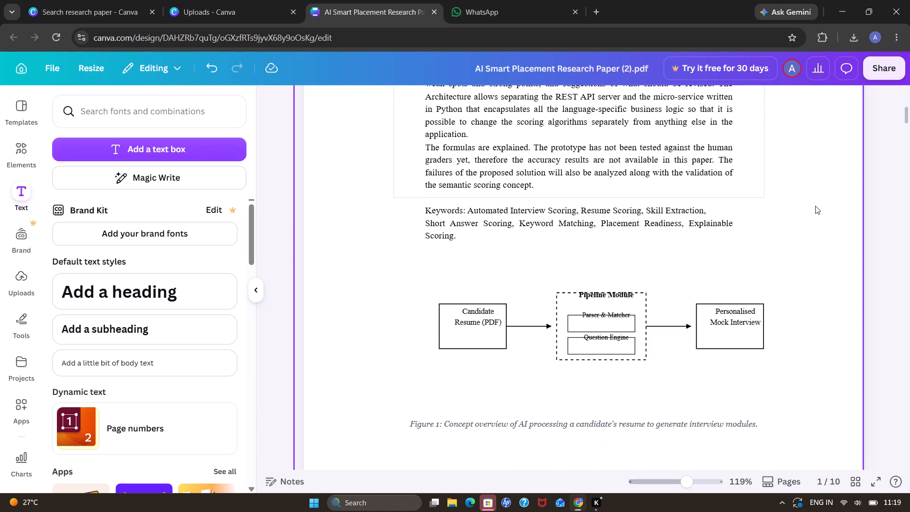
pyautogui.doubleClick(620, 297)
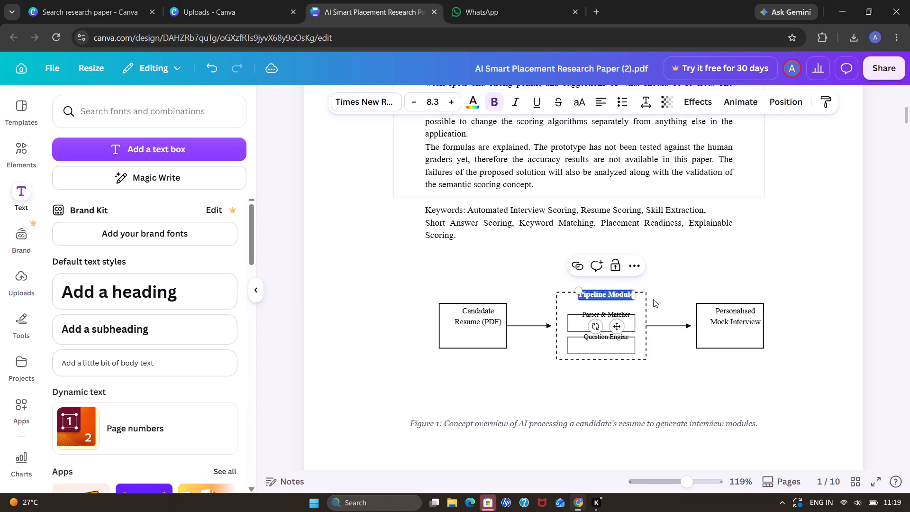
pyautogui.click(666, 298)
pyautogui.click(625, 293)
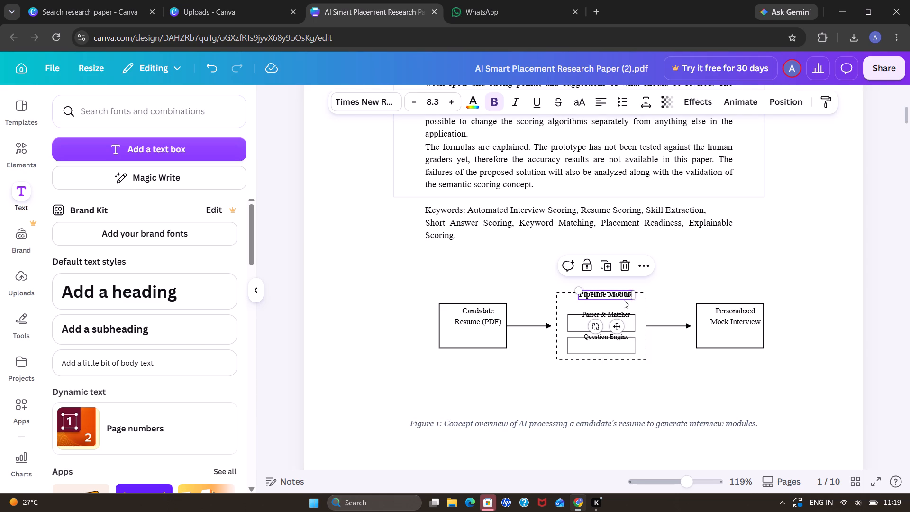
pyautogui.moveTo(623, 297); pyautogui.dragTo(614, 274)
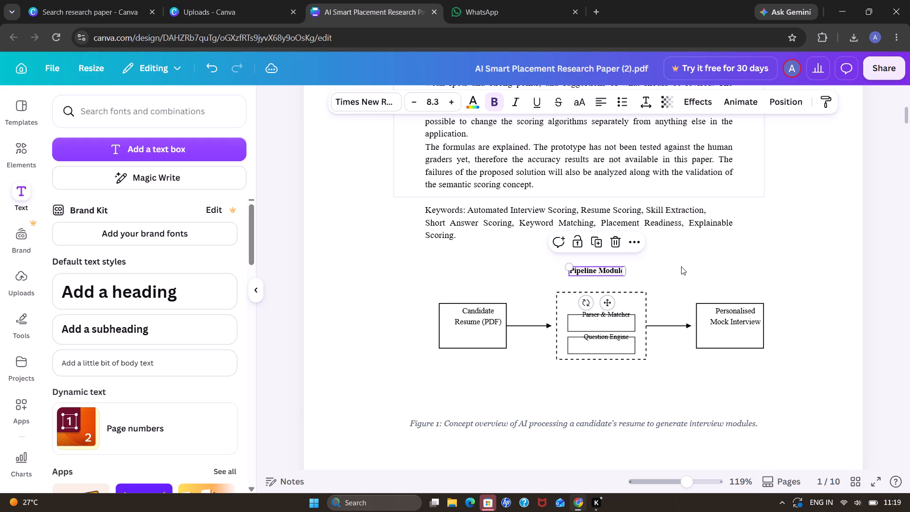
pyautogui.click(681, 266)
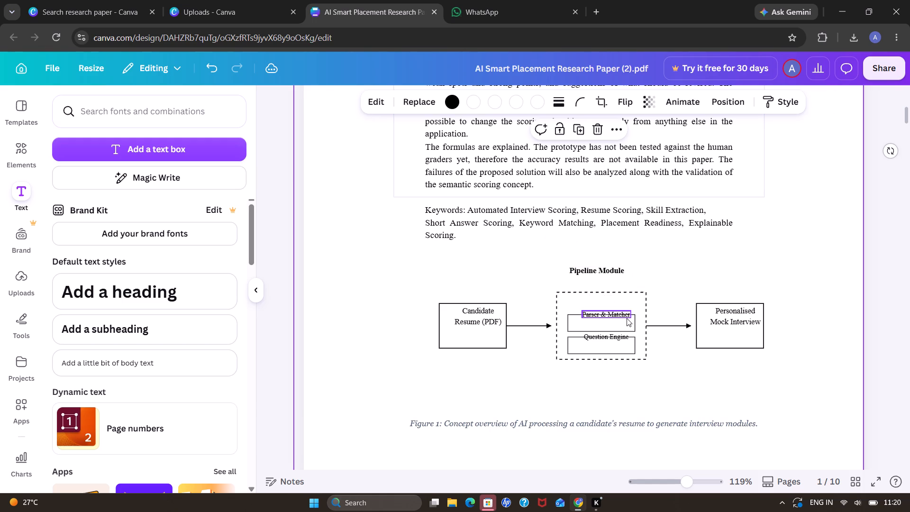
# Move the "Parser & Matcher" and "Question Engine" labels down so each sits inside its own small box.
pyautogui.click(625, 316)
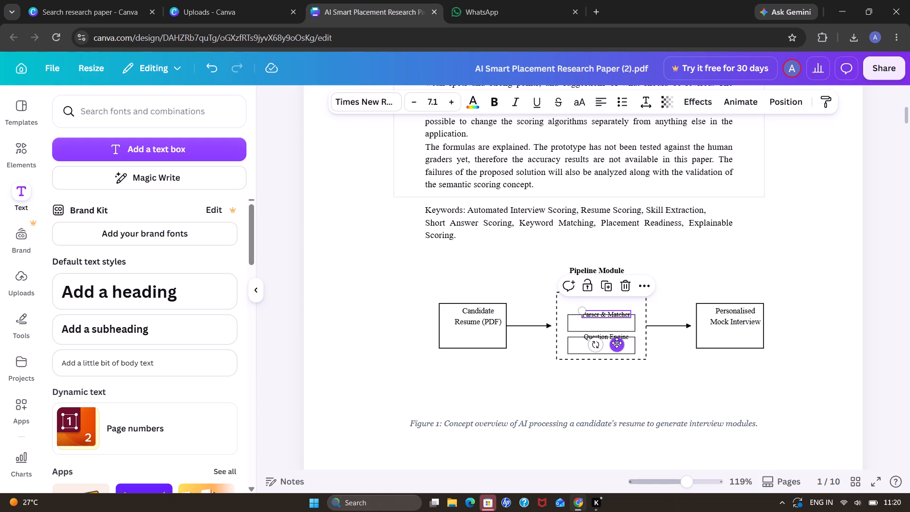
pyautogui.click(617, 343)
pyautogui.moveTo(617, 343); pyautogui.dragTo(613, 352)
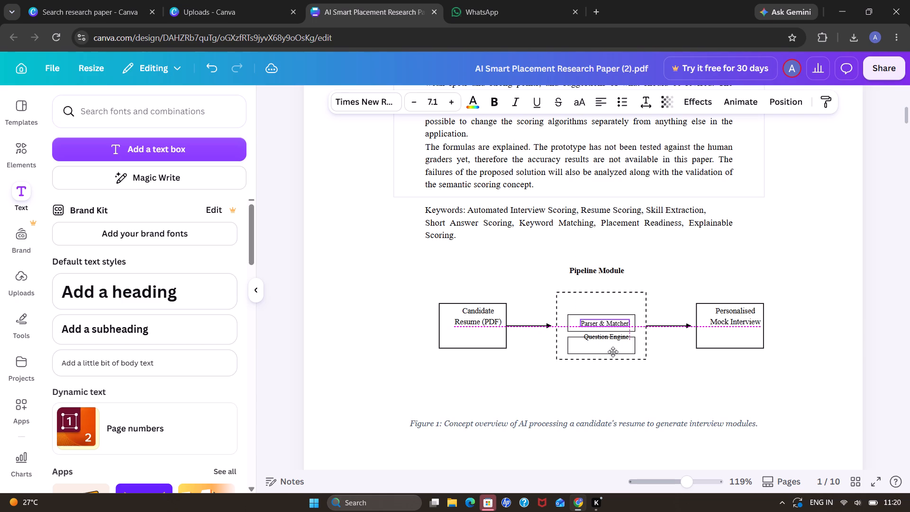
pyautogui.moveTo(613, 352); pyautogui.dragTo(612, 352)
pyautogui.click(660, 366)
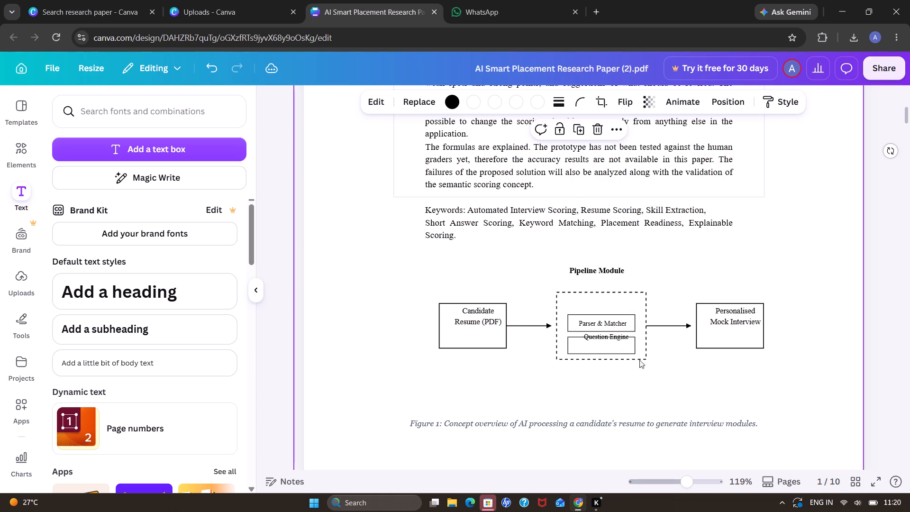
pyautogui.click(620, 333)
pyautogui.moveTo(618, 365); pyautogui.dragTo(614, 373)
pyautogui.click(667, 380)
# Centre the "Candidate Resume (PDF)" and "Personalised Mock Interview" labels inside the two outer boxes of the Figure 1 diagram.
pyautogui.click(482, 317)
pyautogui.moveTo(491, 357); pyautogui.dragTo(485, 363)
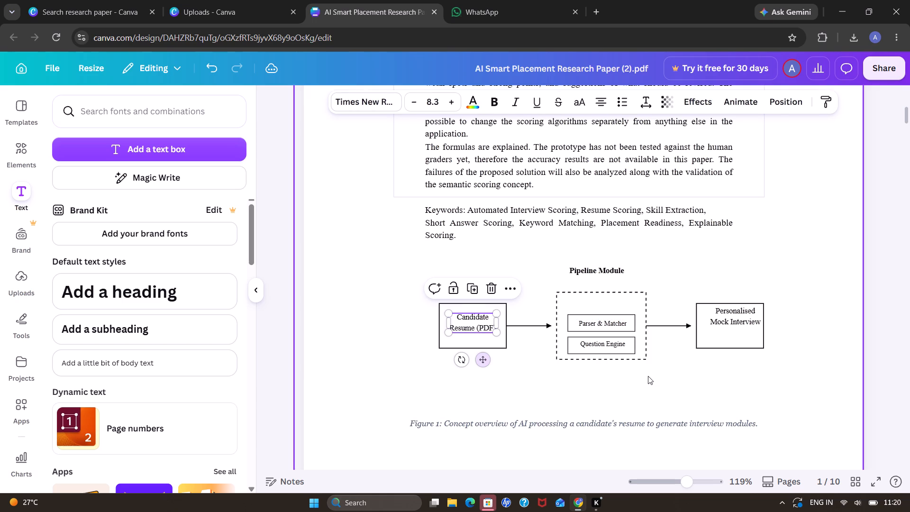
pyautogui.click(648, 376)
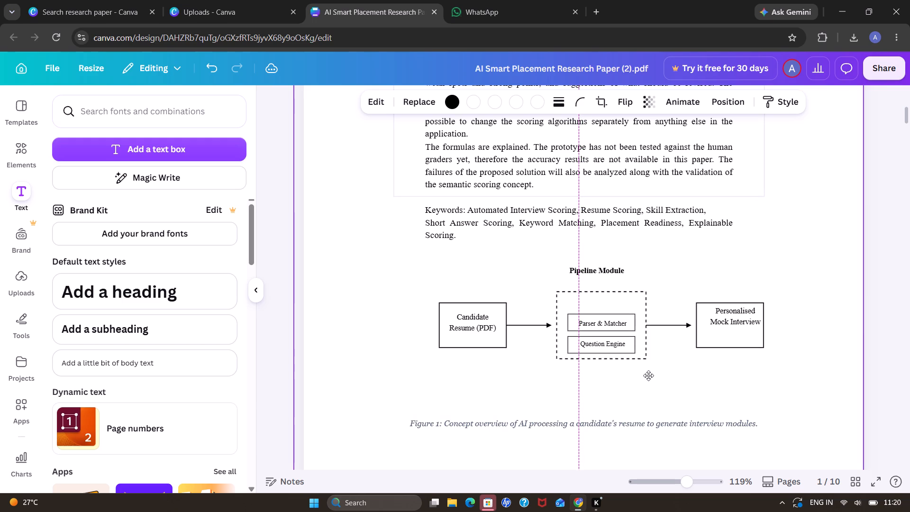
pyautogui.click(726, 315)
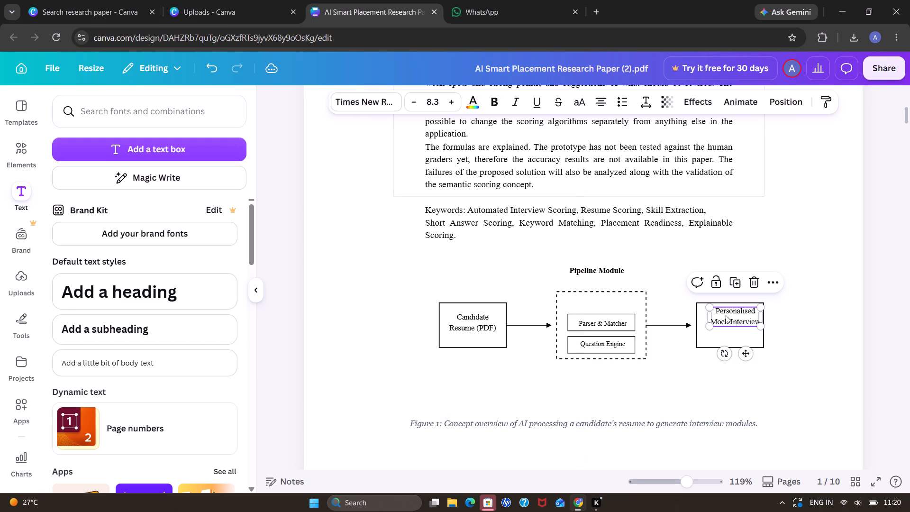
pyautogui.moveTo(744, 350); pyautogui.dragTo(742, 357)
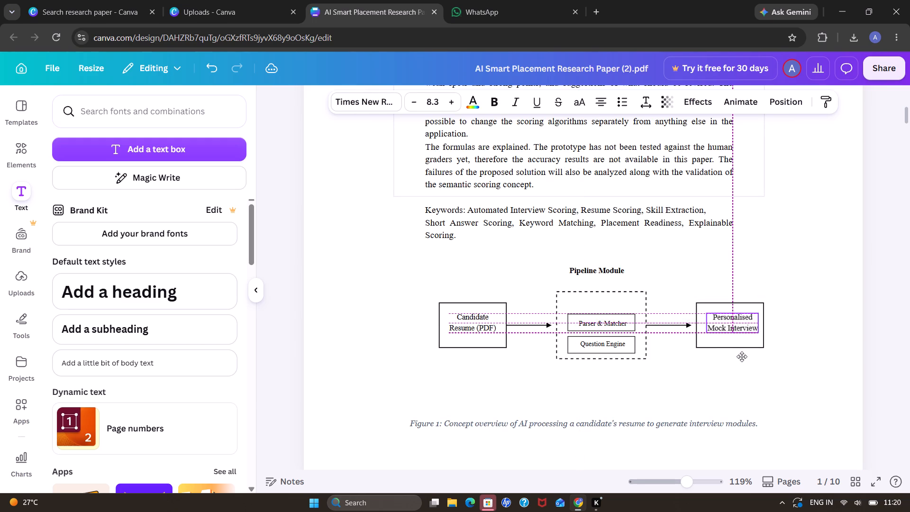
pyautogui.moveTo(742, 357); pyautogui.dragTo(742, 357)
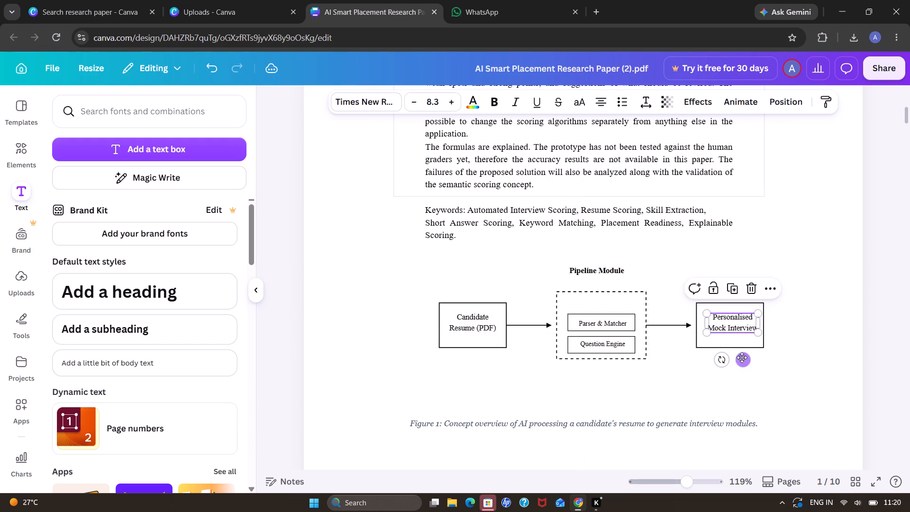
pyautogui.click(685, 391)
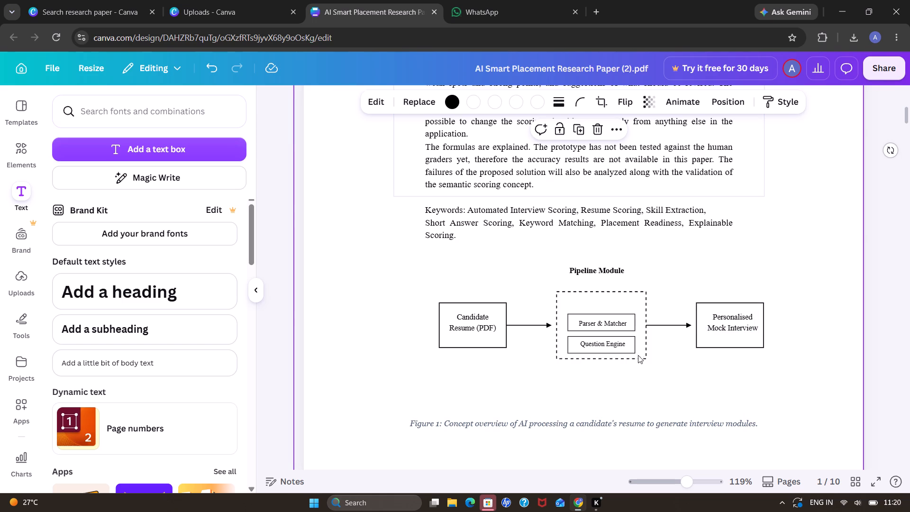
# Nudge page 1's background graphic, which holds the diagram boxes, slightly down and to the right.
pyautogui.click(634, 325)
pyautogui.doubleClick(634, 325)
pyautogui.doubleClick(647, 351)
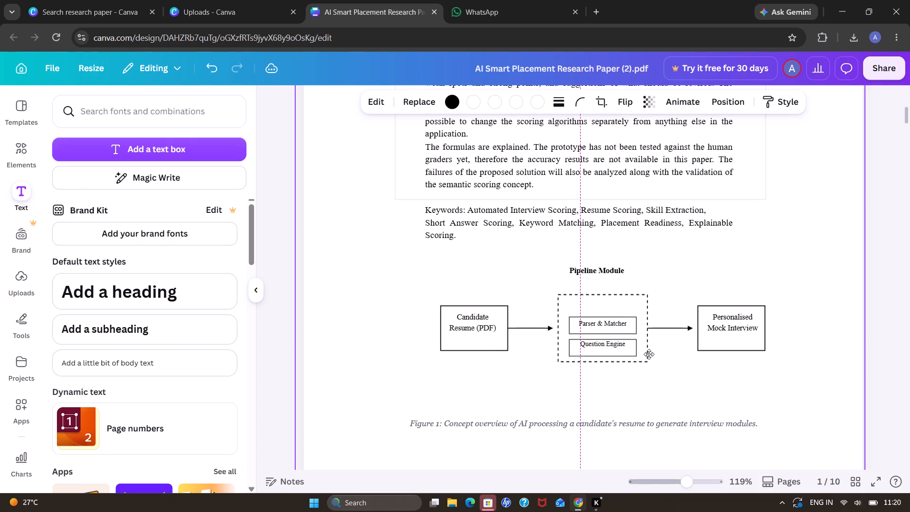
pyautogui.click(665, 395)
# Review the abstract and Figure 1 layout on page 1, then examine page 2's text and Figure 2 chart.
pyautogui.scroll(-1, 665, 395)
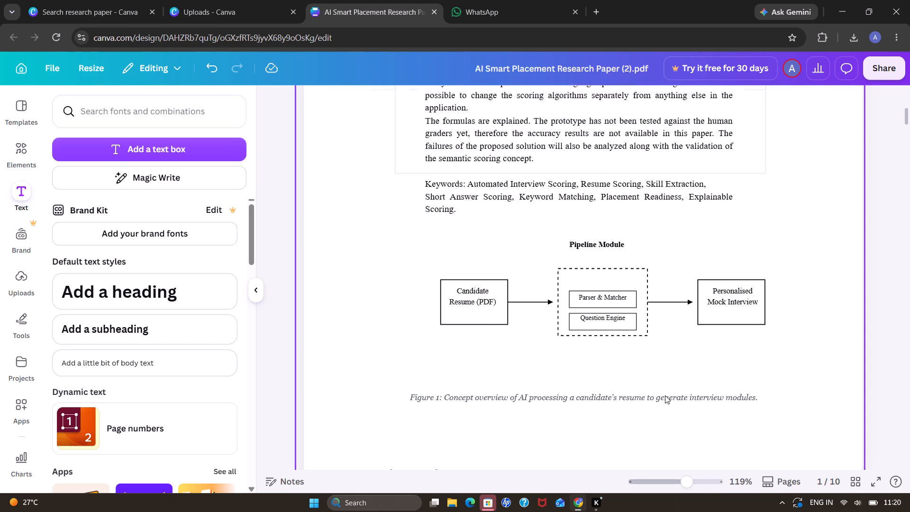
pyautogui.scroll(-2, 665, 395)
pyautogui.scroll(2, 665, 395)
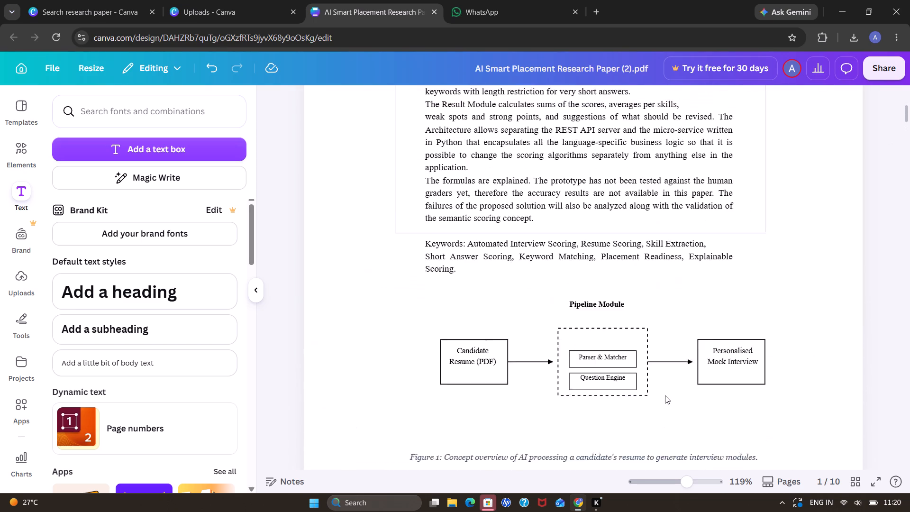
pyautogui.hscroll(1, 665, 395)
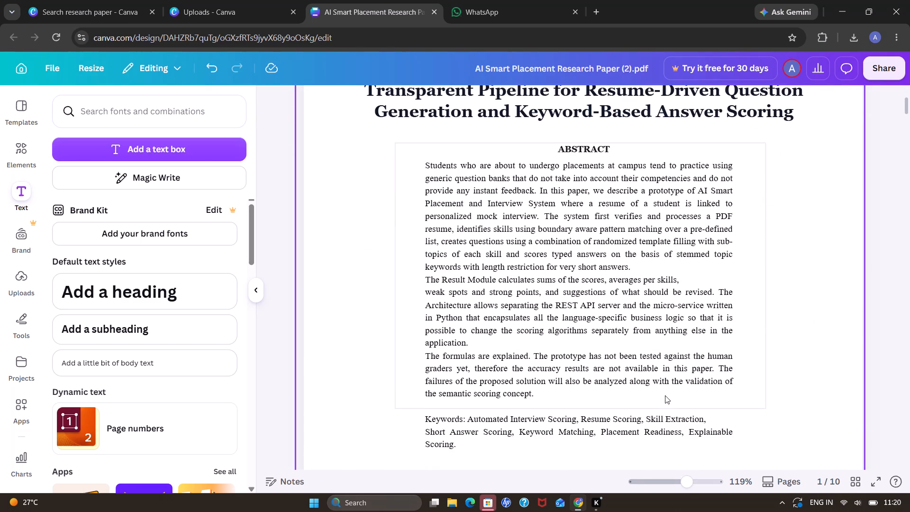
pyautogui.hscroll(2, 665, 395)
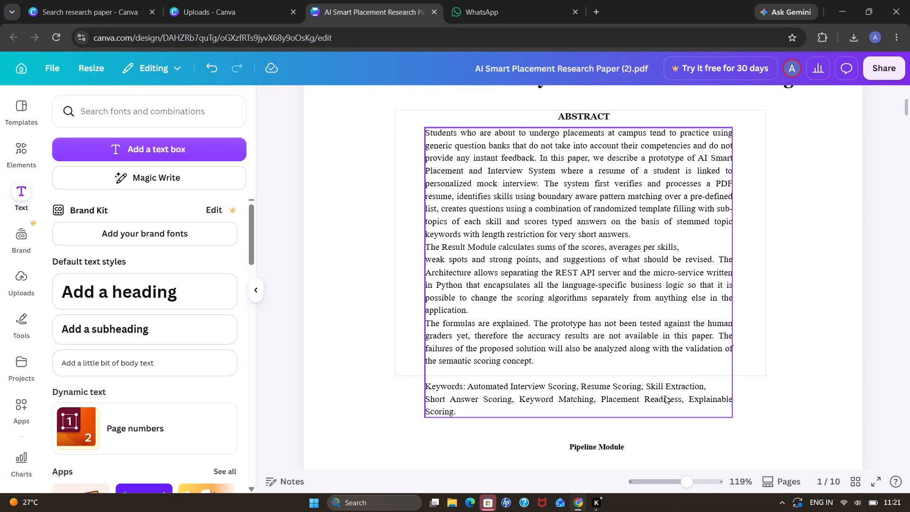
pyautogui.scroll(-1, 665, 395)
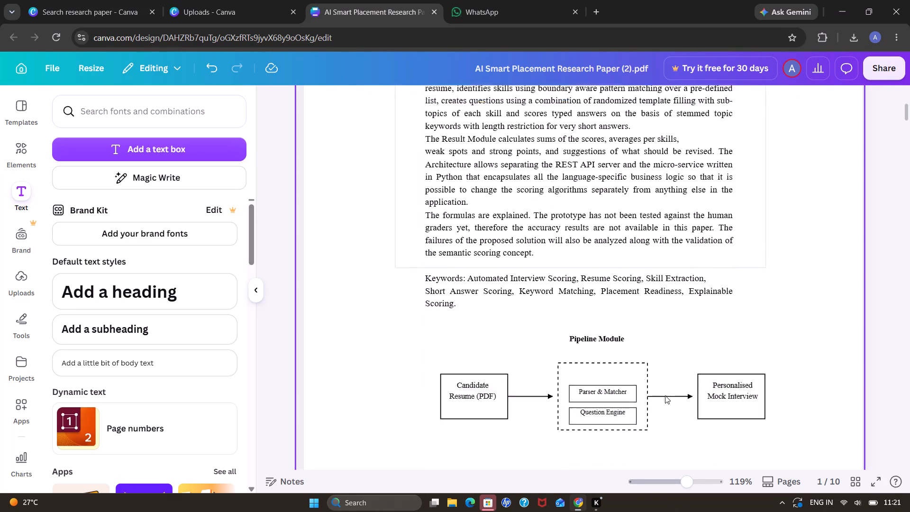
pyautogui.scroll(-3, 665, 395)
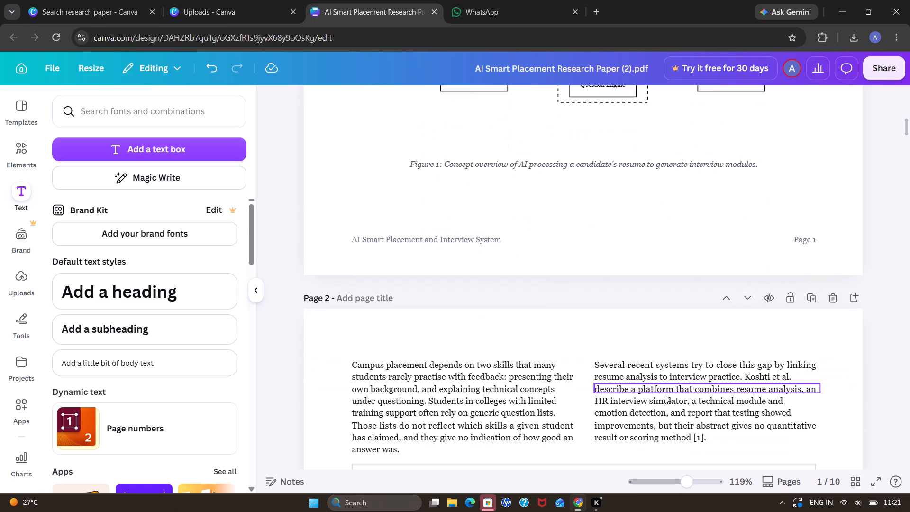
pyautogui.scroll(-3, 665, 395)
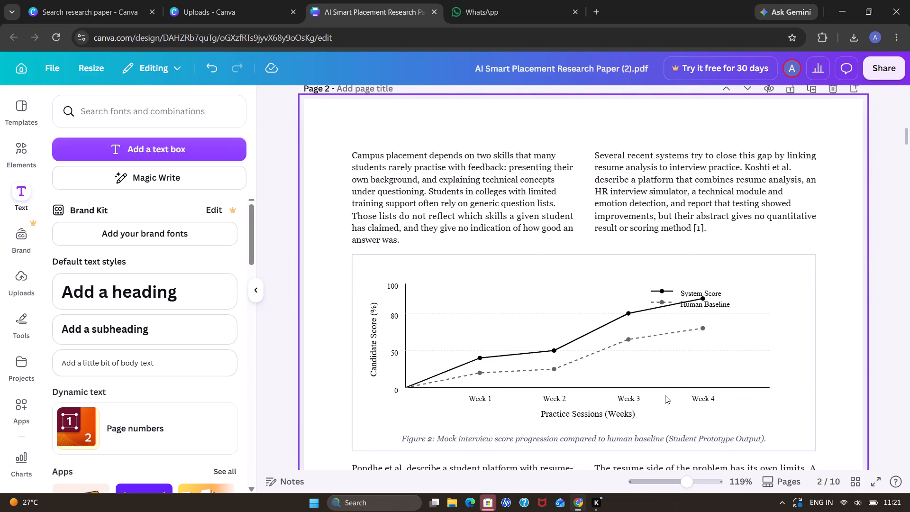
# Review the abstract and Figure 1 on page 1 against the text columns and Figure 2 chart on page 2.
pyautogui.scroll(1, 665, 395)
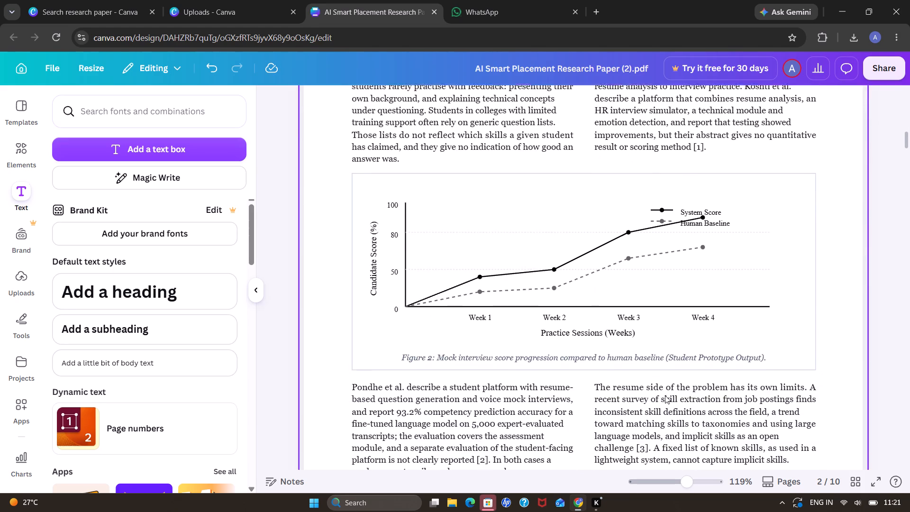
pyautogui.scroll(3, 665, 395)
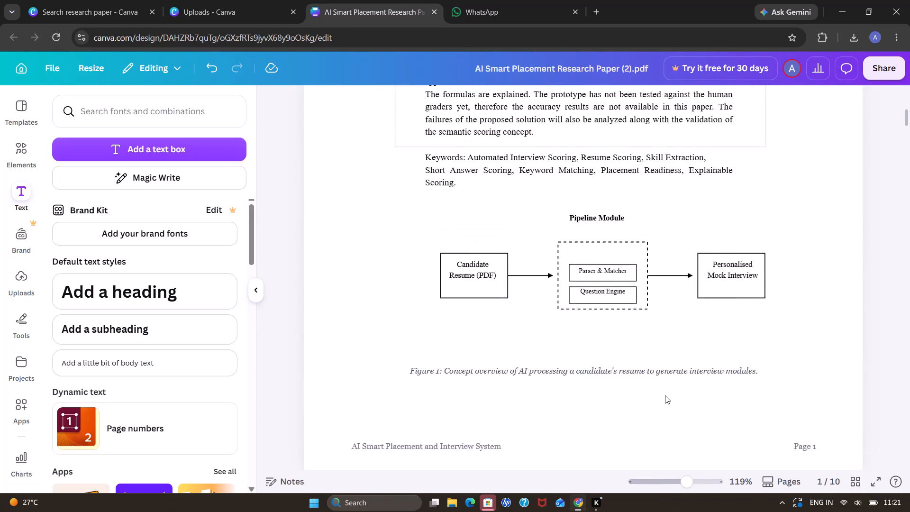
pyautogui.scroll(4, 665, 395)
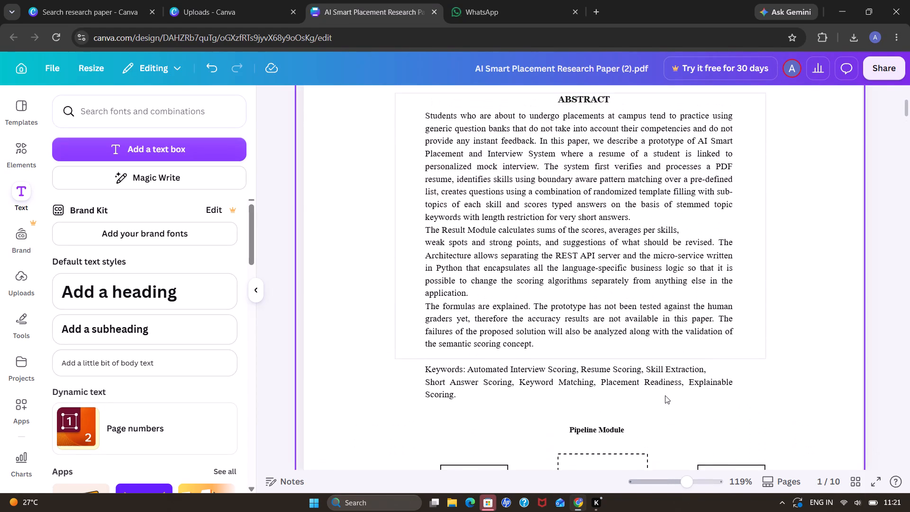
pyautogui.scroll(1, 665, 395)
pyautogui.scroll(-1, 665, 395)
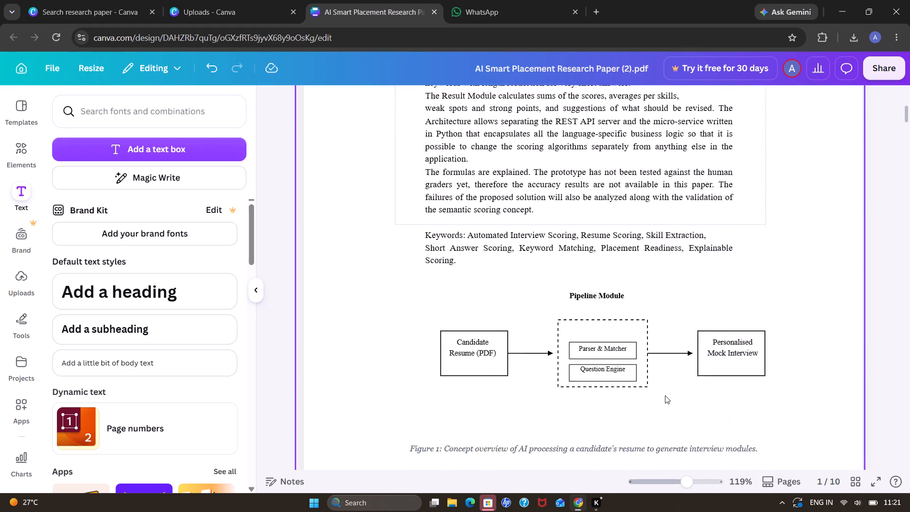
pyautogui.scroll(-6, 665, 395)
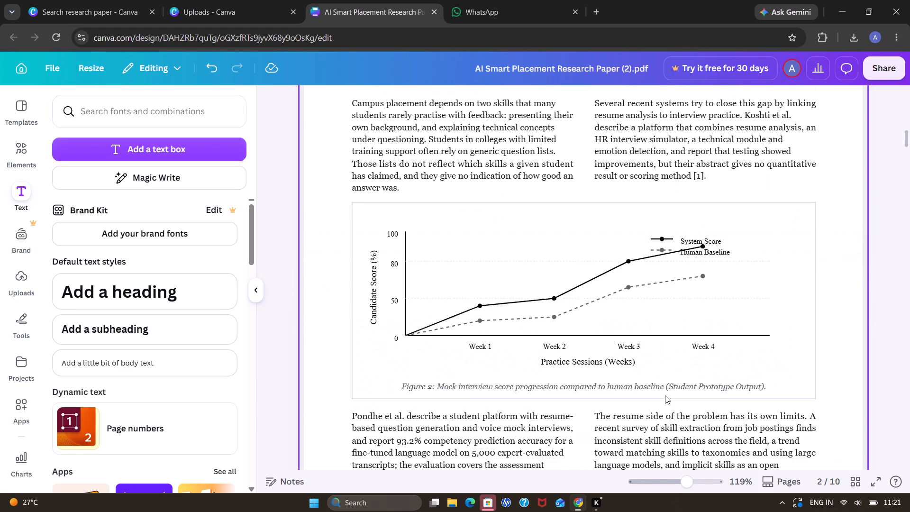
pyautogui.scroll(-4, 665, 395)
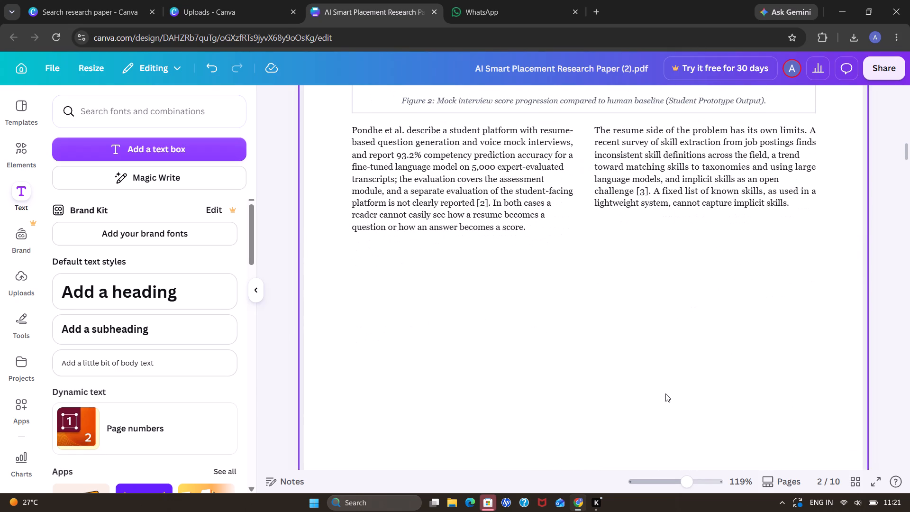
pyautogui.scroll(-1, 665, 393)
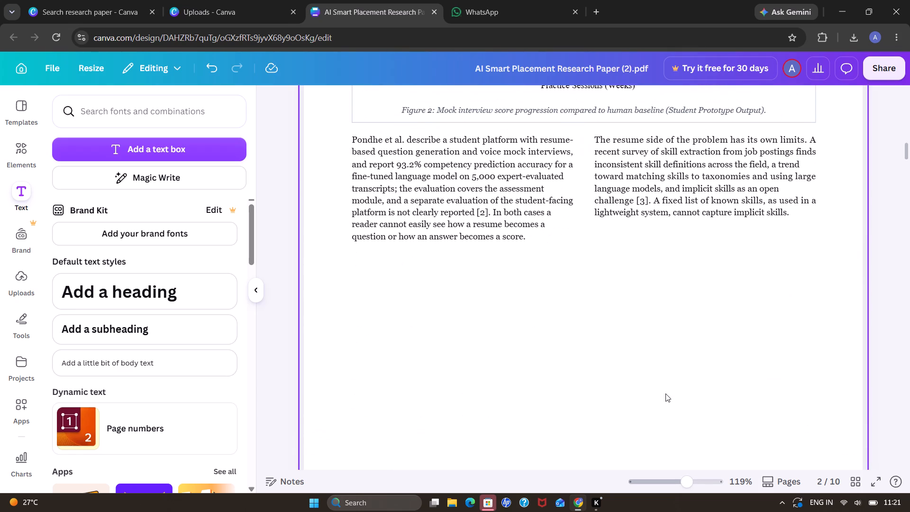
pyautogui.scroll(-2, 665, 393)
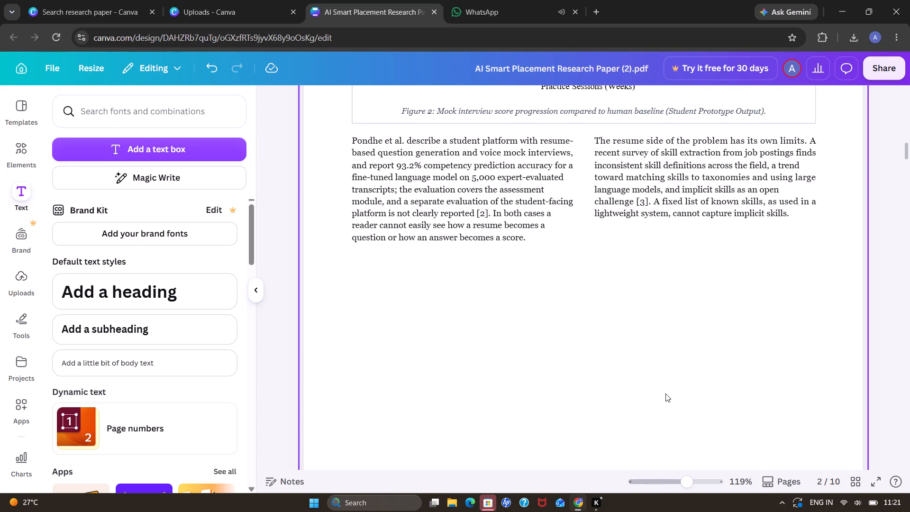
pyautogui.scroll(-2, 665, 393)
pyautogui.scroll(3, 665, 393)
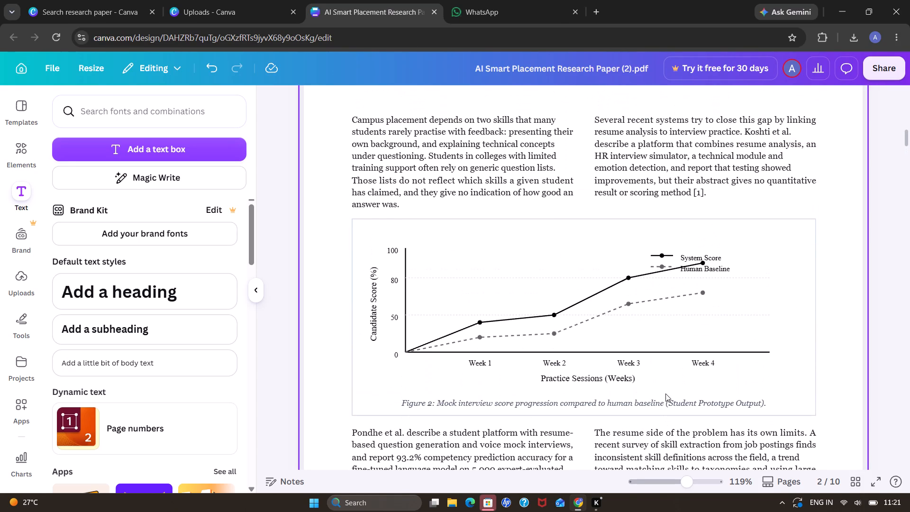
pyautogui.scroll(2, 665, 393)
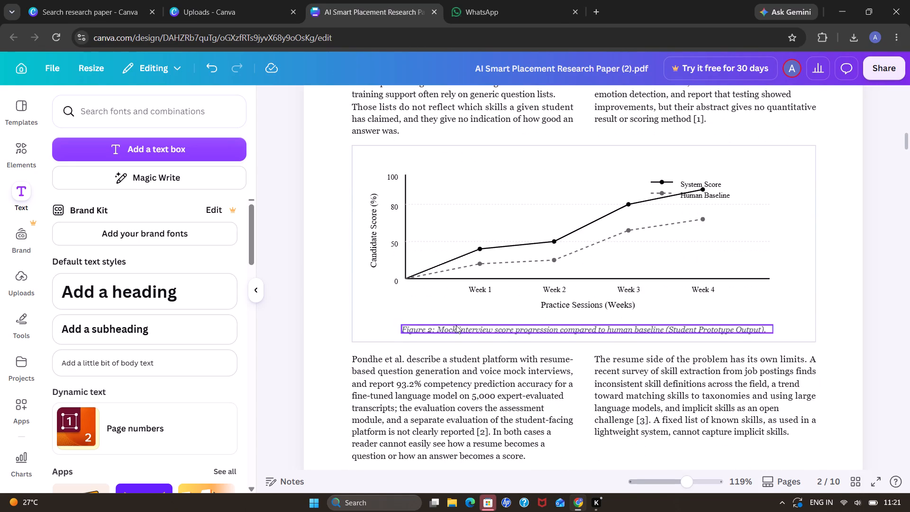
pyautogui.scroll(1, 549, 269)
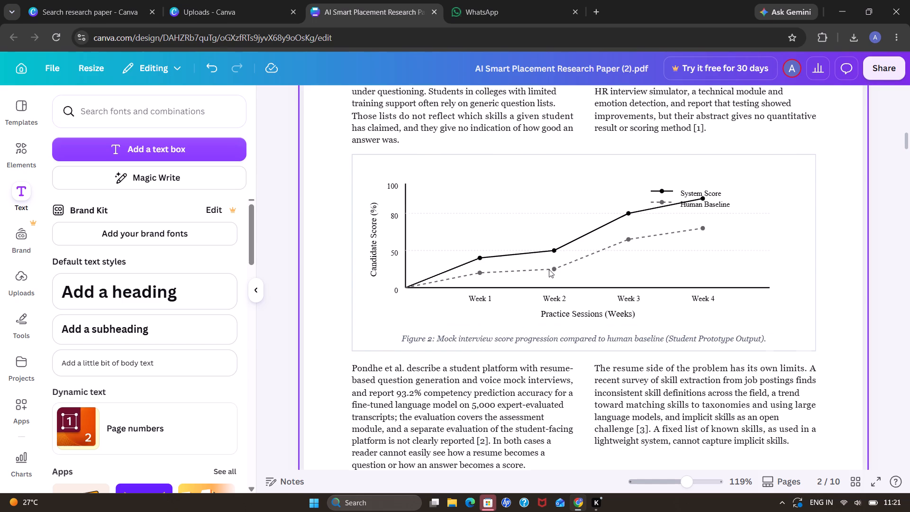
pyautogui.scroll(2, 549, 269)
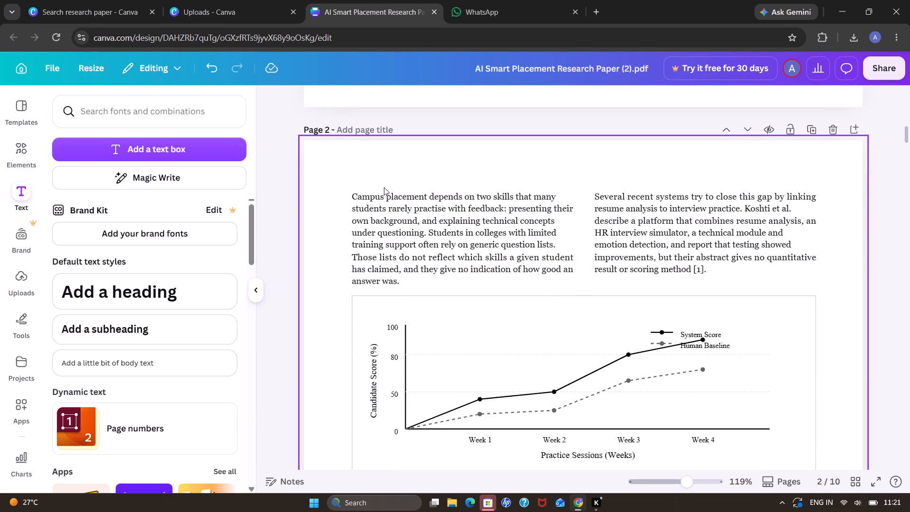
# Check the font and size used by the "ABSTRACT" heading and the abstract body text on page 1.
pyautogui.click(384, 187)
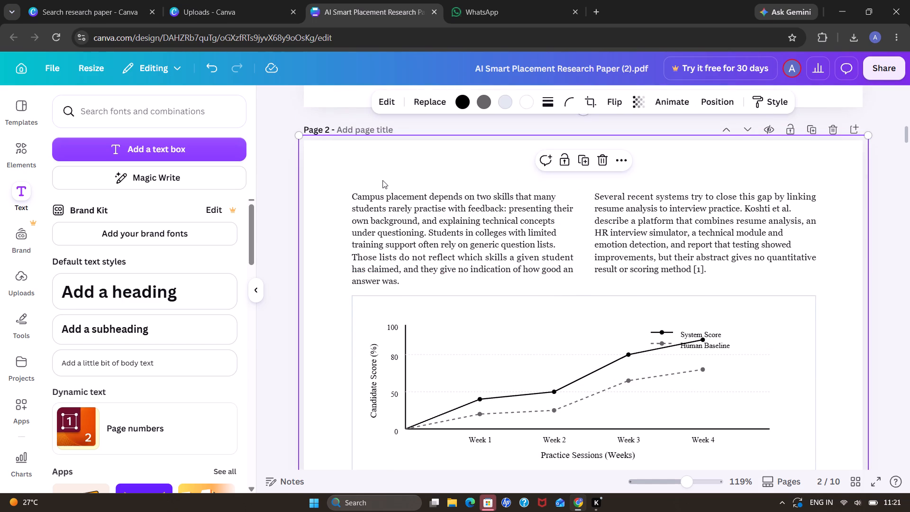
pyautogui.click(382, 180)
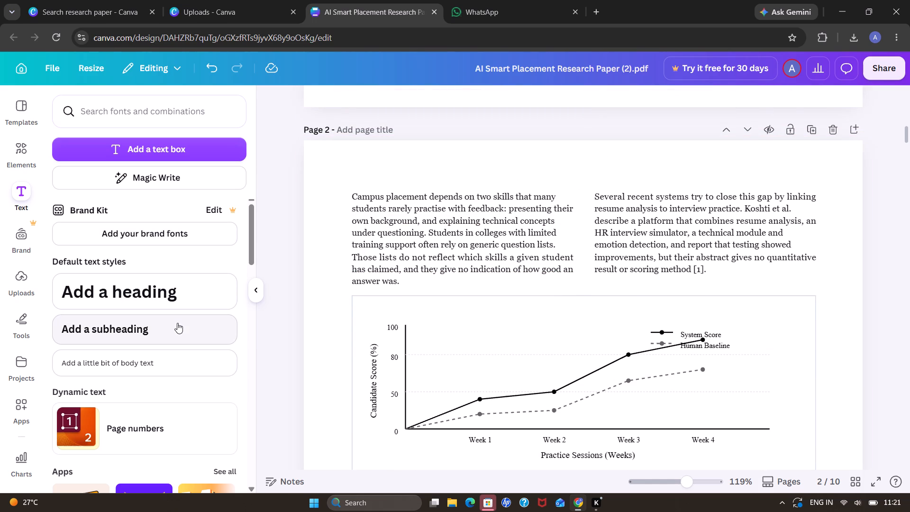
pyautogui.scroll(8, 400, 184)
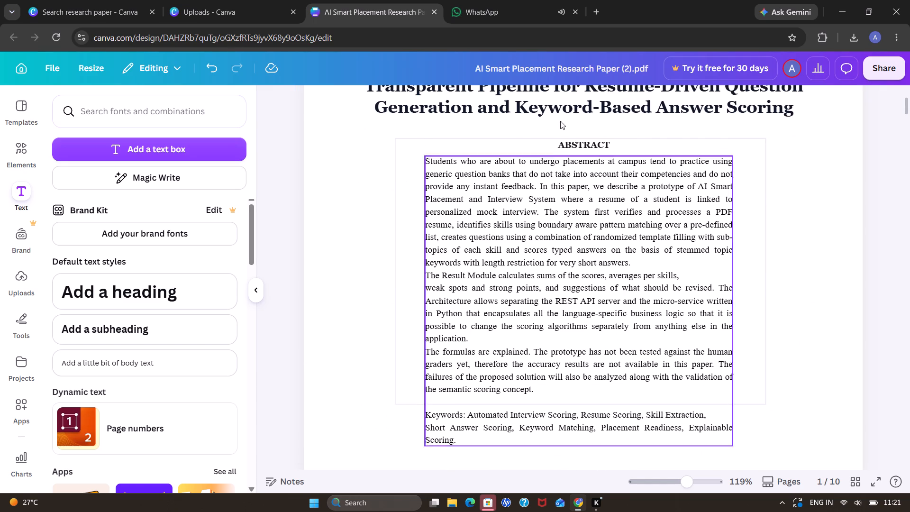
pyautogui.click(590, 149)
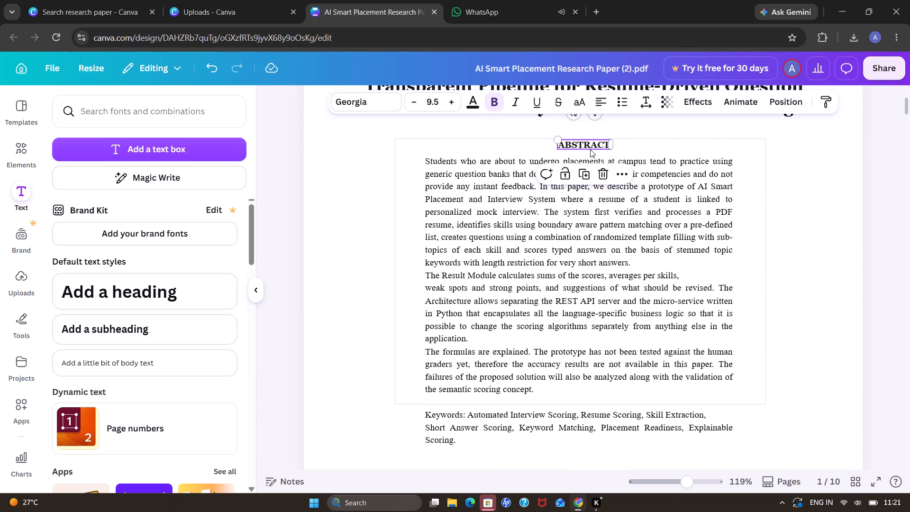
pyautogui.click(467, 208)
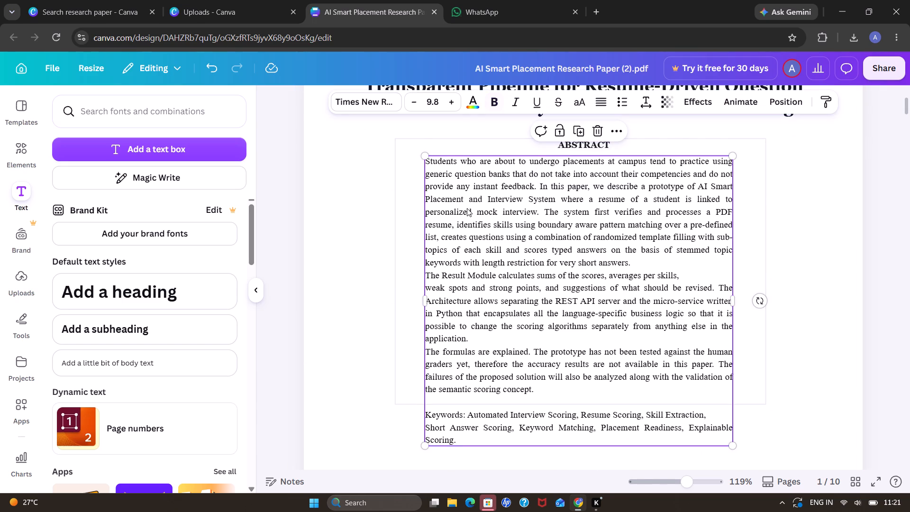
# Add a subheading reading "Introduction" to page 2.
pyautogui.scroll(-2, 467, 208)
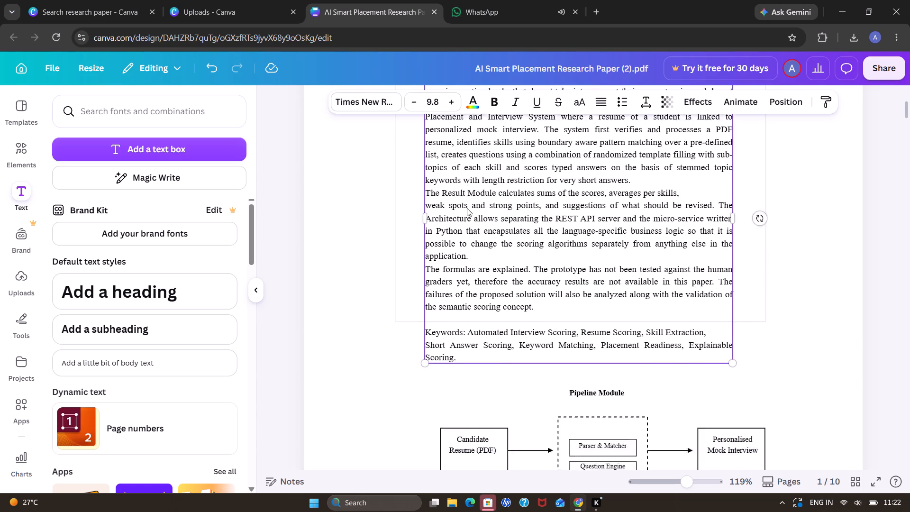
pyautogui.scroll(-5, 467, 208)
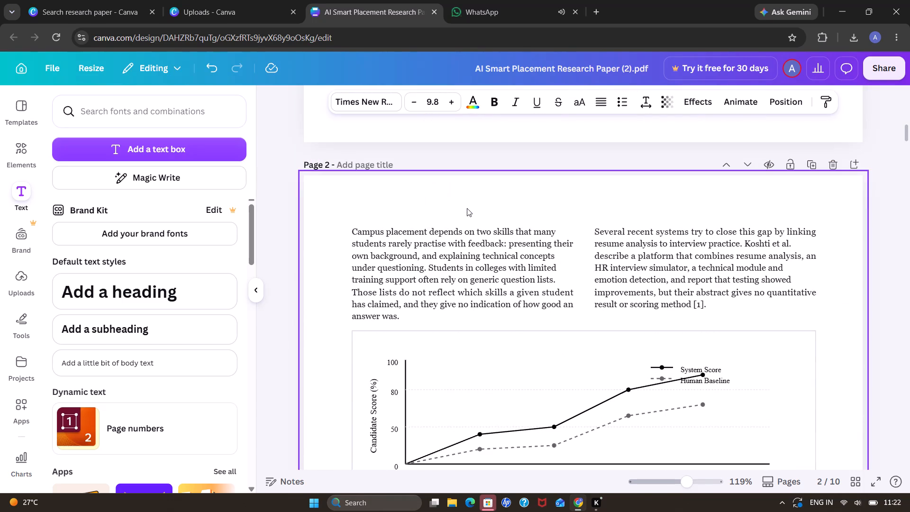
pyautogui.click(428, 214)
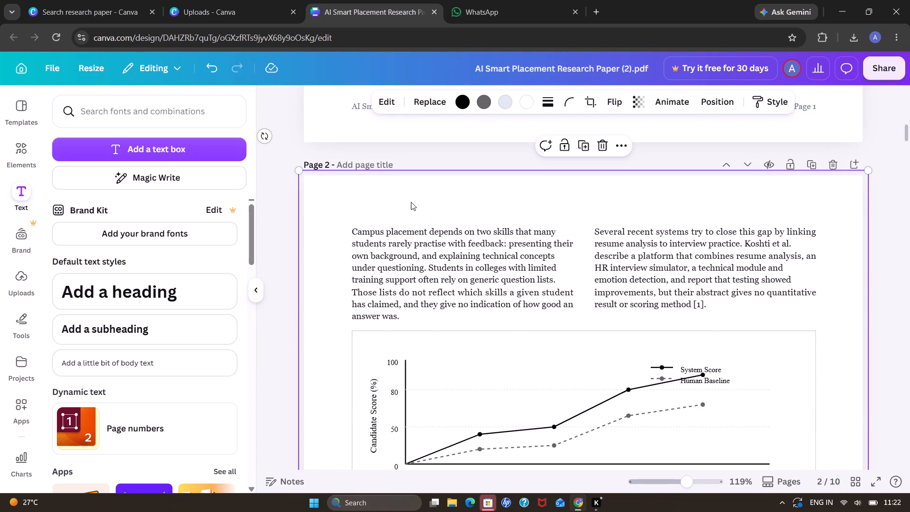
pyautogui.click(386, 208)
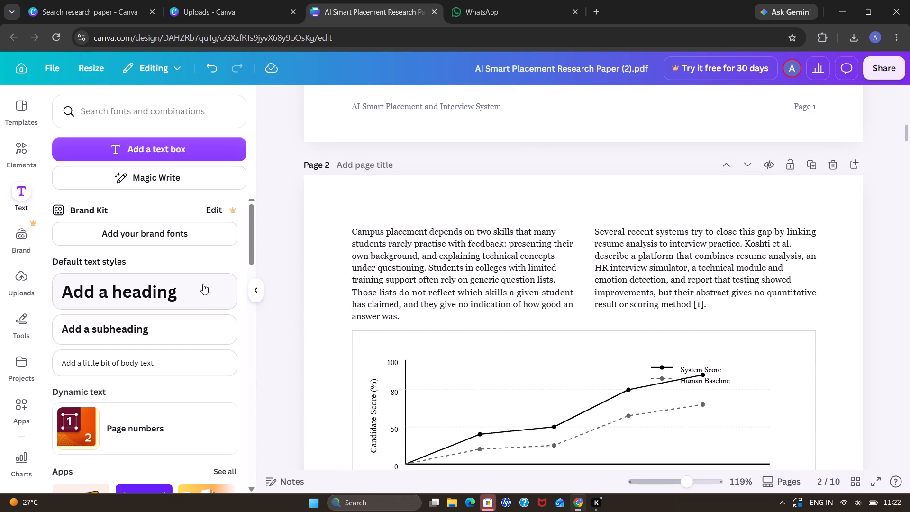
pyautogui.click(196, 323)
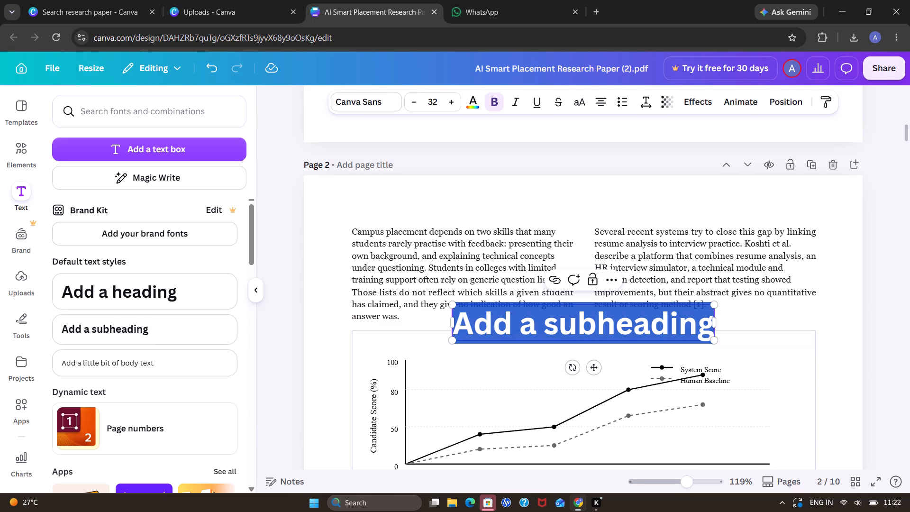
pyautogui.write('introductio')
pyautogui.press('BackSpace')
pyautogui.press('BackSpace')
pyautogui.press('BackSpace')
pyautogui.press('BackSpace')
pyautogui.press('BackSpace')
pyautogui.press('BackSpace')
pyautogui.press('BackSpace')
pyautogui.press('BackSpace')
pyautogui.press('BackSpace')
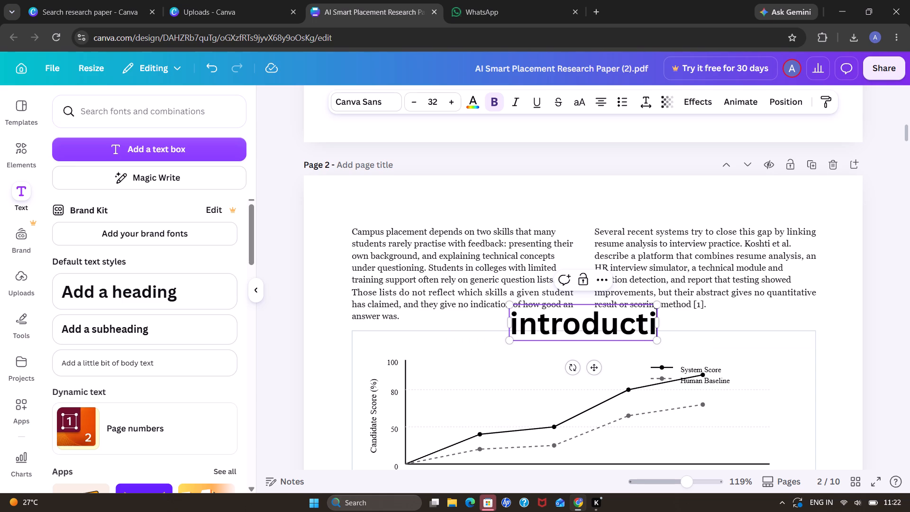
pyautogui.press('BackSpace')
pyautogui.press('BackSpace')
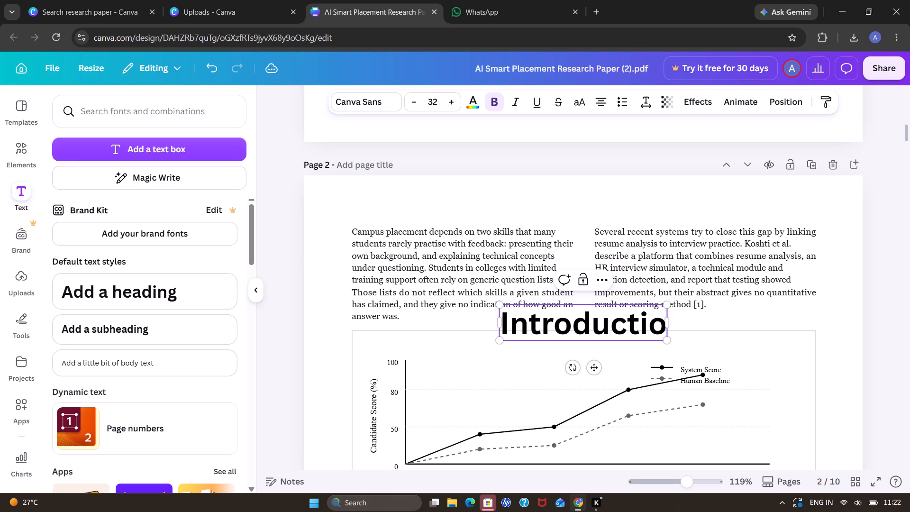
pyautogui.press('n')
pyautogui.hotkey('shift', ':')
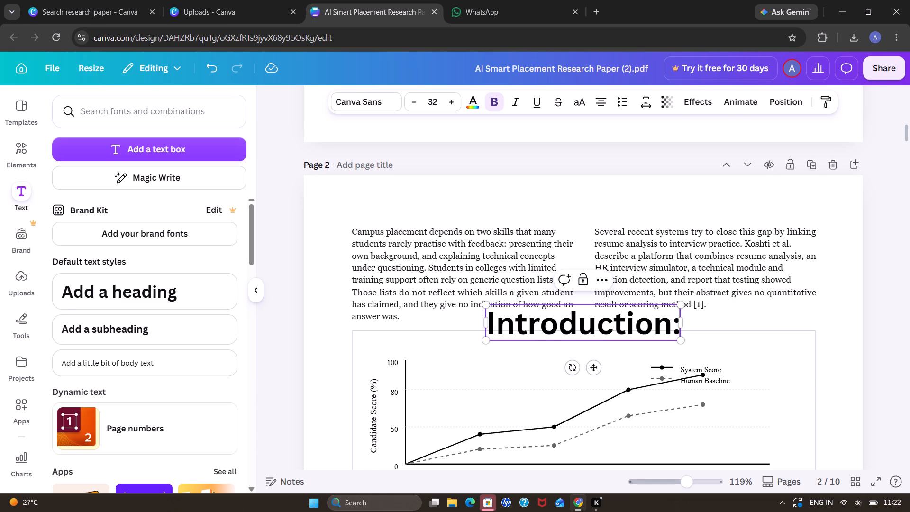
pyautogui.press('BackSpace')
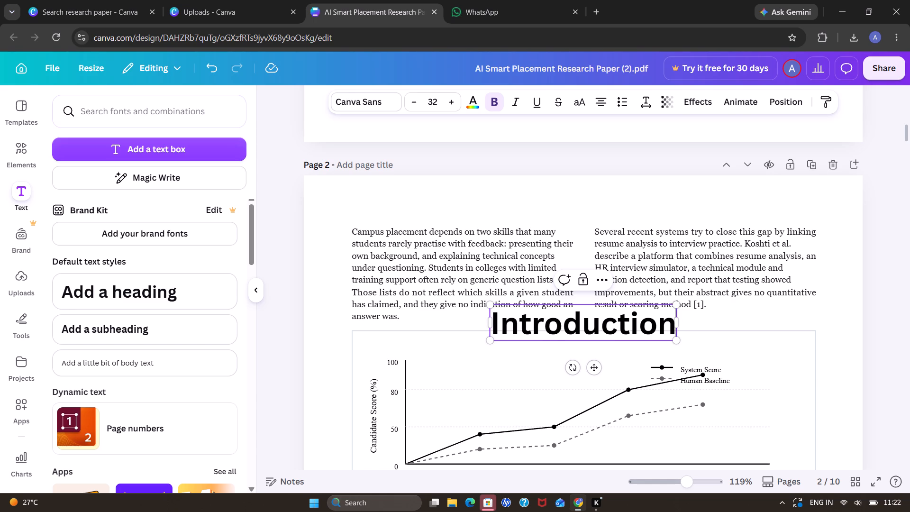
# Format the "Introduction" heading in Times New Roman at font size 10.
pyautogui.click(385, 101)
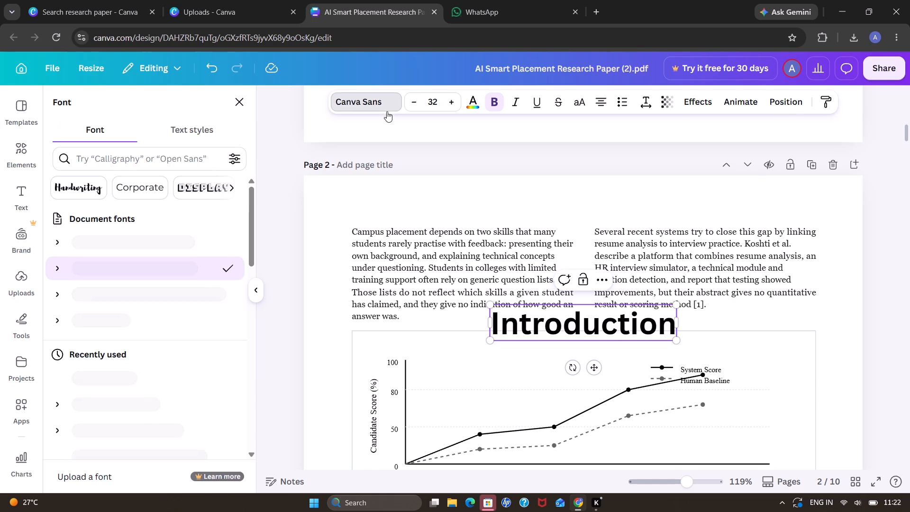
pyautogui.click(171, 322)
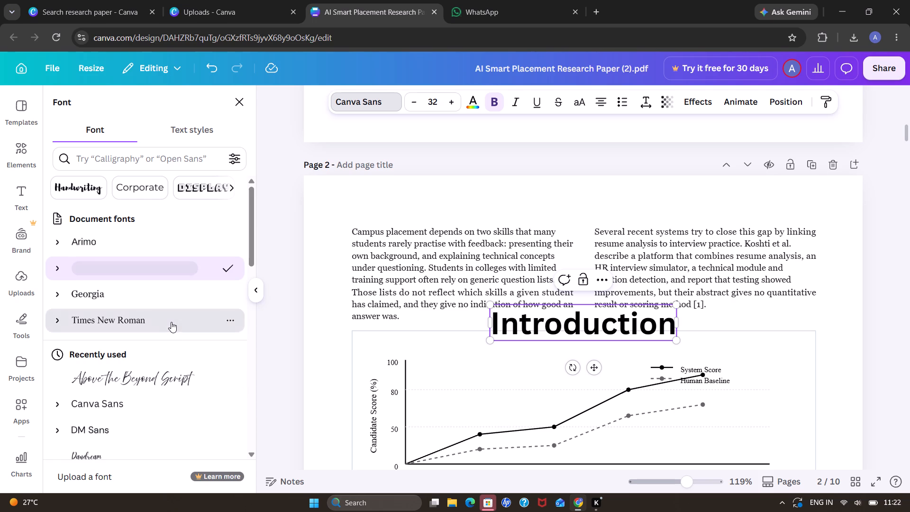
pyautogui.tripleClick(409, 105)
pyautogui.tripleClick(409, 105)
pyautogui.tripleClick(409, 105)
pyautogui.tripleClick(409, 105)
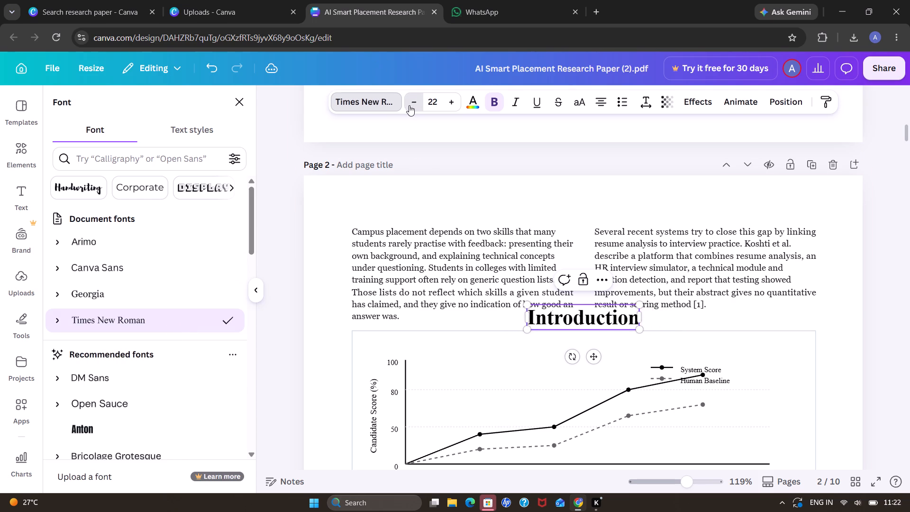
pyautogui.tripleClick(409, 105)
pyautogui.tripleClick(409, 105)
pyautogui.tripleClick(409, 105)
pyautogui.tripleClick(409, 105)
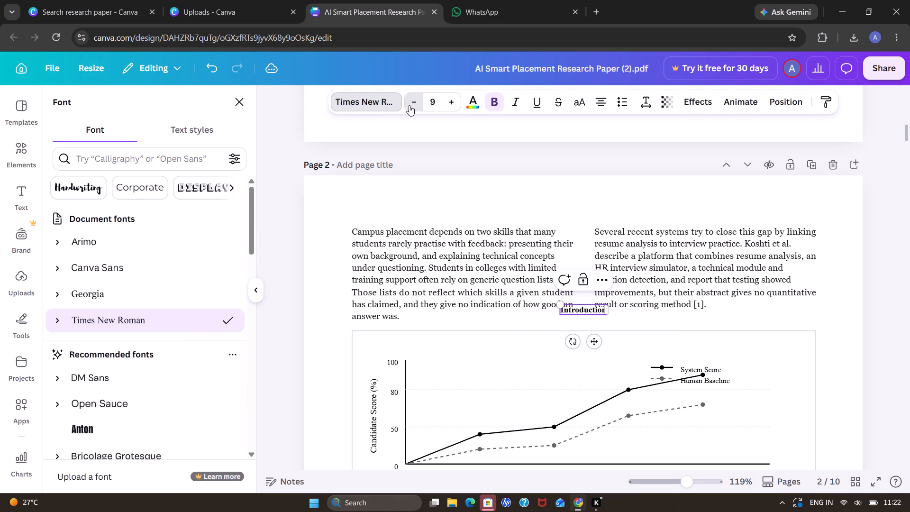
pyautogui.tripleClick(409, 105)
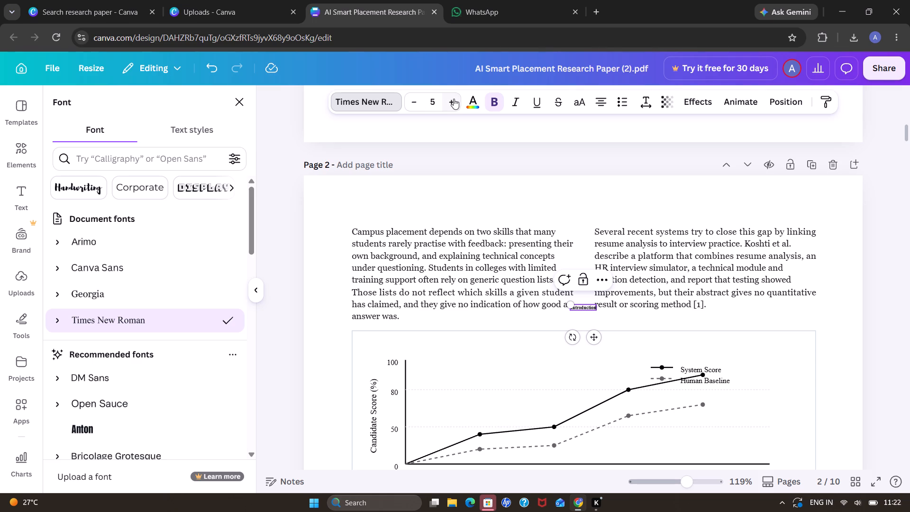
pyautogui.tripleClick(454, 100)
pyautogui.tripleClick(454, 100)
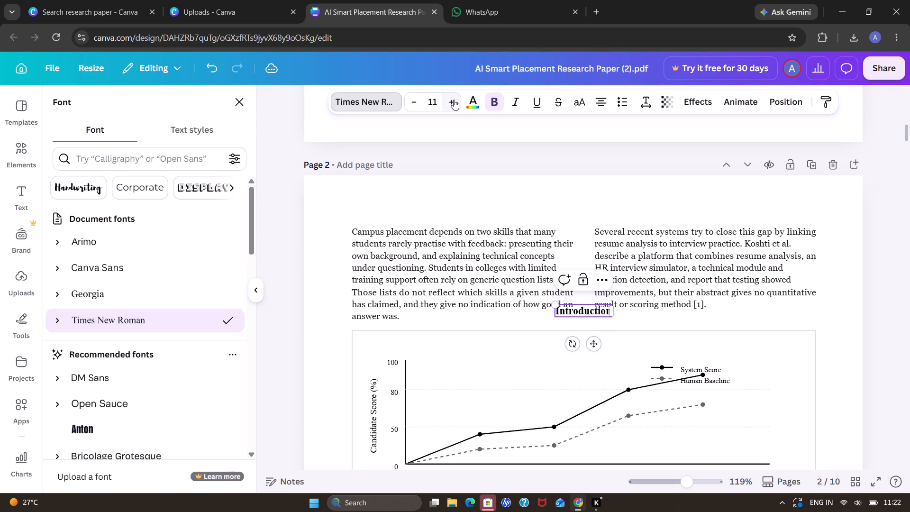
pyautogui.click(454, 100)
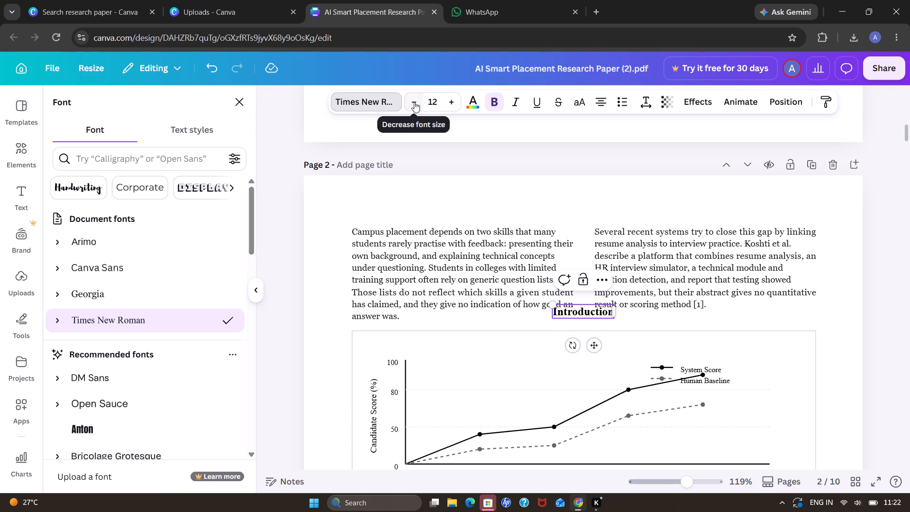
pyautogui.click(414, 102)
pyautogui.click(414, 102)
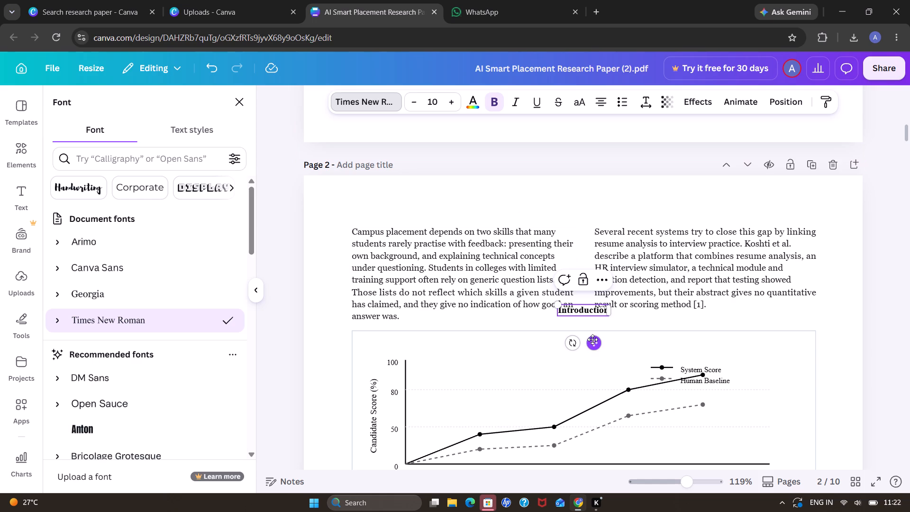
# Move the "Introduction" heading above page 2's first text column, aligned with the column's left edge.
pyautogui.moveTo(592, 339); pyautogui.dragTo(387, 236)
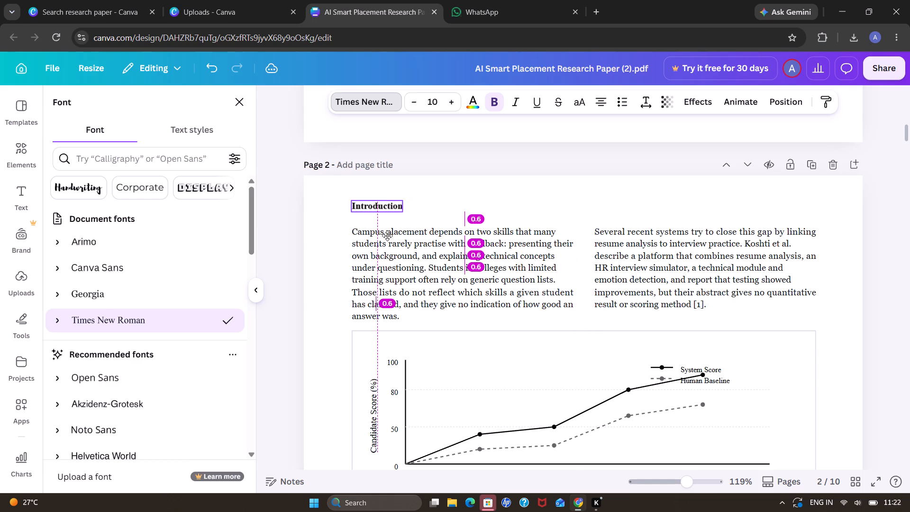
pyautogui.moveTo(387, 236); pyautogui.dragTo(388, 236)
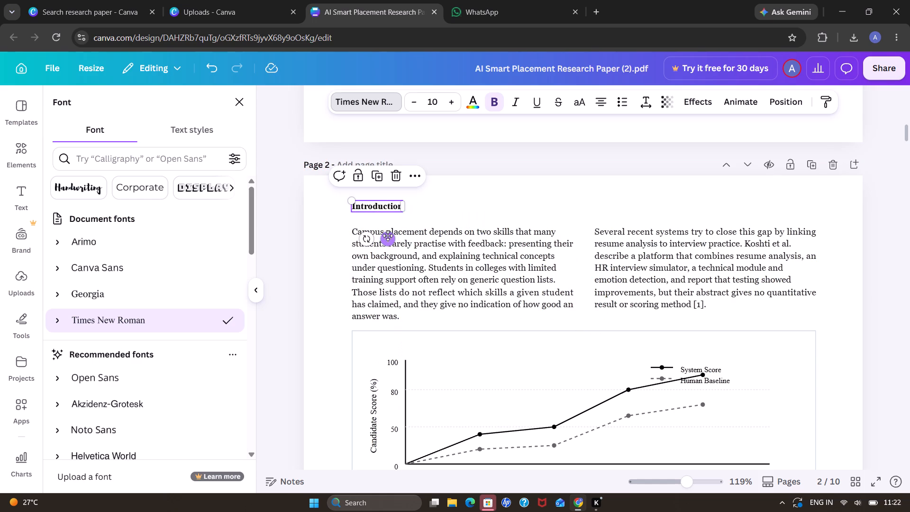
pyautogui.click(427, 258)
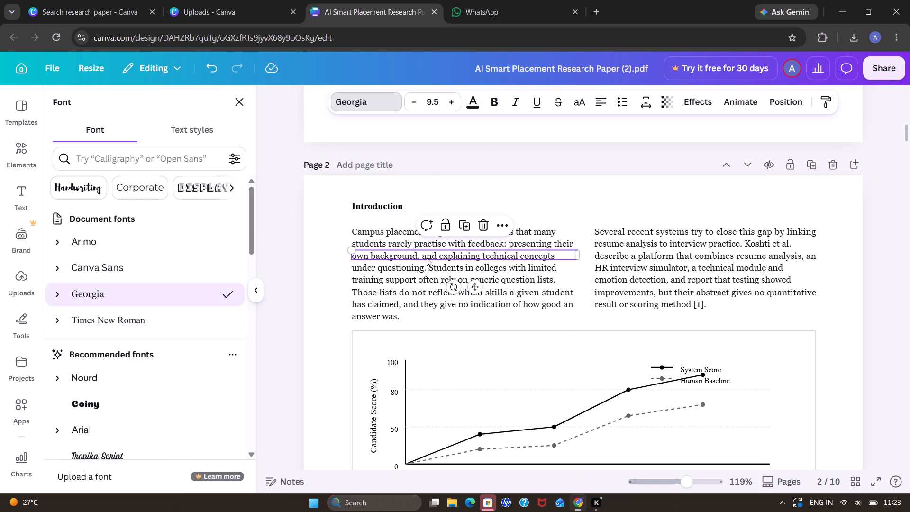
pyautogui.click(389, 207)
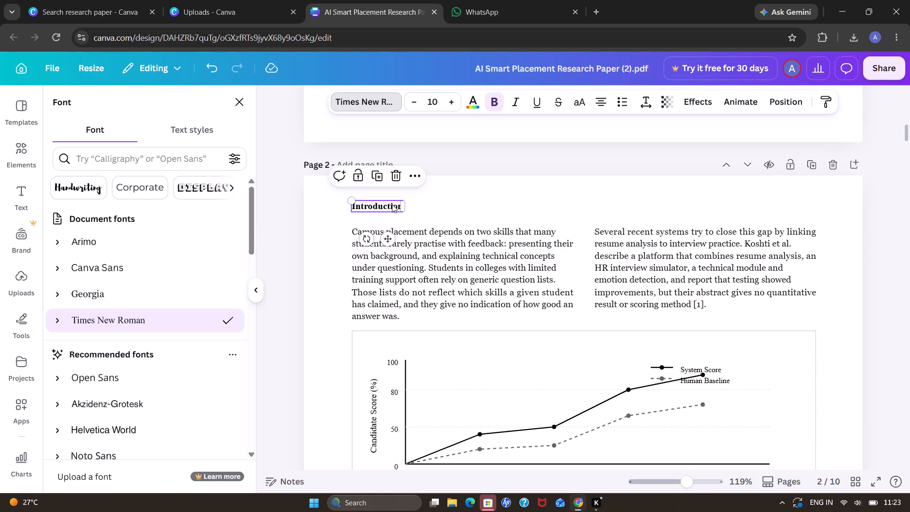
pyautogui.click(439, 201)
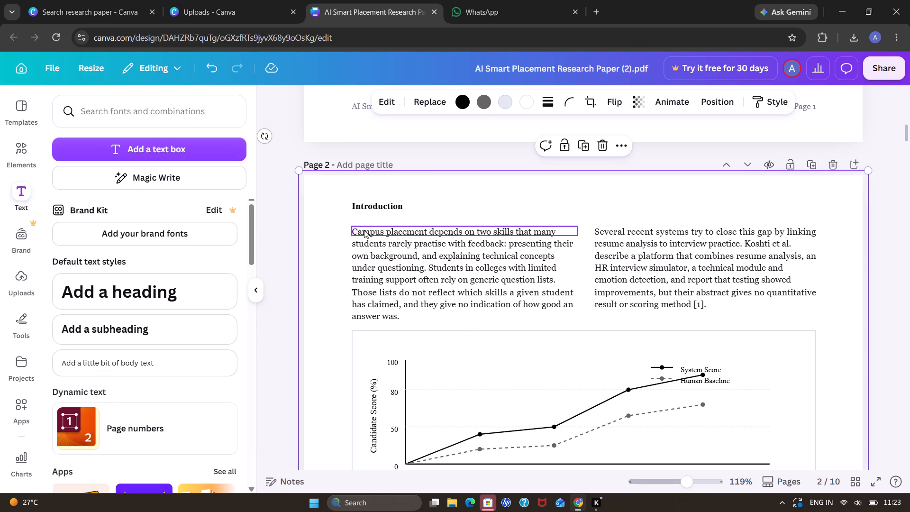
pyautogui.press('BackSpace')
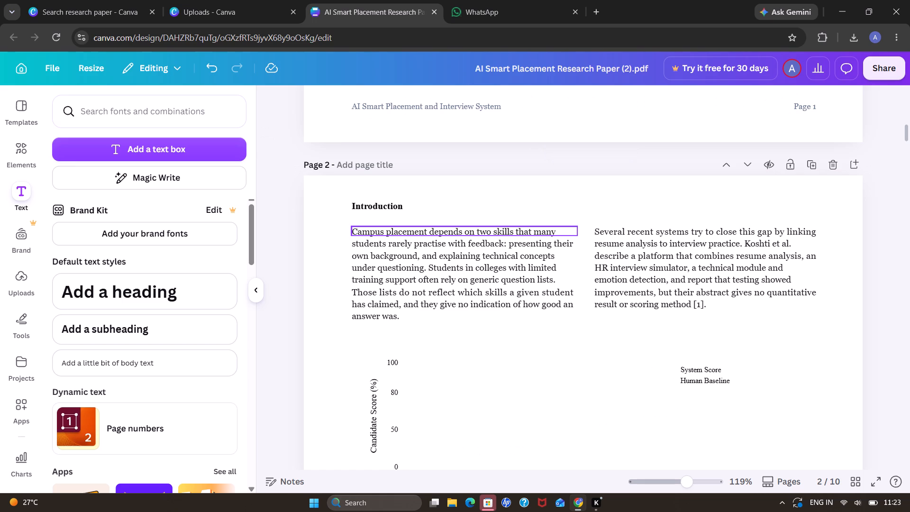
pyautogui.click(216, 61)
# Delete page 2's first-column body text line by line, from "Campus placement depends on two skills" through "under questioning. Students in colleges with limited".
pyautogui.click(441, 234)
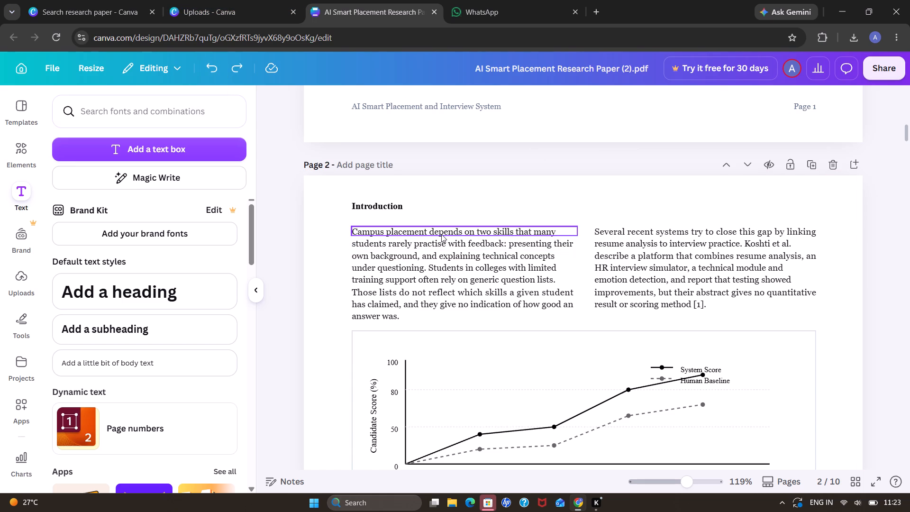
pyautogui.press('BackSpace')
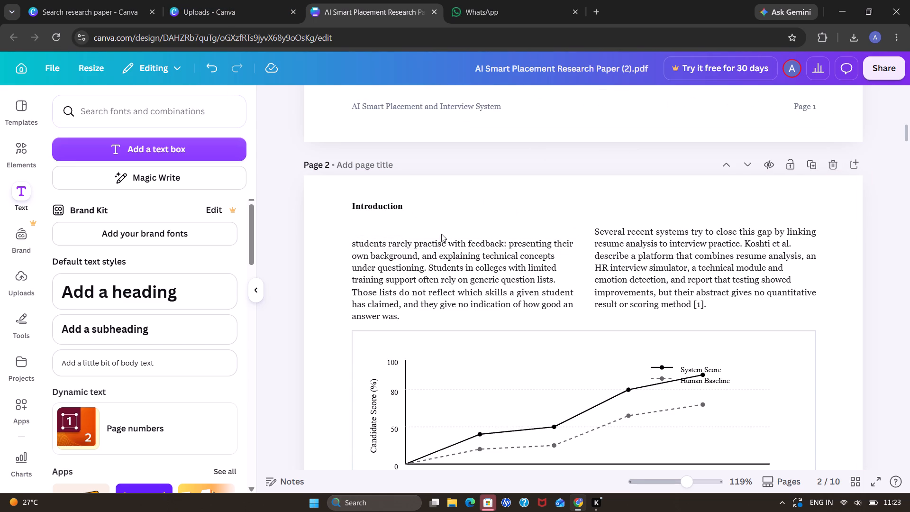
pyautogui.click(441, 241)
pyautogui.press('BackSpace')
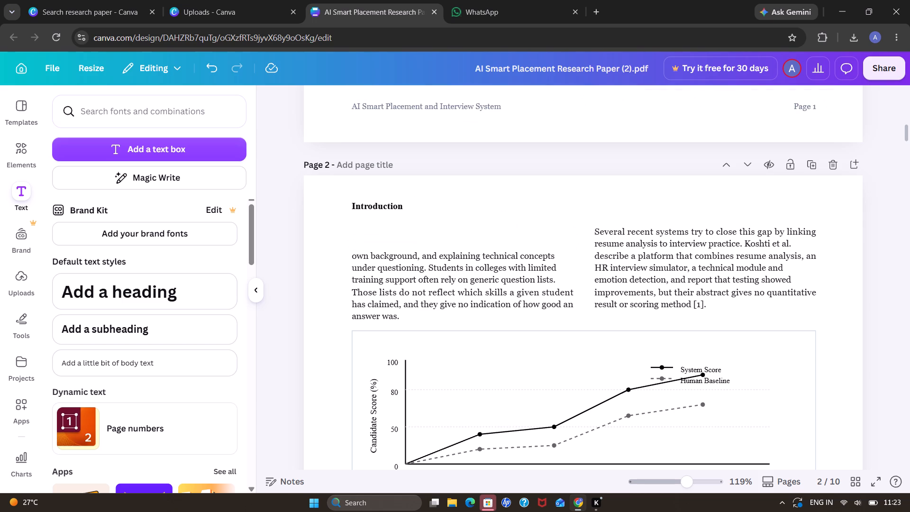
pyautogui.click(446, 255)
pyautogui.press('BackSpace')
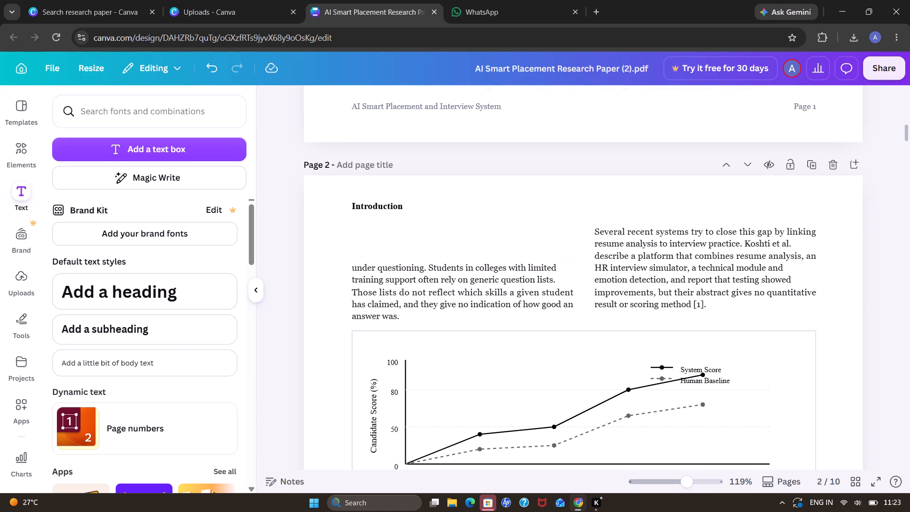
pyautogui.click(416, 264)
pyautogui.press('BackSpace')
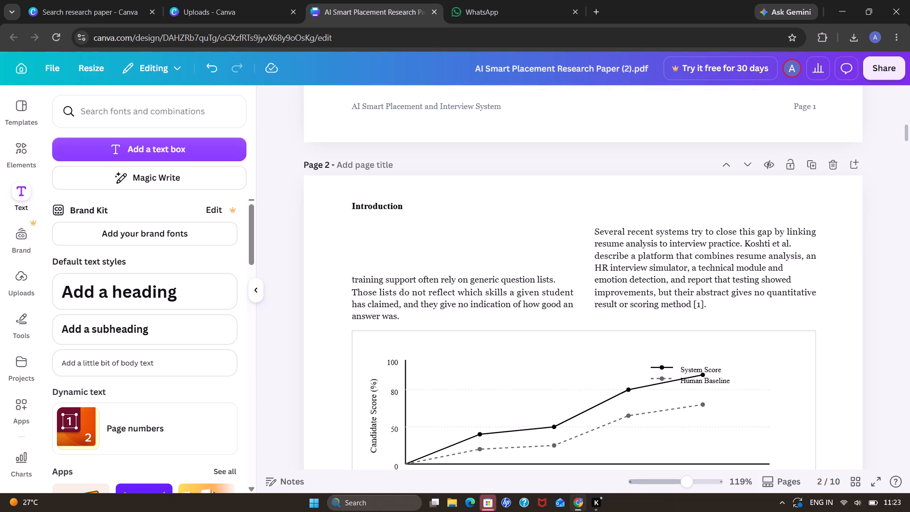
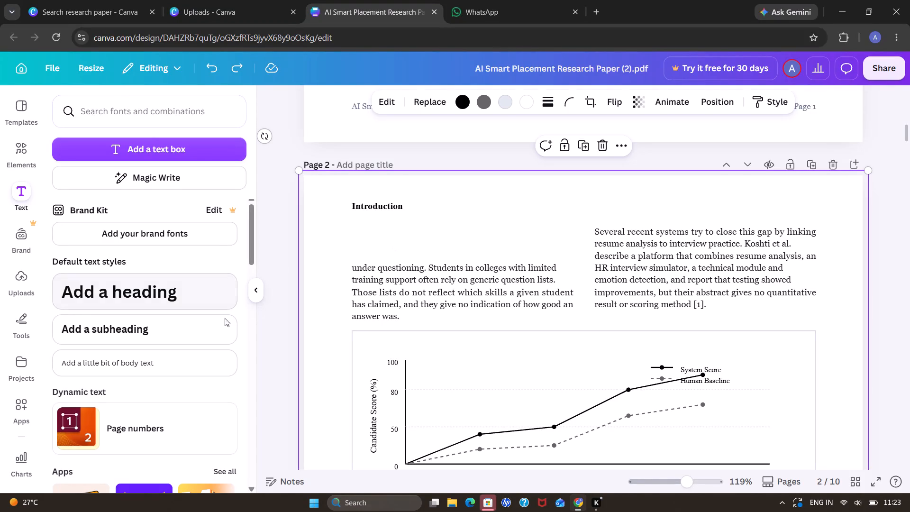
# Add a body text box to page 2 containing the copied introduction paragraph that starts "Campus placement requires two abilities".
pyautogui.click(204, 365)
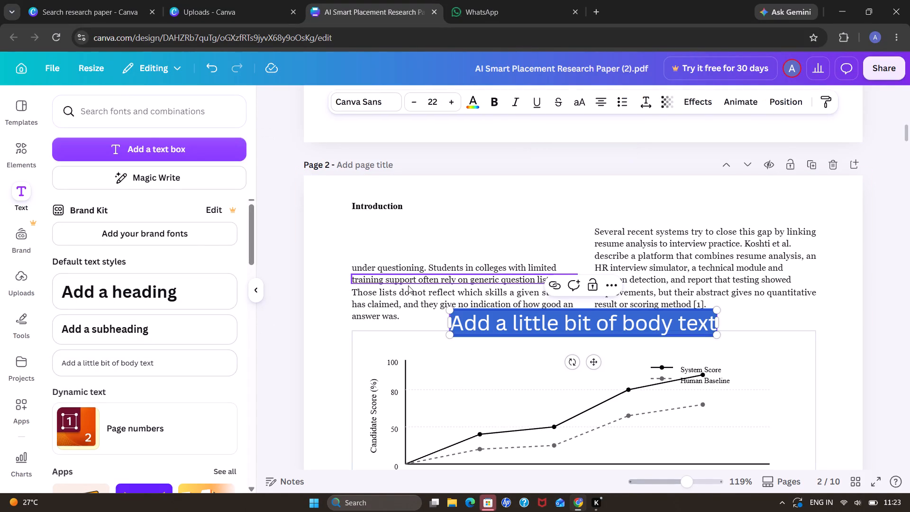
pyautogui.hotkey('ctrl', 'v')
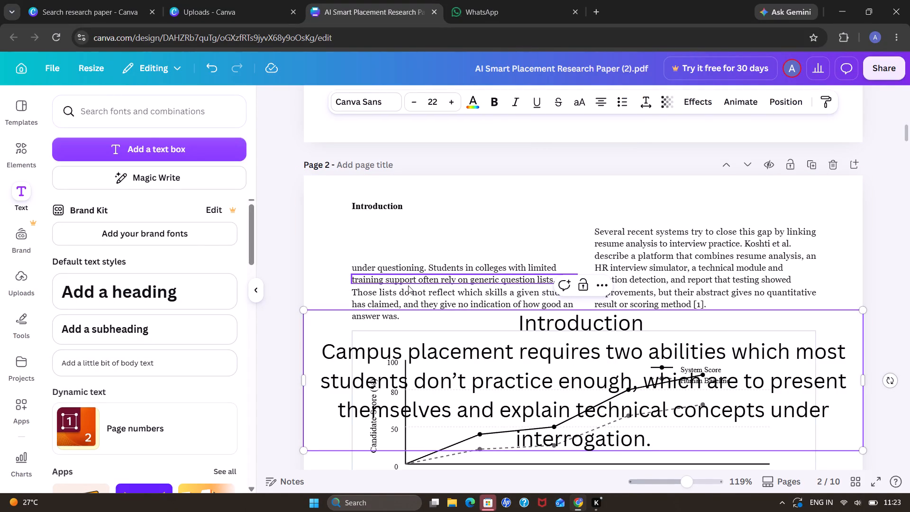
# Delete the duplicate word "Introduction" from the first line of the pasted body text.
pyautogui.click(650, 325)
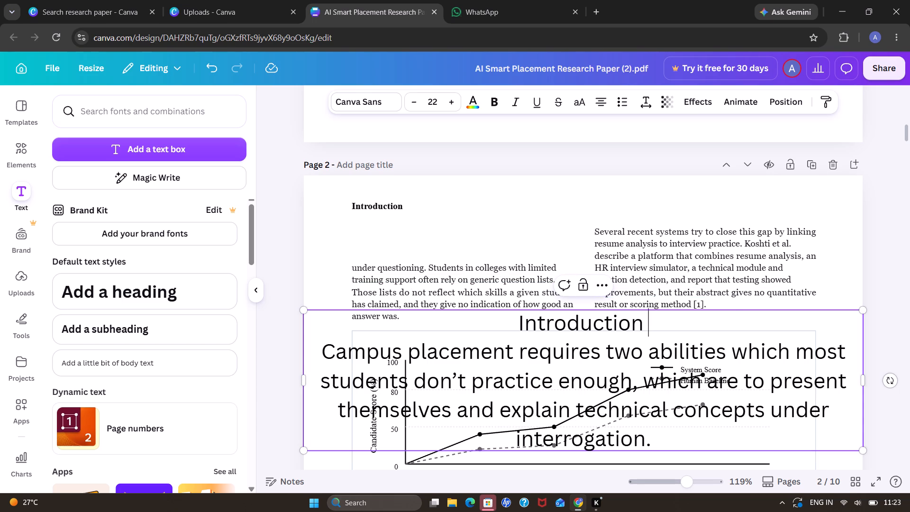
pyautogui.press('BackSpace')
pyautogui.press('BackSpace')
pyautogui.press('BackSpace')
pyautogui.press('BackSpace')
pyautogui.press('BackSpace')
pyautogui.press('BackSpace')
pyautogui.press('BackSpace')
pyautogui.press('BackSpace')
pyautogui.press('BackSpace')
pyautogui.press('BackSpace')
pyautogui.press('BackSpace')
pyautogui.press('BackSpace')
pyautogui.press('BackSpace')
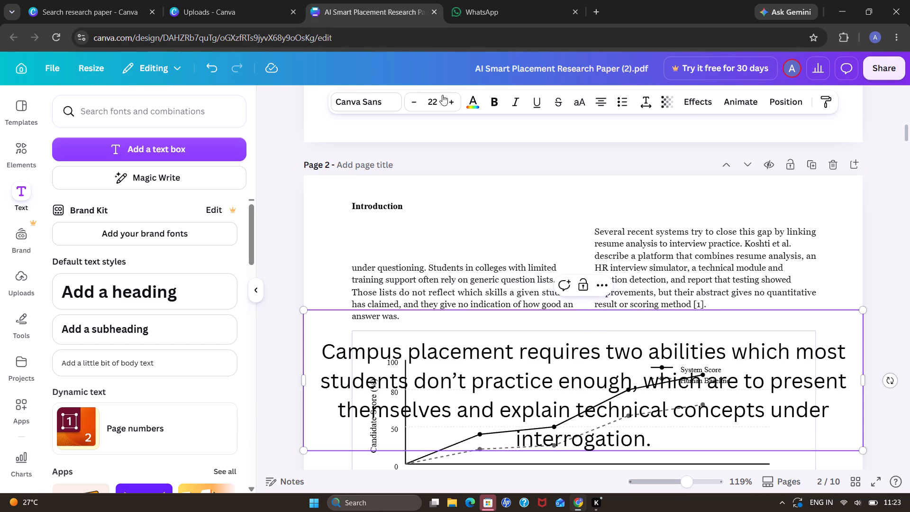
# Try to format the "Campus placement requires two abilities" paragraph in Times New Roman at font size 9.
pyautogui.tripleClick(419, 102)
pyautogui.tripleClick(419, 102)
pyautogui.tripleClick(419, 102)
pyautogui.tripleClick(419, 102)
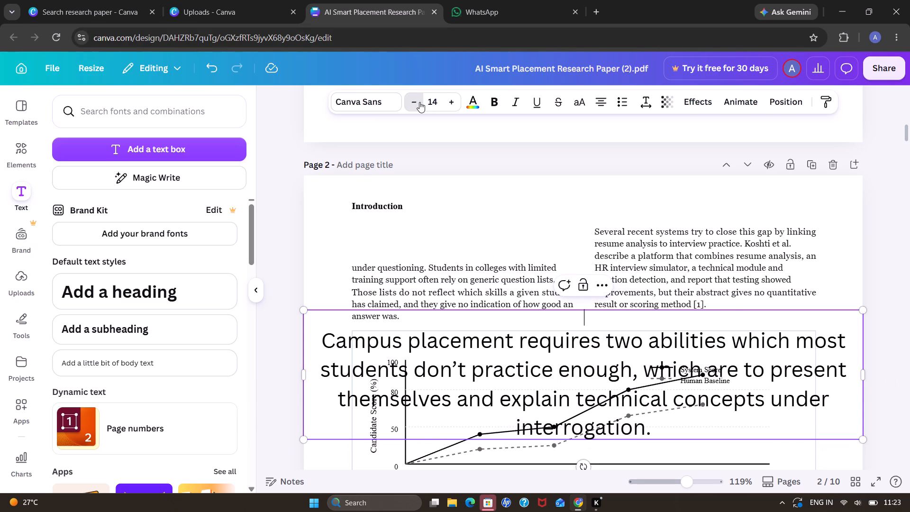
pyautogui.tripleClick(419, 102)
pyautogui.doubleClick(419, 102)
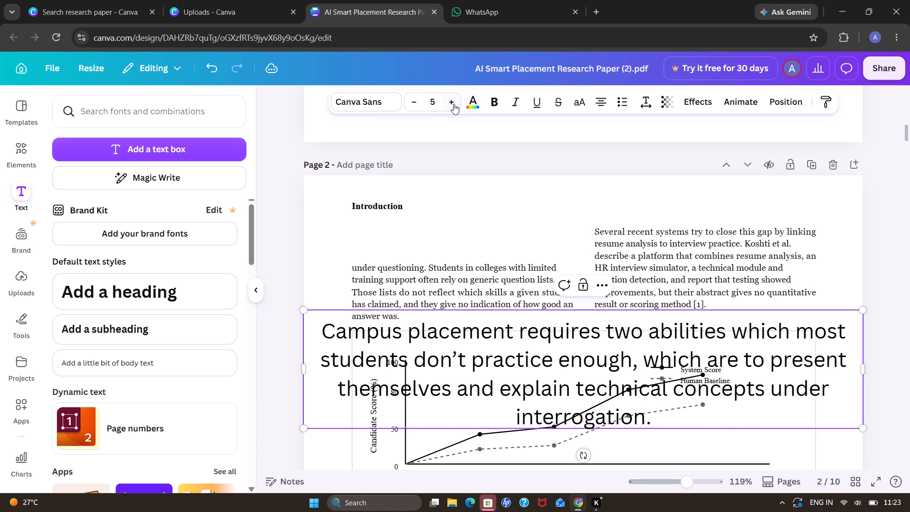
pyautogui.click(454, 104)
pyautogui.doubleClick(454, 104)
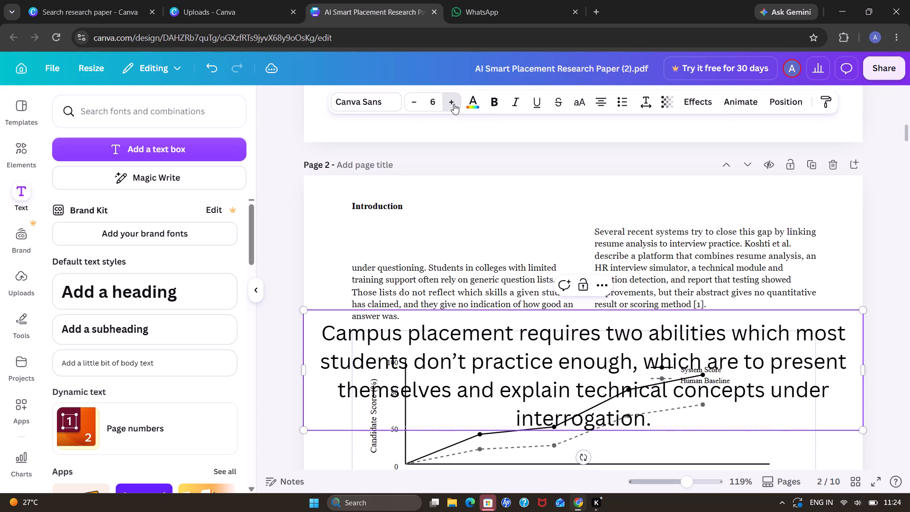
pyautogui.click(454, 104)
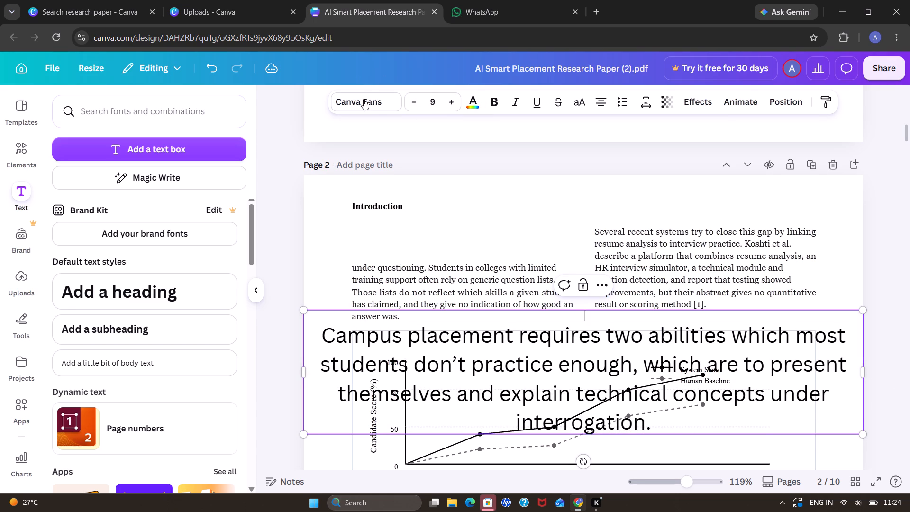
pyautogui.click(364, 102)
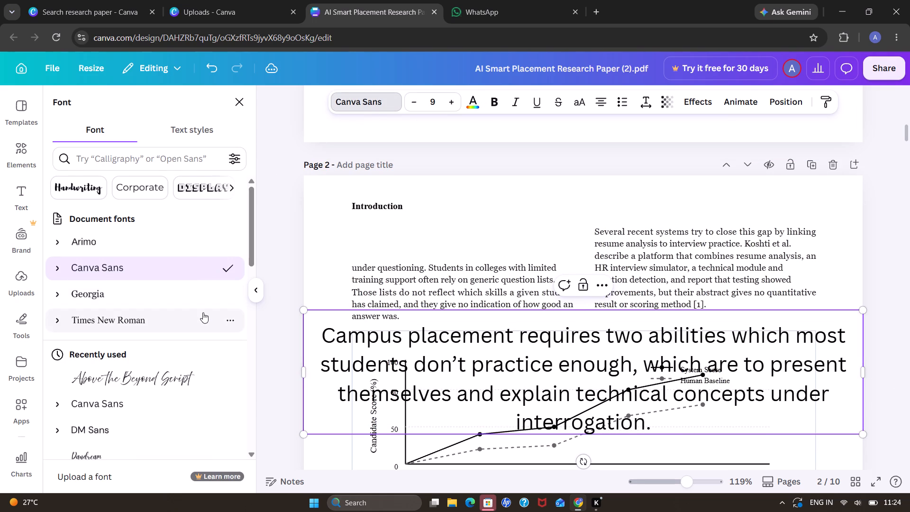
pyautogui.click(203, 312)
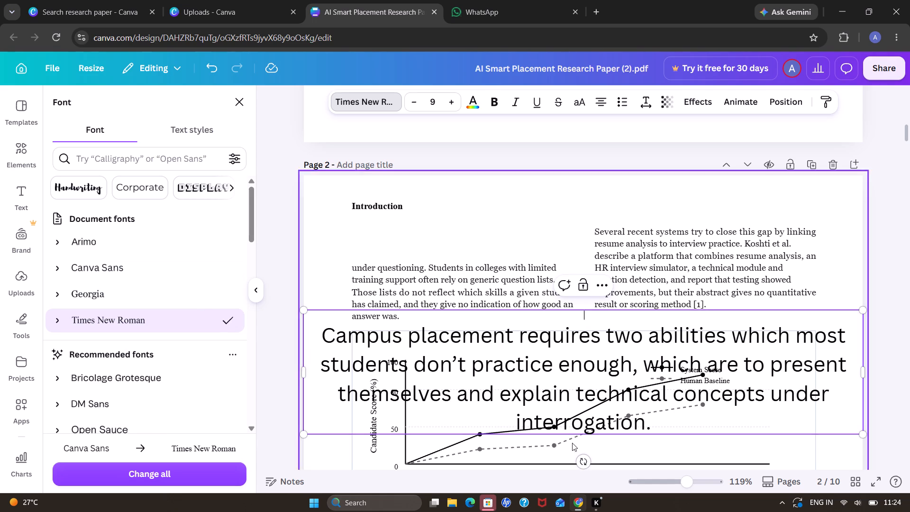
# Set the text of the "Campus placement requires two abilities" paragraph to font size 9.
pyautogui.click(625, 423)
pyautogui.click(639, 427)
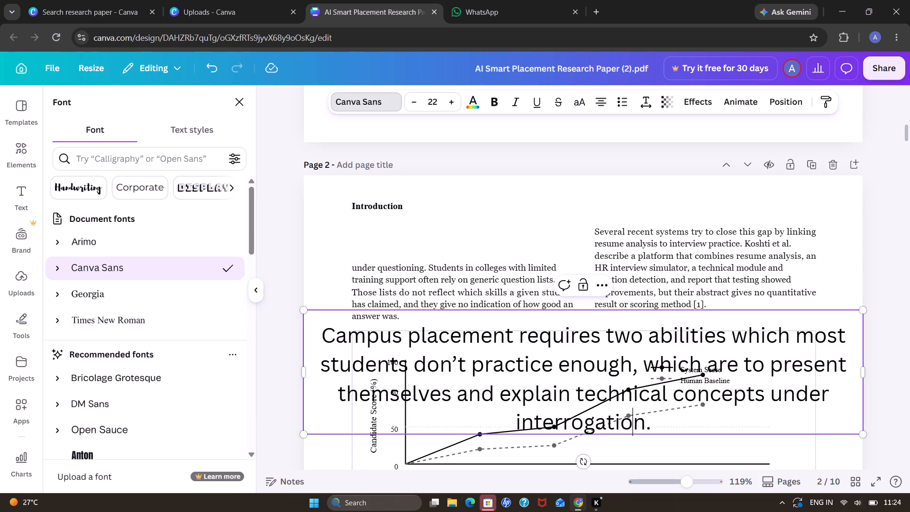
pyautogui.moveTo(639, 427); pyautogui.dragTo(464, 358)
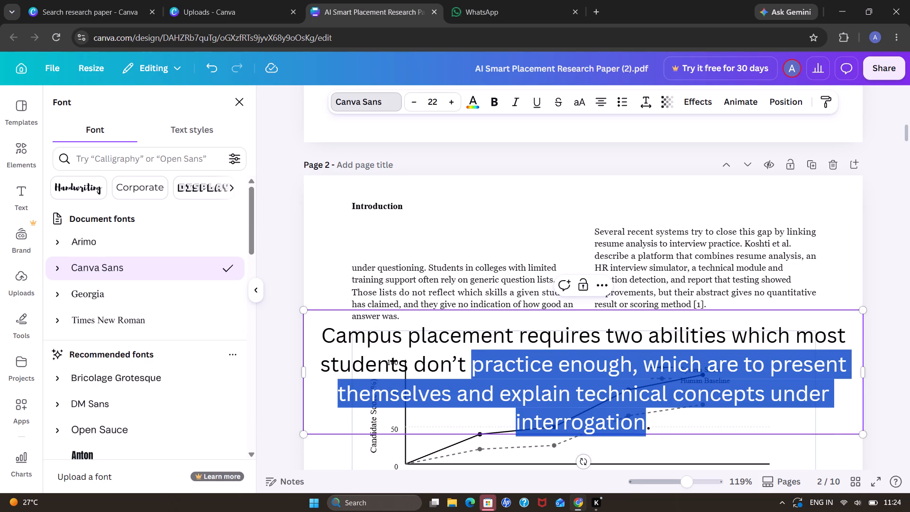
pyautogui.moveTo(464, 358); pyautogui.dragTo(367, 330)
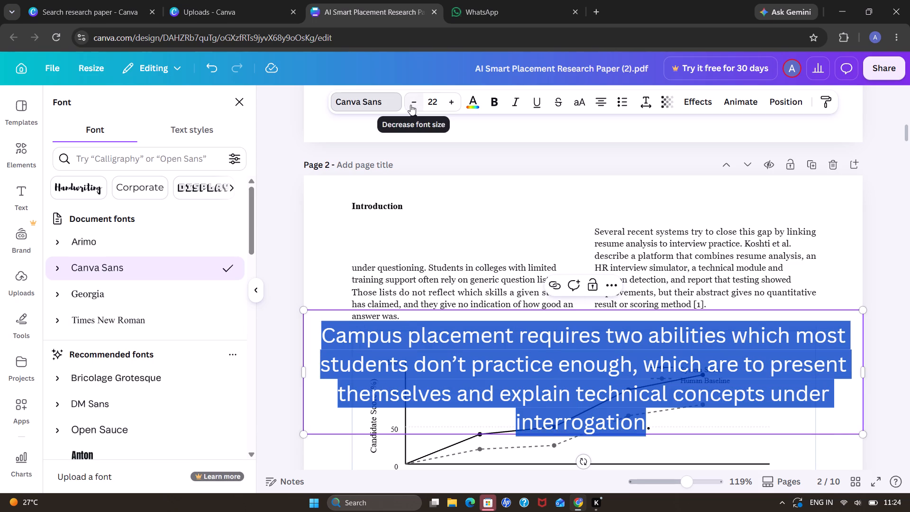
pyautogui.tripleClick(410, 105)
pyautogui.tripleClick(410, 105)
pyautogui.tripleClick(410, 105)
pyautogui.tripleClick(410, 105)
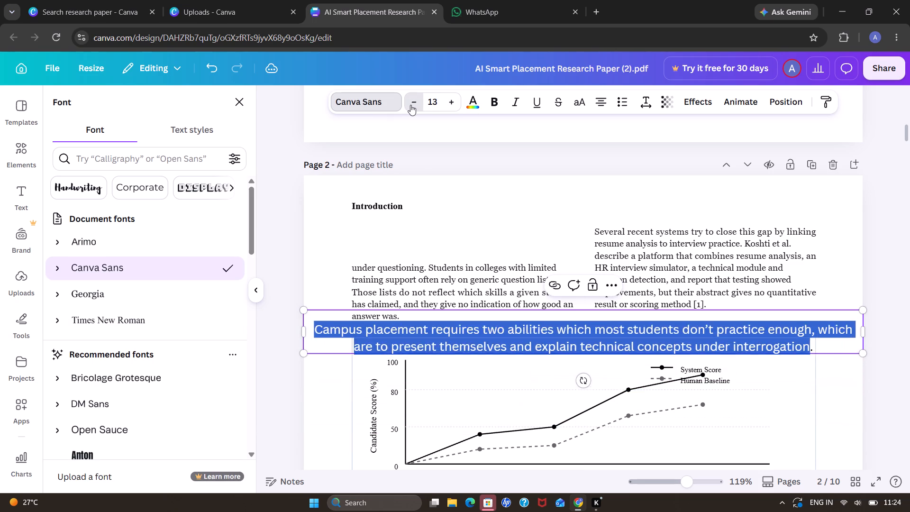
pyautogui.tripleClick(410, 105)
pyautogui.click(410, 105)
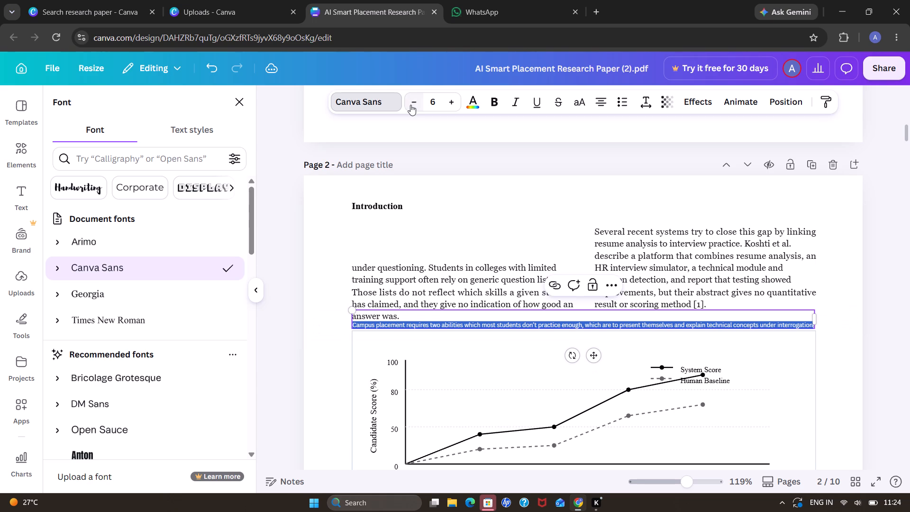
pyautogui.click(449, 110)
pyautogui.click(449, 110)
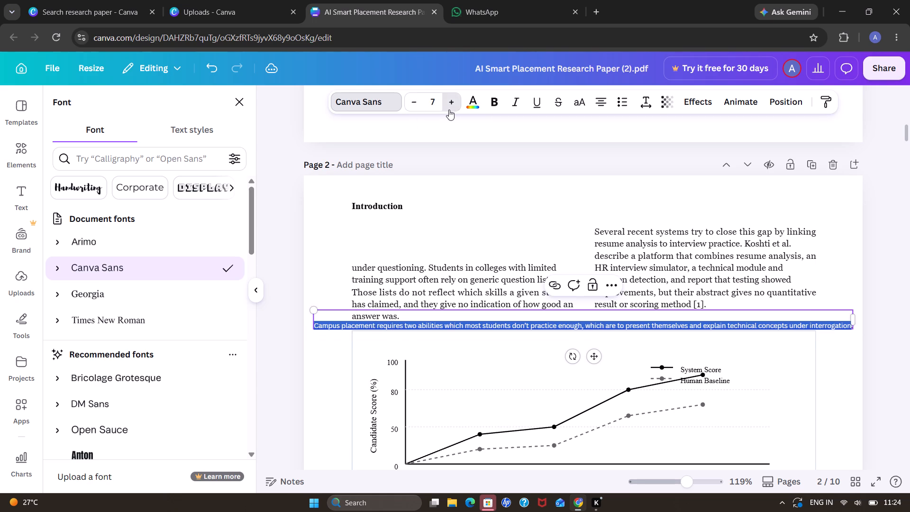
pyautogui.click(449, 110)
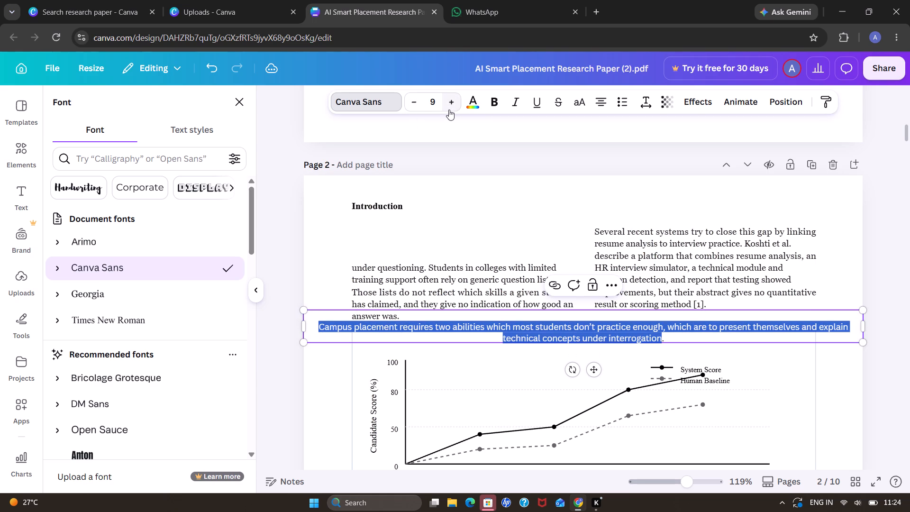
# Justify the "Campus placement" paragraph.
pyautogui.click(602, 104)
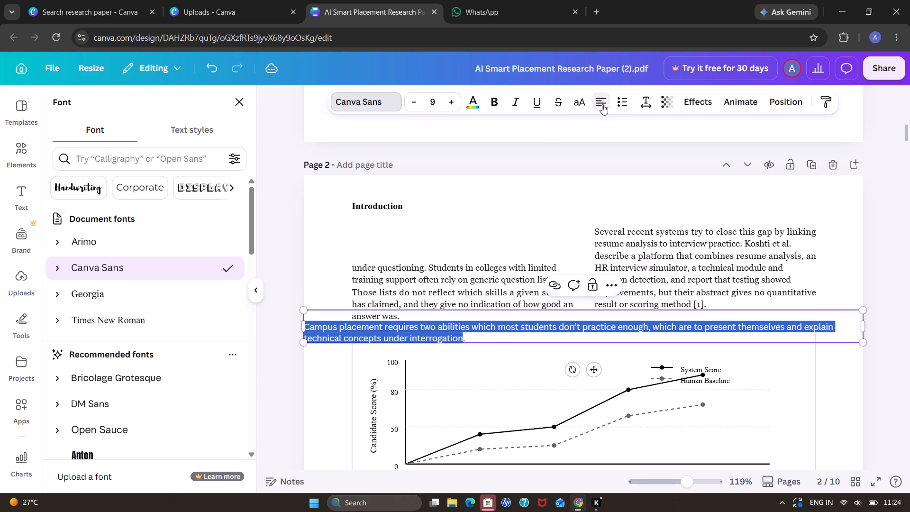
pyautogui.click(602, 104)
pyautogui.click(602, 104)
pyautogui.click(602, 104)
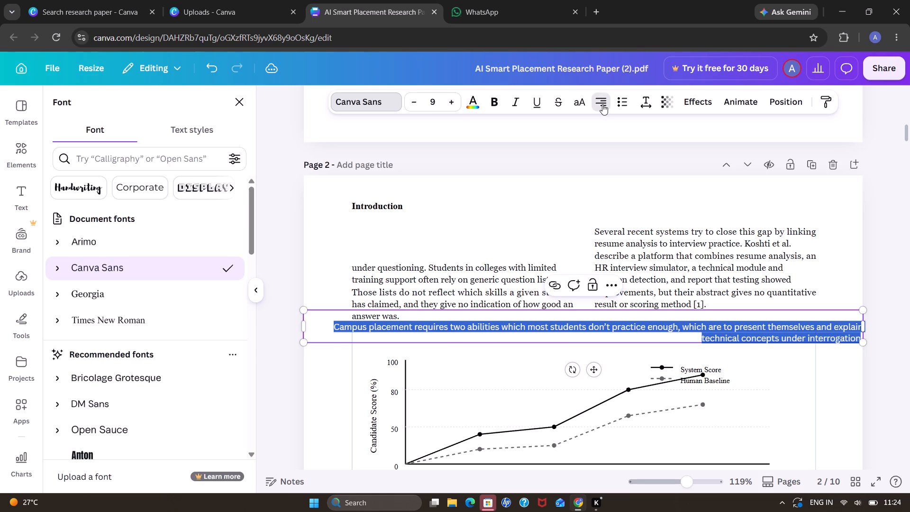
pyautogui.click(602, 104)
pyautogui.click(602, 104)
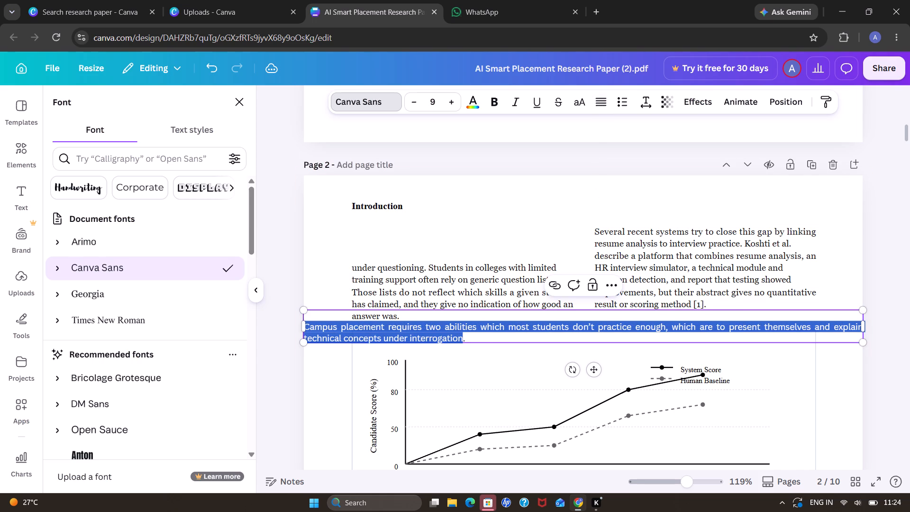
# Fit the "Campus placement" paragraph into page 2's first column beneath the "Introduction" heading, left-aligned with the column and about 8.2 wide.
pyautogui.moveTo(864, 331); pyautogui.dragTo(642, 348)
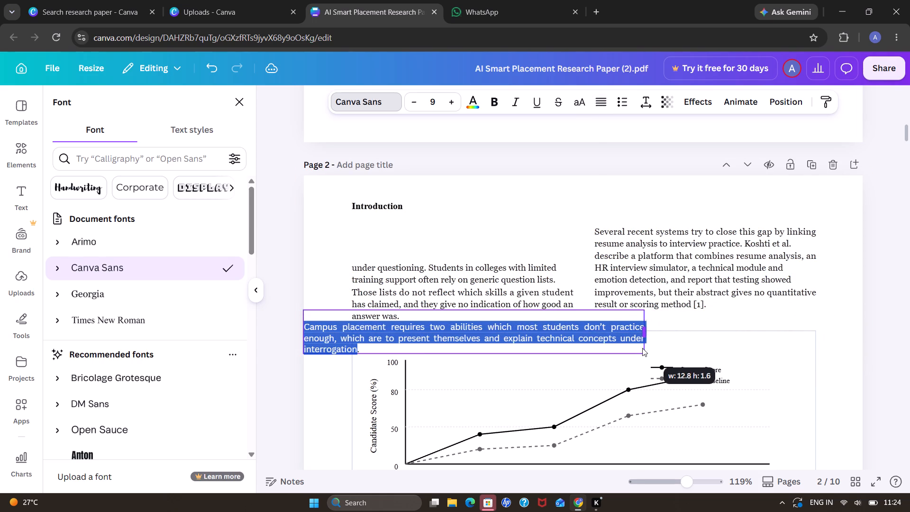
pyautogui.moveTo(642, 348); pyautogui.dragTo(562, 351)
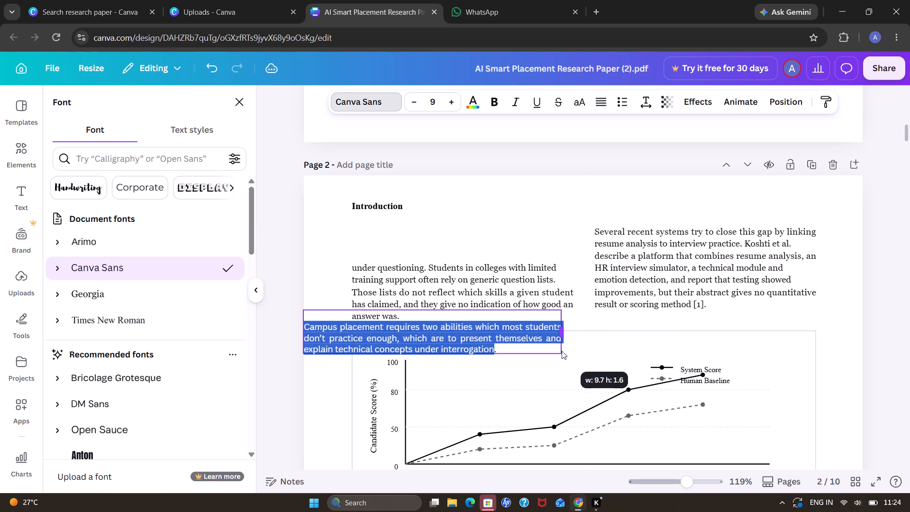
pyautogui.moveTo(562, 351); pyautogui.dragTo(555, 355)
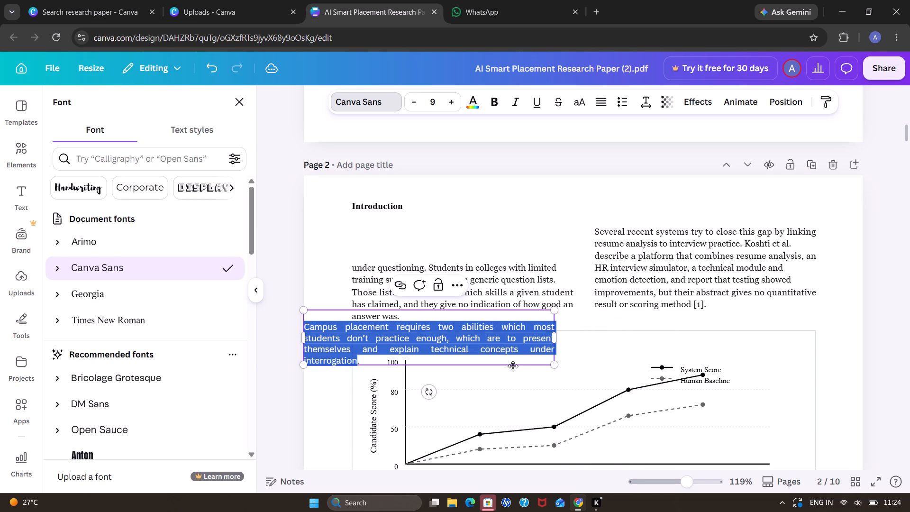
pyautogui.moveTo(513, 366); pyautogui.dragTo(538, 297)
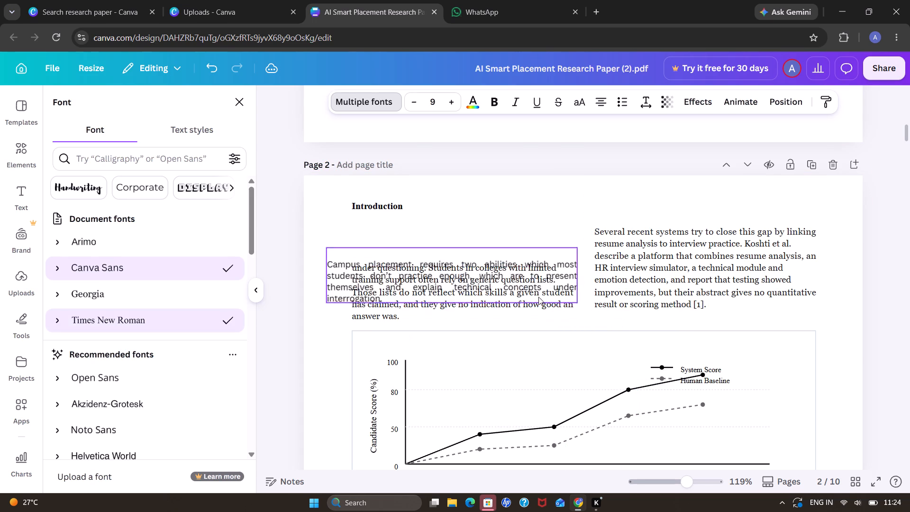
pyautogui.moveTo(538, 297); pyautogui.dragTo(561, 265)
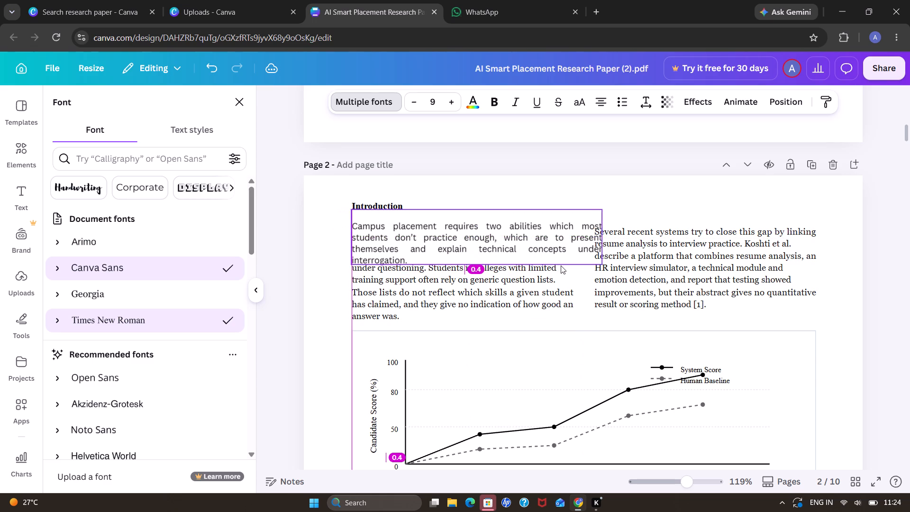
pyautogui.moveTo(561, 265); pyautogui.dragTo(558, 266)
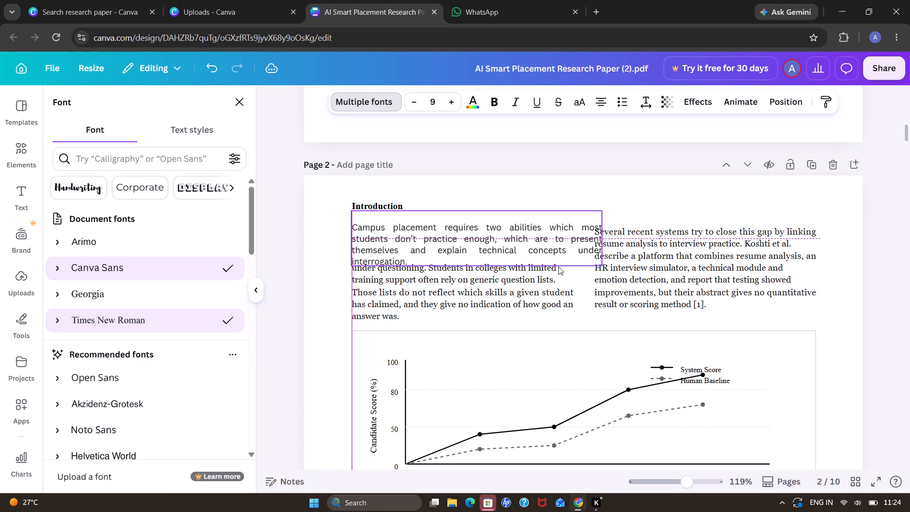
pyautogui.moveTo(558, 266); pyautogui.dragTo(558, 264)
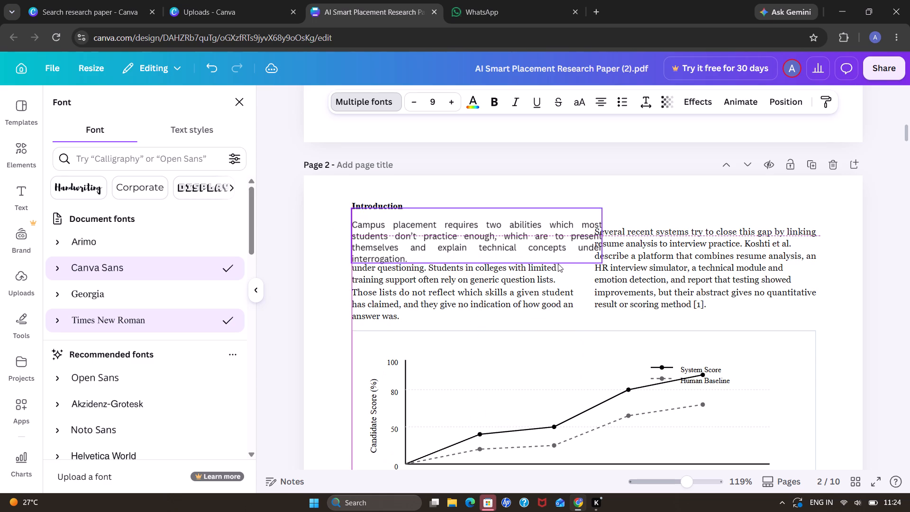
pyautogui.moveTo(558, 264); pyautogui.dragTo(558, 264)
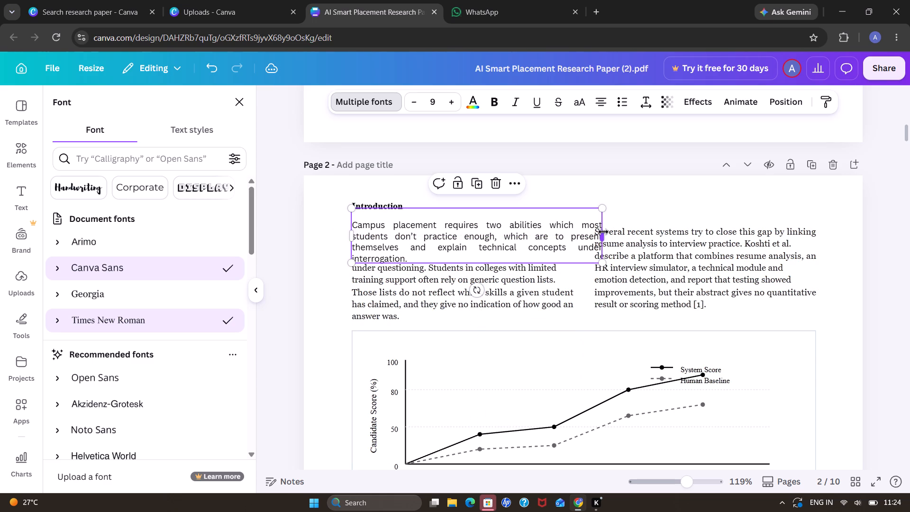
pyautogui.moveTo(603, 232); pyautogui.dragTo(578, 261)
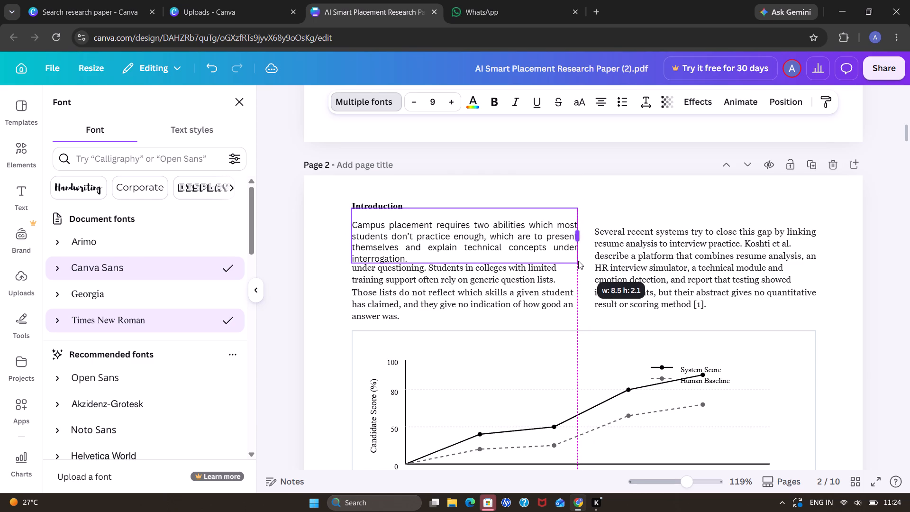
pyautogui.moveTo(578, 261); pyautogui.dragTo(572, 265)
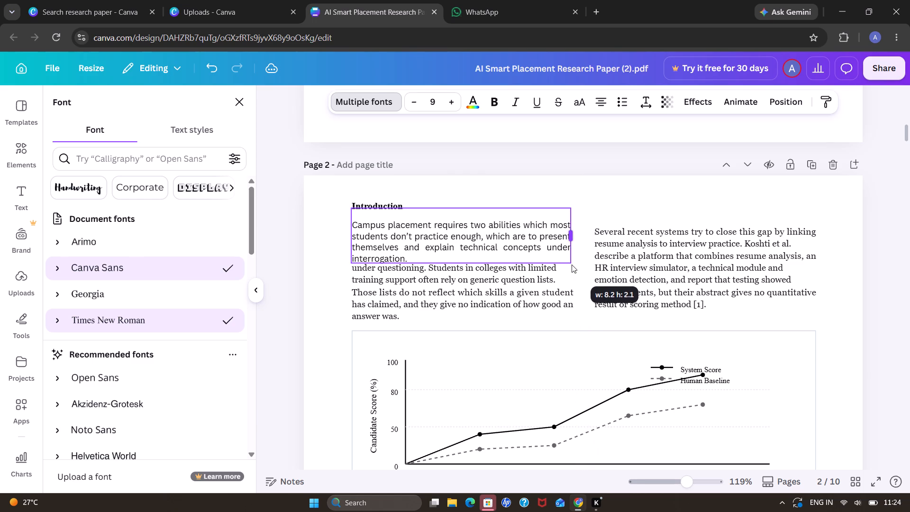
pyautogui.moveTo(572, 265); pyautogui.dragTo(571, 264)
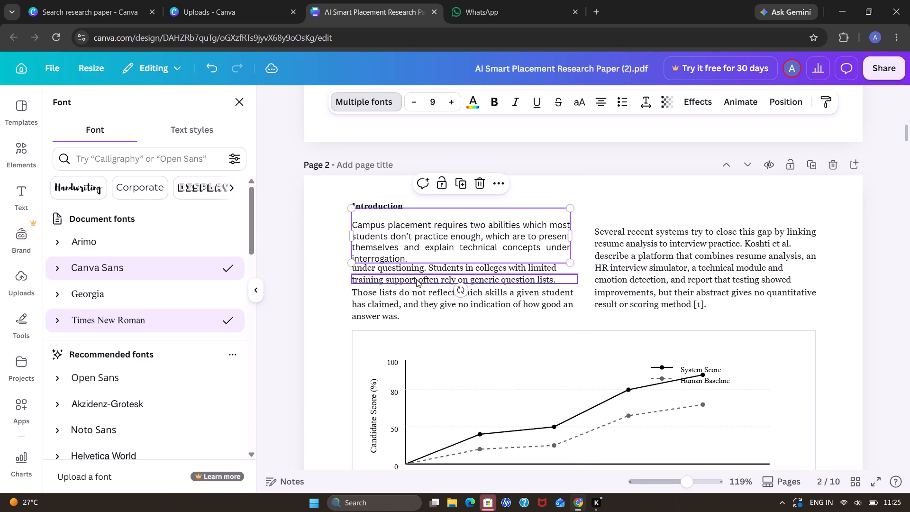
# Set the whole "Campus placement" paragraph in Times New Roman.
pyautogui.click(225, 271)
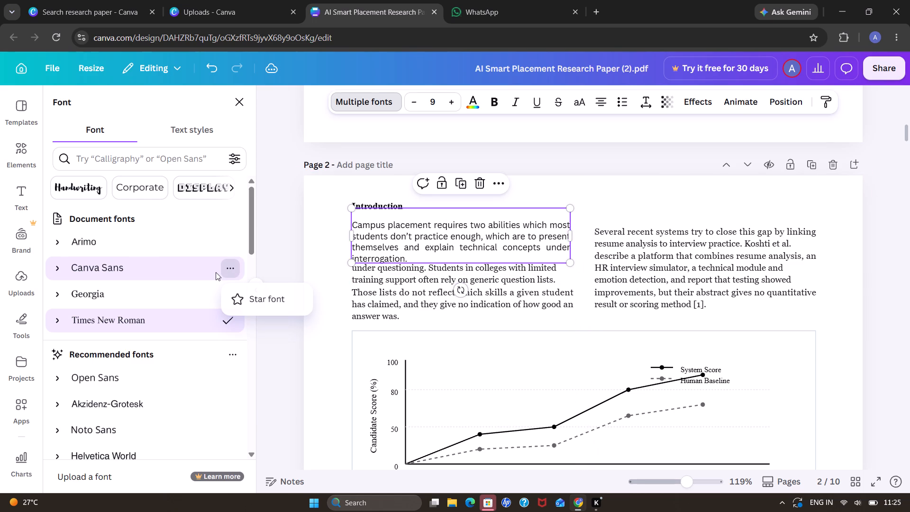
pyautogui.click(216, 272)
pyautogui.click(207, 328)
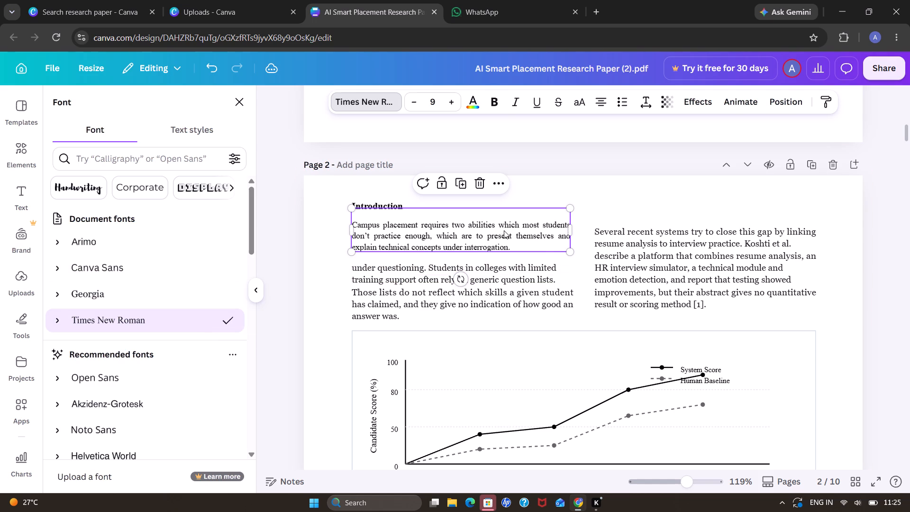
# Scale the "Campus placement" text box down slightly, to a font size of 8.9.
pyautogui.click(571, 248)
pyautogui.moveTo(571, 248); pyautogui.dragTo(572, 289)
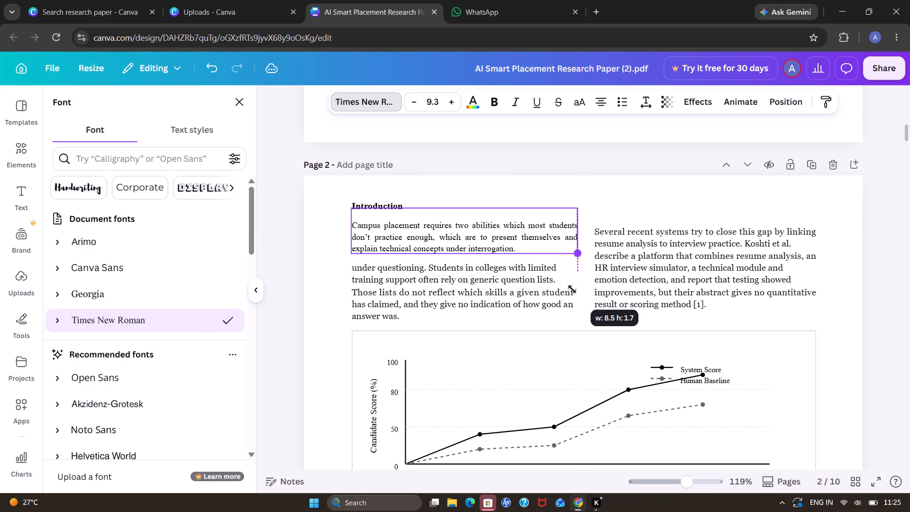
pyautogui.moveTo(572, 289); pyautogui.dragTo(566, 285)
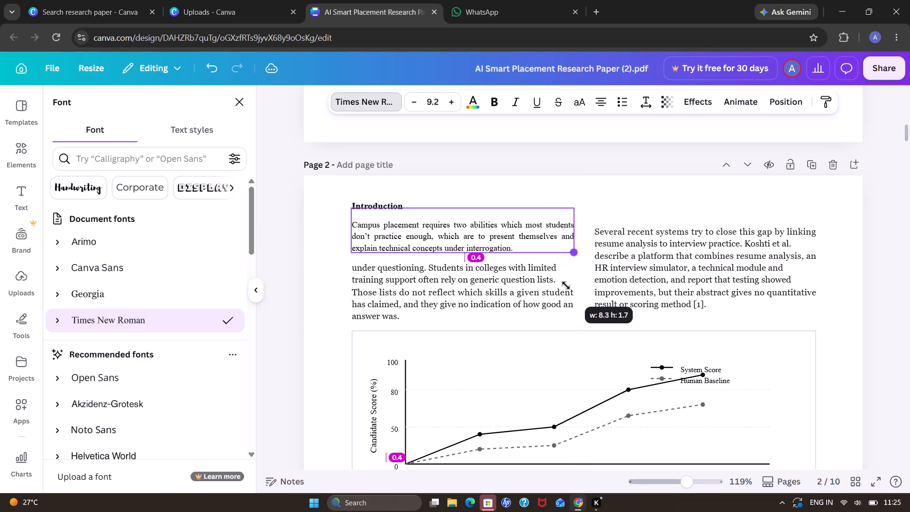
pyautogui.moveTo(566, 285); pyautogui.dragTo(562, 283)
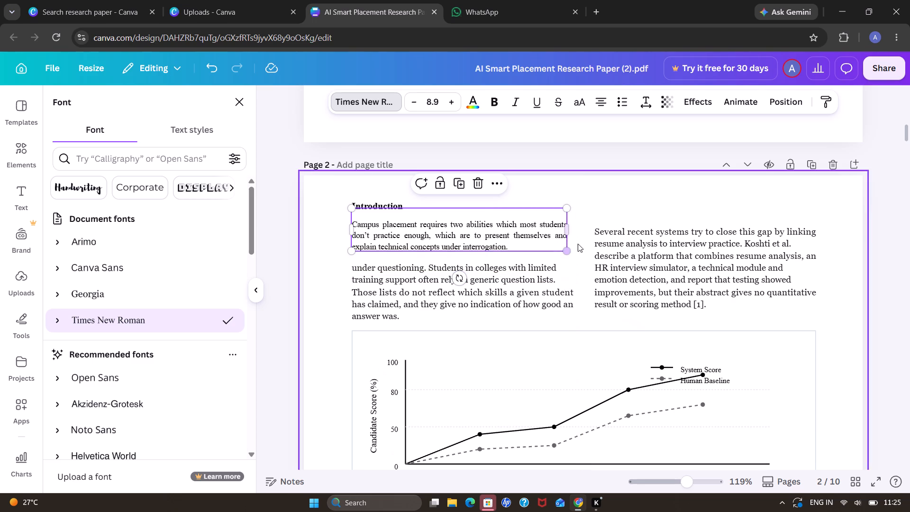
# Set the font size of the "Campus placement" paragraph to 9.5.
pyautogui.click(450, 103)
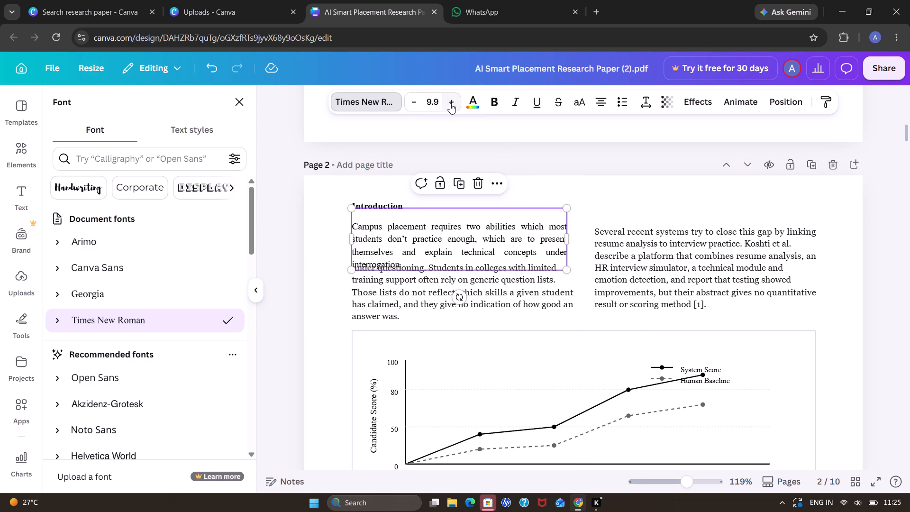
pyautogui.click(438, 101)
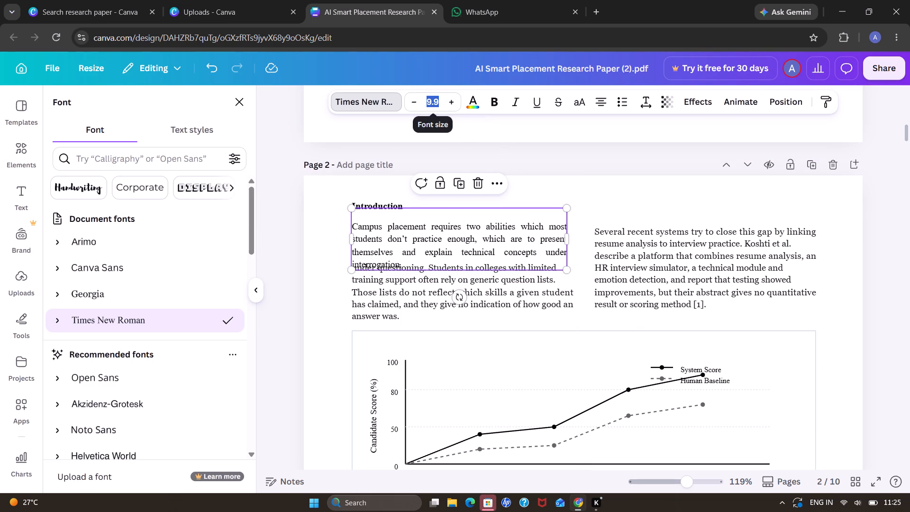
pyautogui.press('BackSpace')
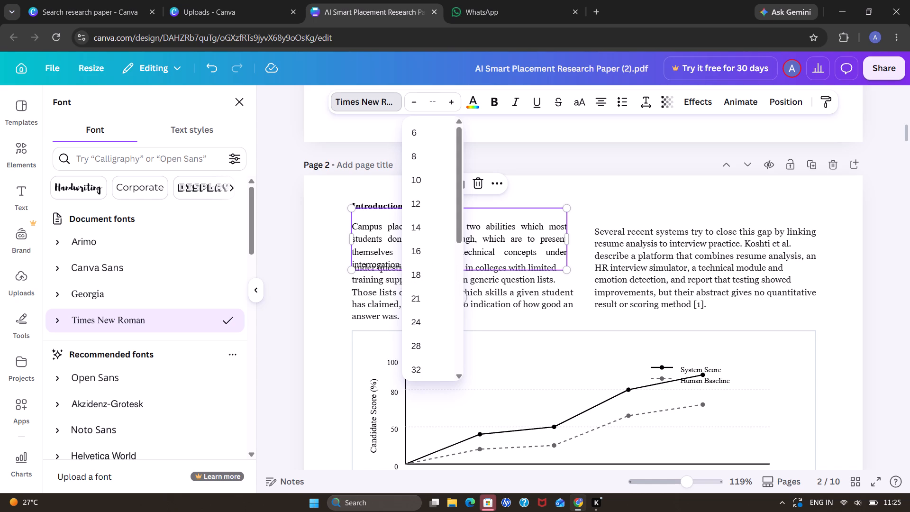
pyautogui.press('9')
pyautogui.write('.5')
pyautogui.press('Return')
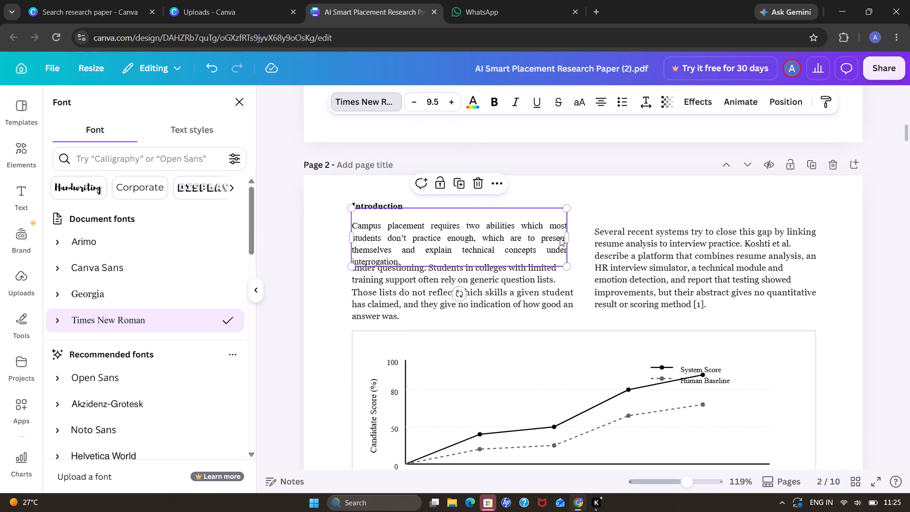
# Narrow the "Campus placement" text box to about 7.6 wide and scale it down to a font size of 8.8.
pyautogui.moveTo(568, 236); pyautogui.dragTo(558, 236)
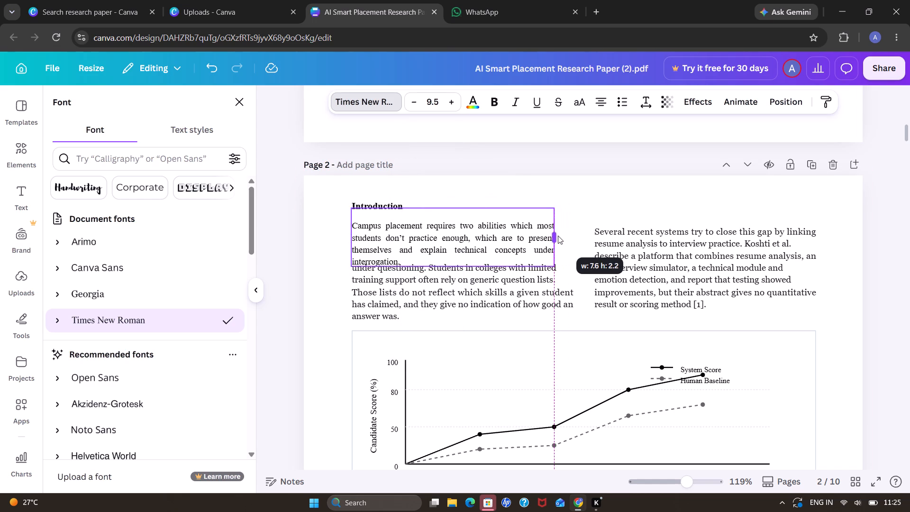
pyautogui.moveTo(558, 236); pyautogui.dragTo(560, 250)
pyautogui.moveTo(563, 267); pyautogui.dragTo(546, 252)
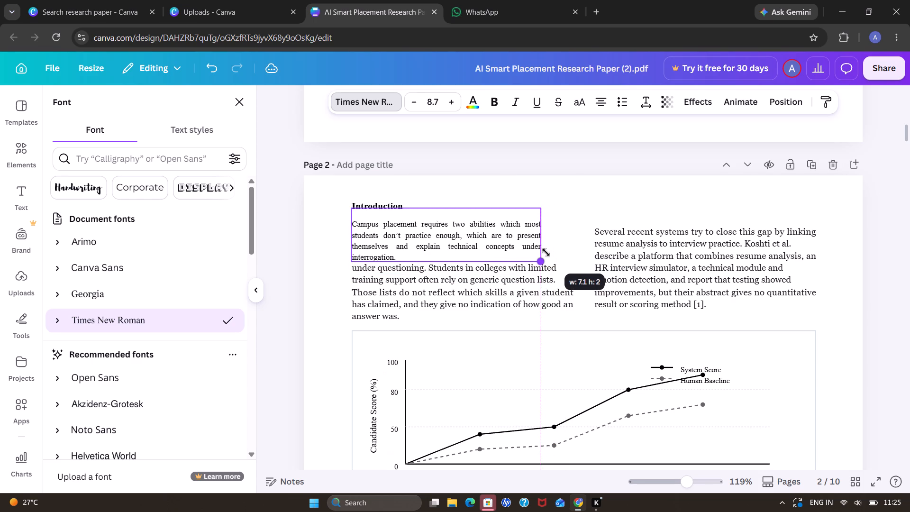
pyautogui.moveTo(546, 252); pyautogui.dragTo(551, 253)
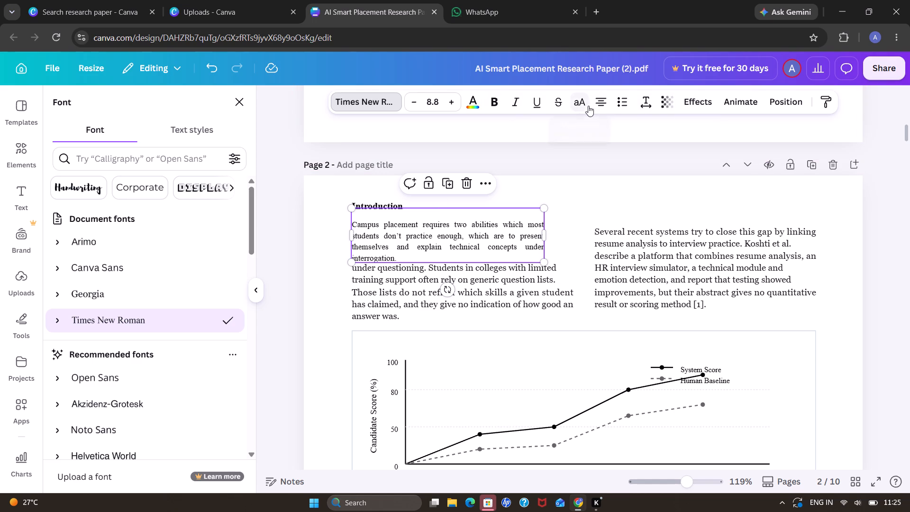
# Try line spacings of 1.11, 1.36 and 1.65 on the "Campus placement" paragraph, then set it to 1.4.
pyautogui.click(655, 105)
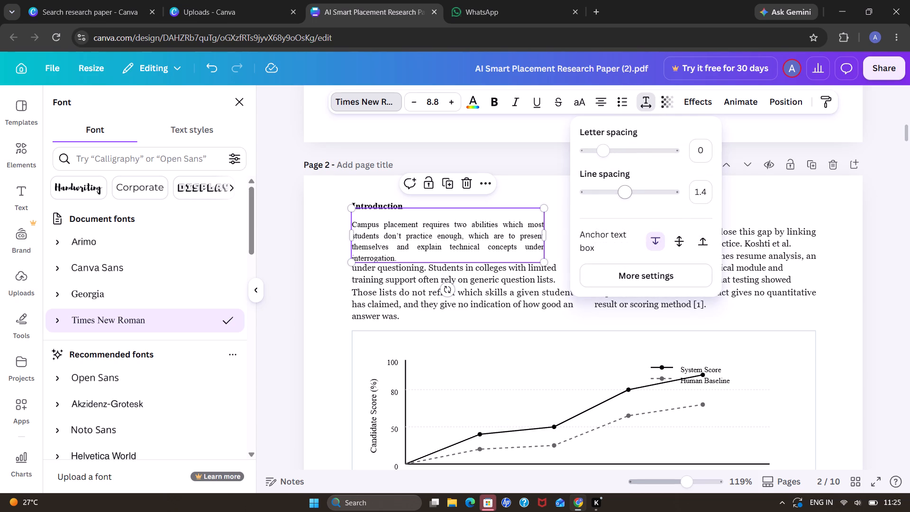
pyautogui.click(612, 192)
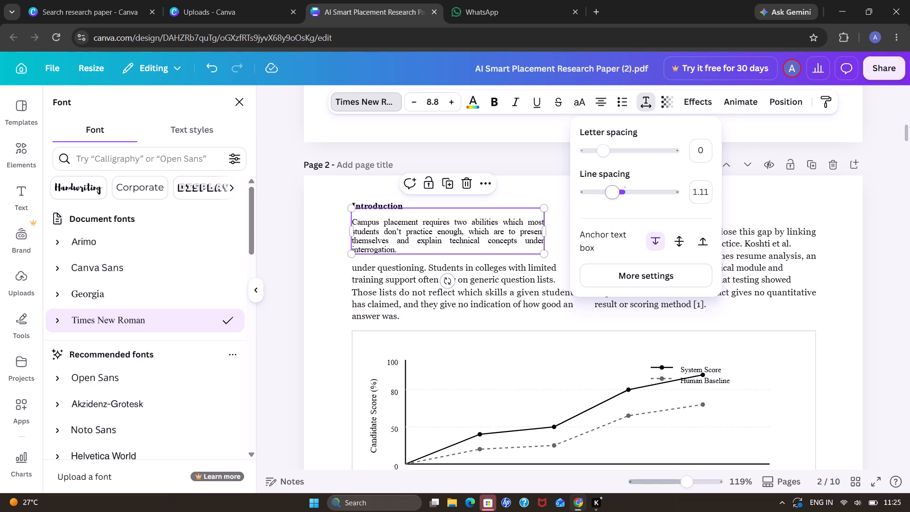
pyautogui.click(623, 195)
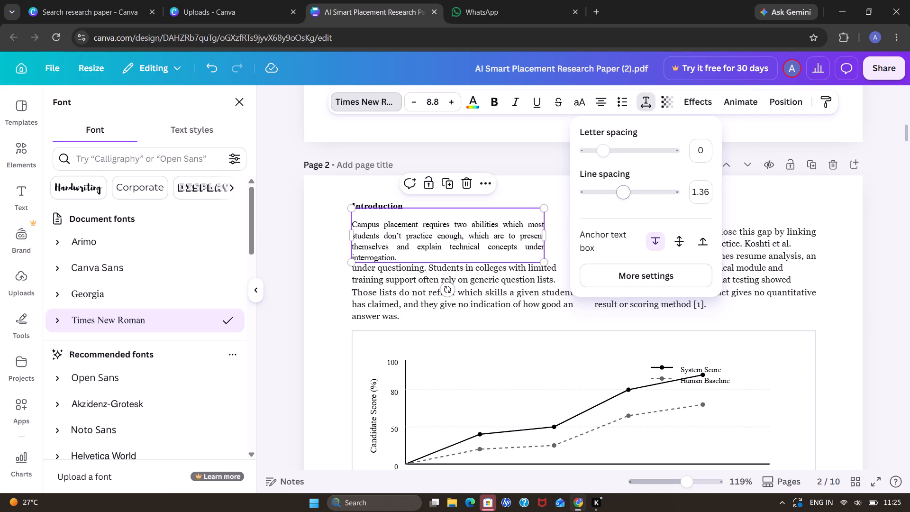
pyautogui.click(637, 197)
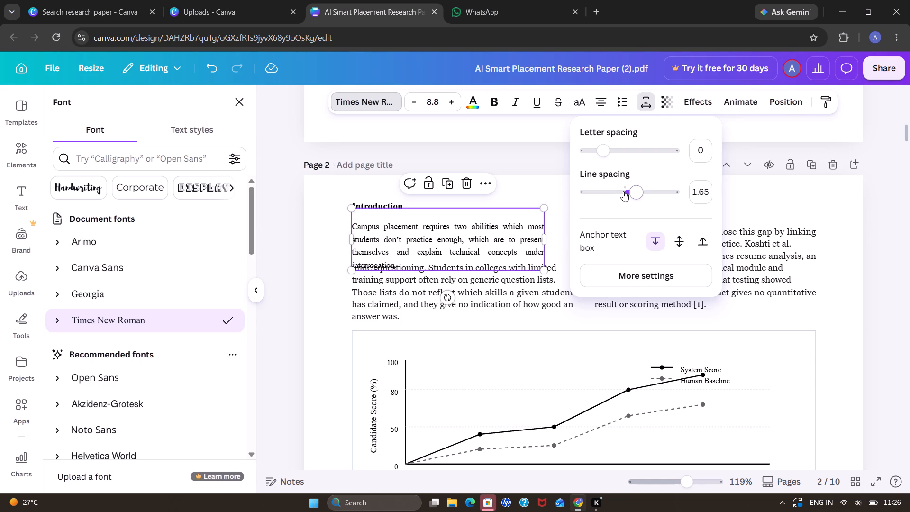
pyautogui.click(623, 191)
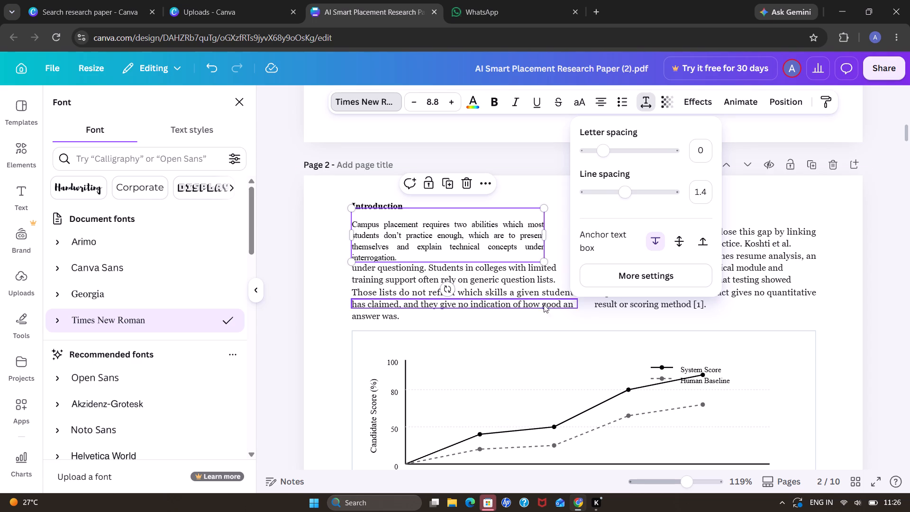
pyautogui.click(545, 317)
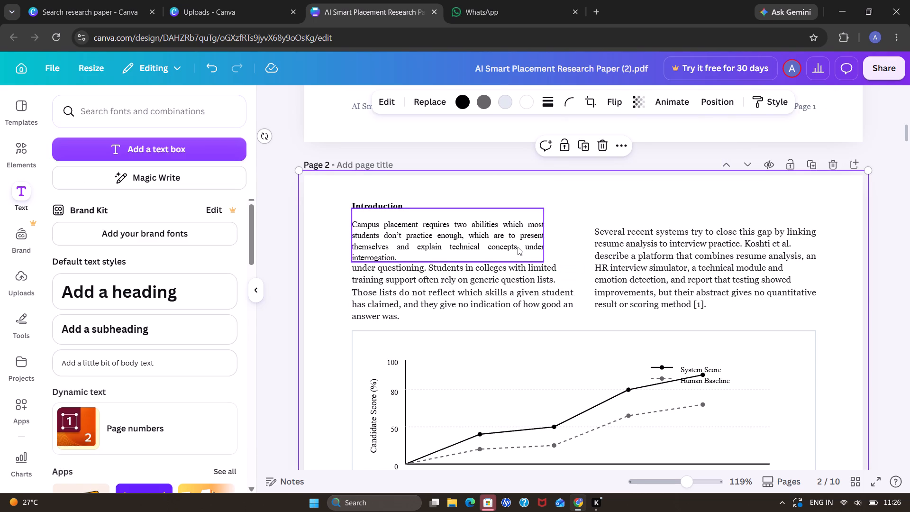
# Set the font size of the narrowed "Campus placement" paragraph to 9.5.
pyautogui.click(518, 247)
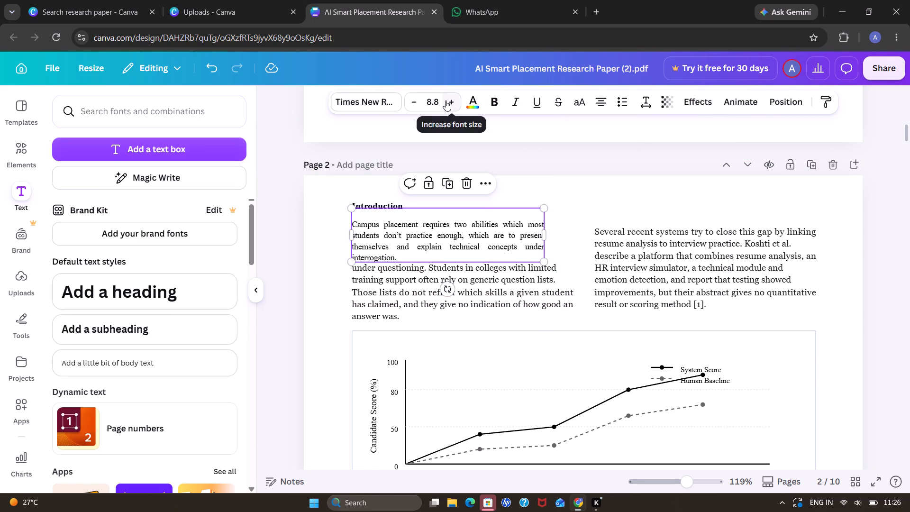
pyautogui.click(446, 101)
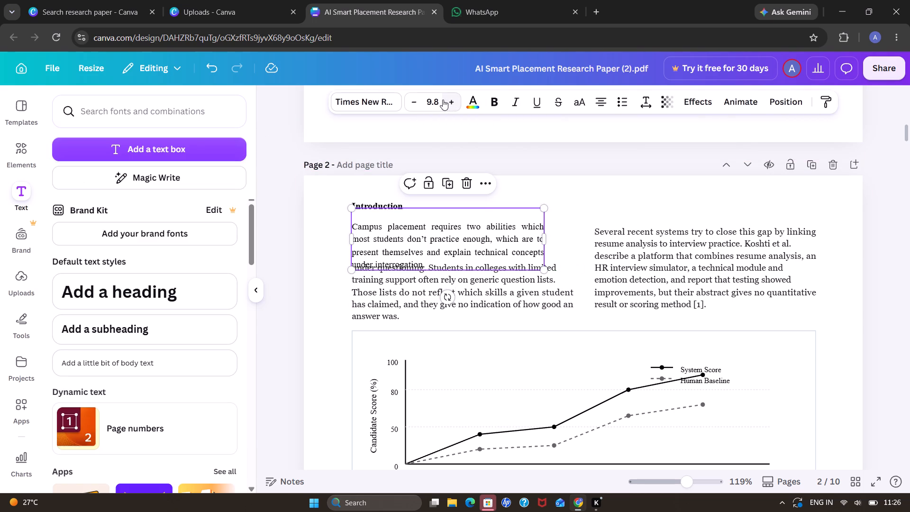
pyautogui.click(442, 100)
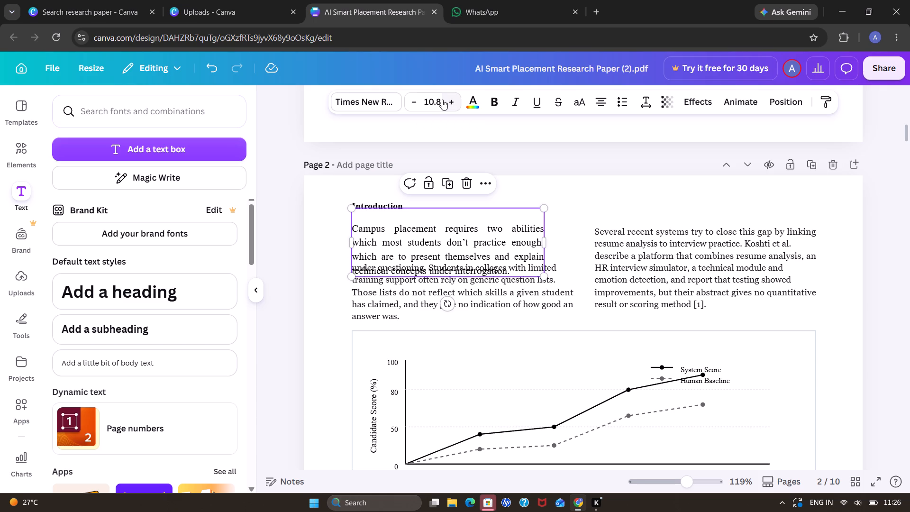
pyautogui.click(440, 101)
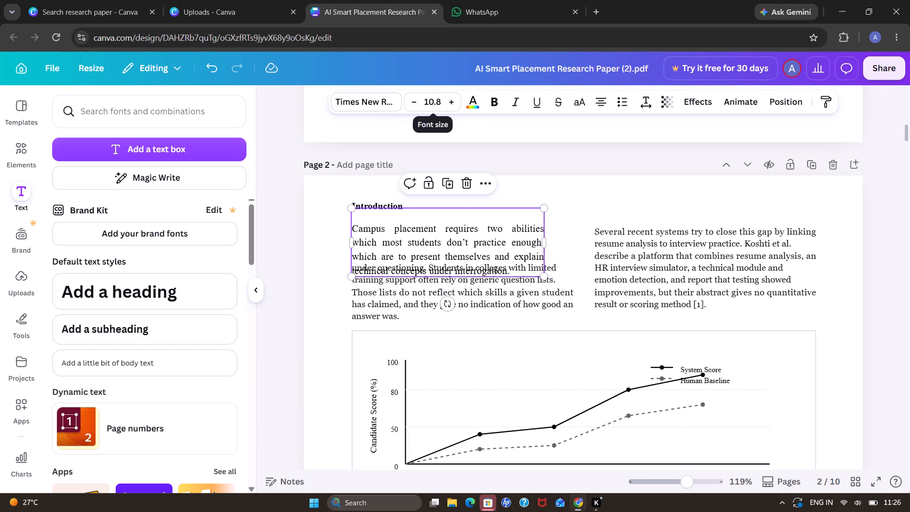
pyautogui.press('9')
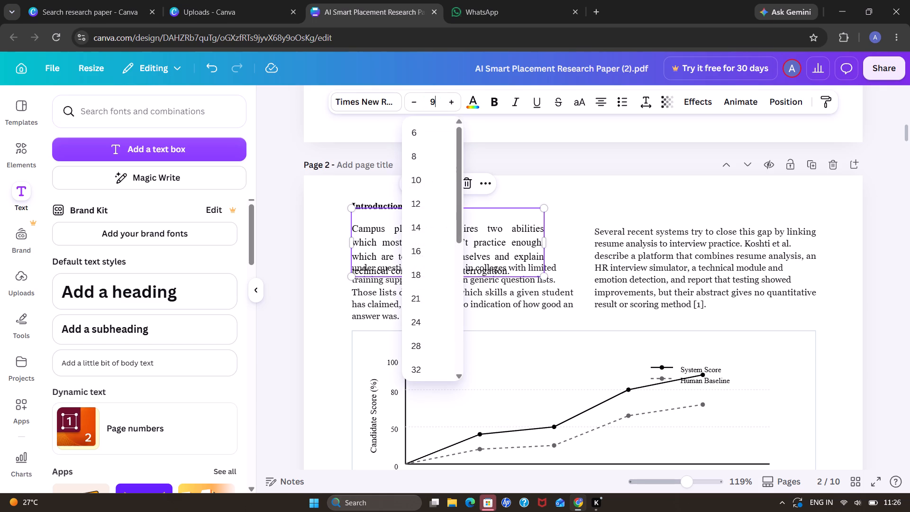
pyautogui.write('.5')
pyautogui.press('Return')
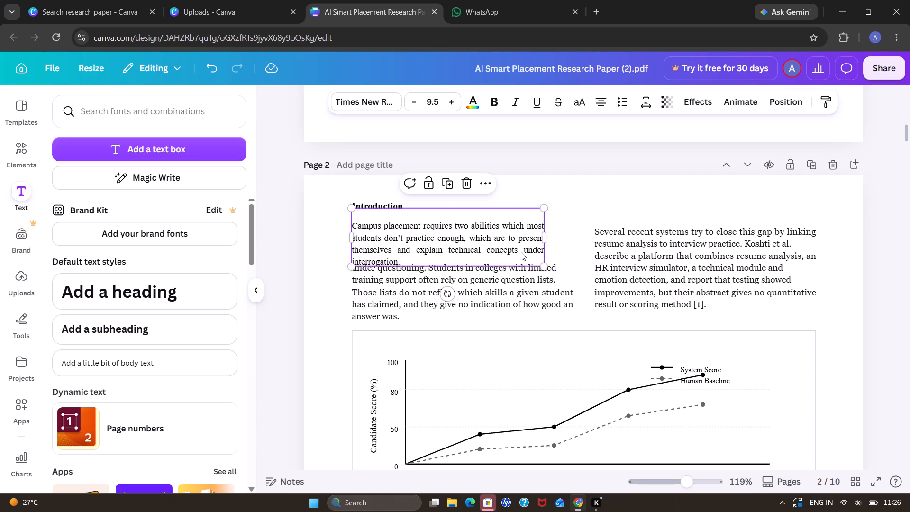
# Delete the separate "Campus placement" text box beneath the "Introduction" heading on page 2.
pyautogui.click(536, 264)
pyautogui.moveTo(536, 264); pyautogui.dragTo(536, 257)
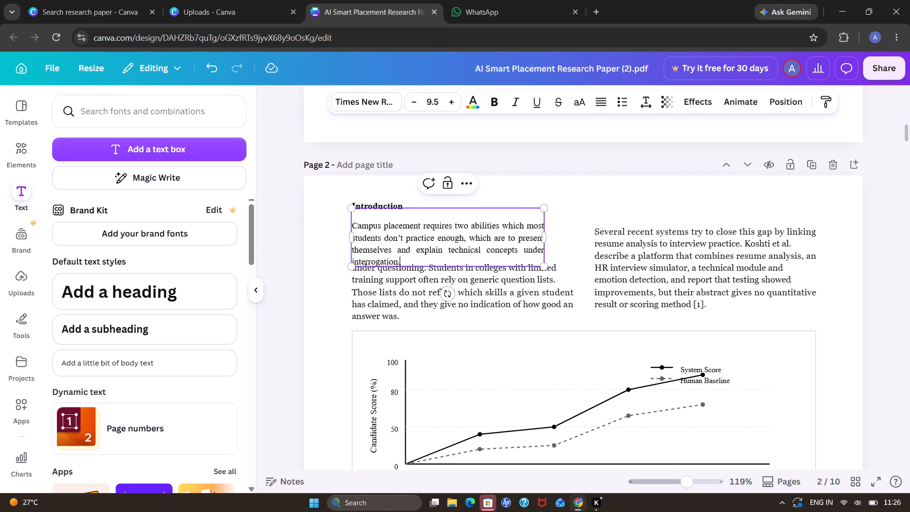
pyautogui.moveTo(536, 257); pyautogui.dragTo(494, 263)
pyautogui.click(494, 263)
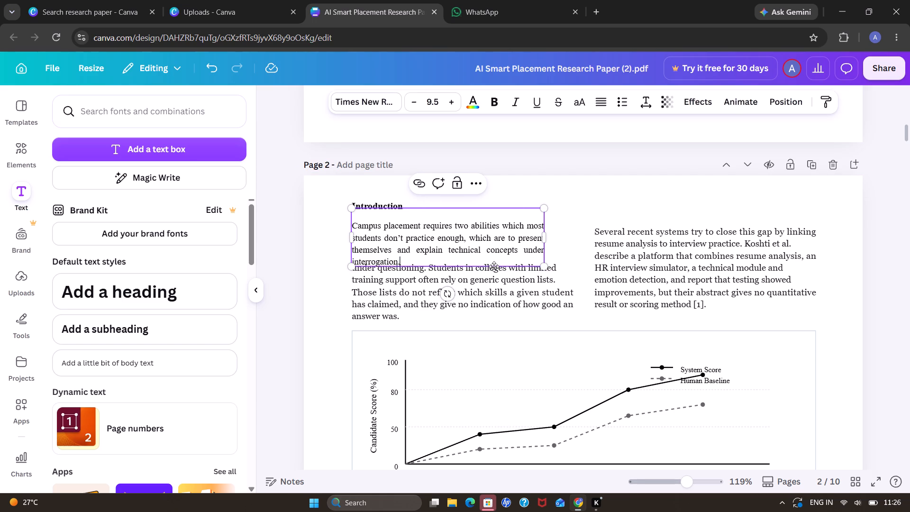
pyautogui.click(494, 266)
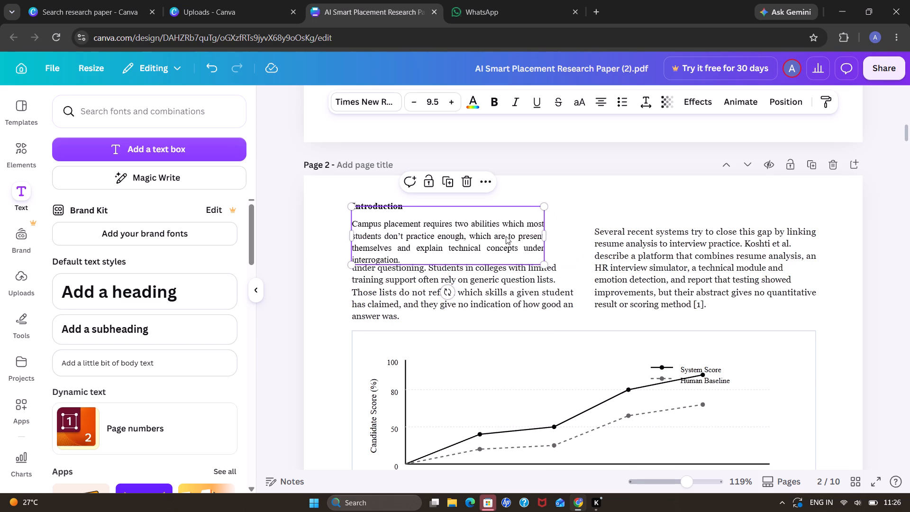
pyautogui.click(470, 184)
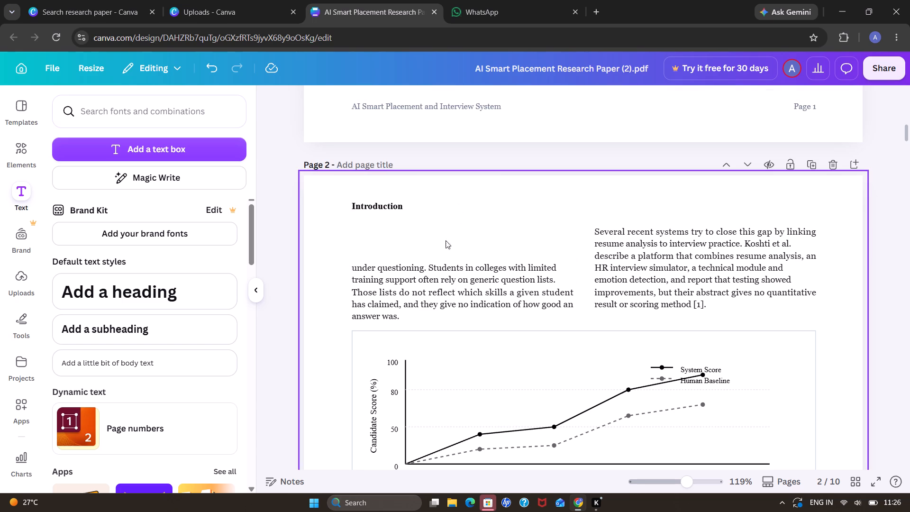
# Remove "under questioning." from the start of the "Students in colleges with limited" line on page 2.
pyautogui.click(447, 269)
pyautogui.click(428, 265)
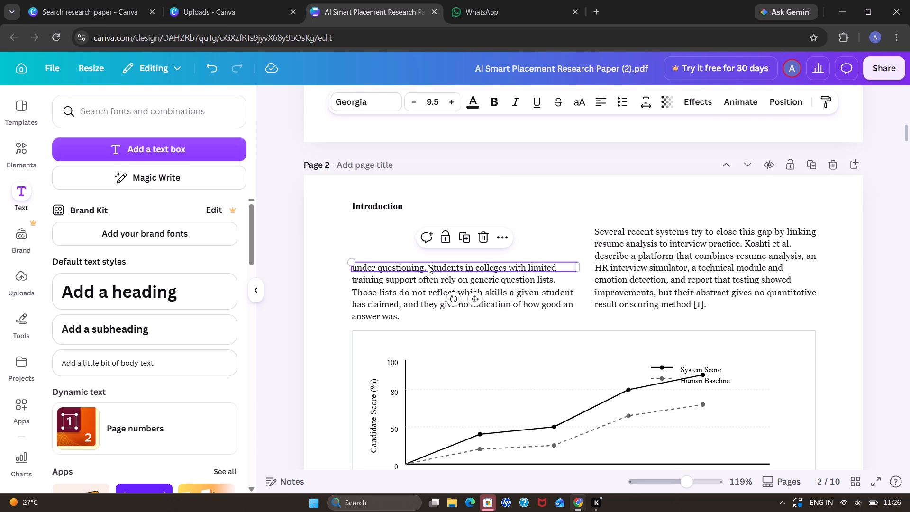
pyautogui.click(428, 265)
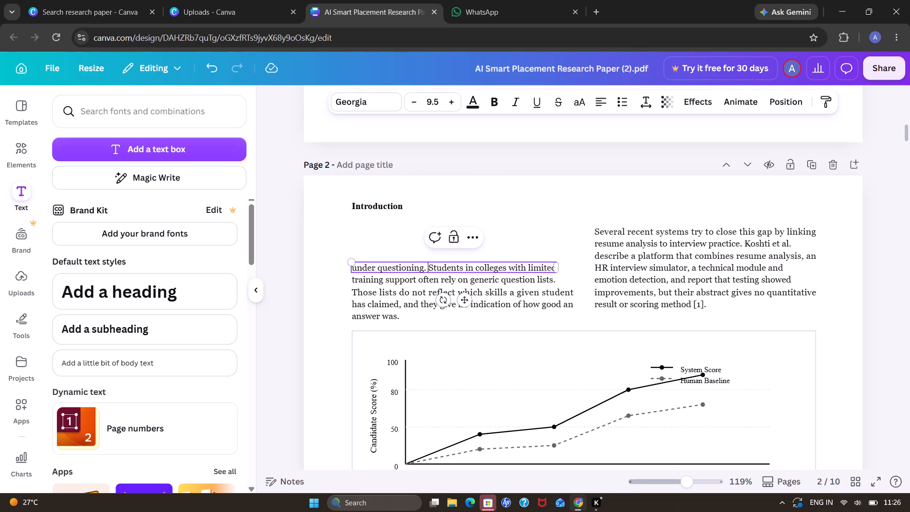
pyautogui.press('BackSpace')
pyautogui.press('BackSpace')
pyautogui.press('BackSpace')
pyautogui.press('BackSpace')
pyautogui.press('BackSpace')
pyautogui.press('BackSpace')
pyautogui.press('BackSpace')
pyautogui.press('BackSpace')
pyautogui.press('BackSpace')
pyautogui.press('BackSpace')
pyautogui.press('BackSpace')
pyautogui.press('BackSpace')
pyautogui.press('BackSpace')
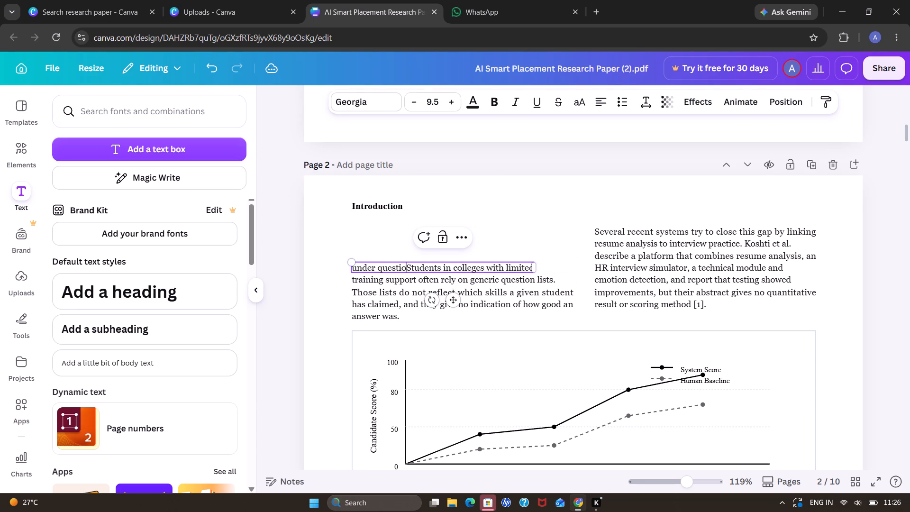
pyautogui.press('BackSpace')
pyautogui.press('BackSpace')
pyautogui.press('BackSpace')
pyautogui.press('BackSpace')
pyautogui.press('BackSpace')
pyautogui.press('BackSpace')
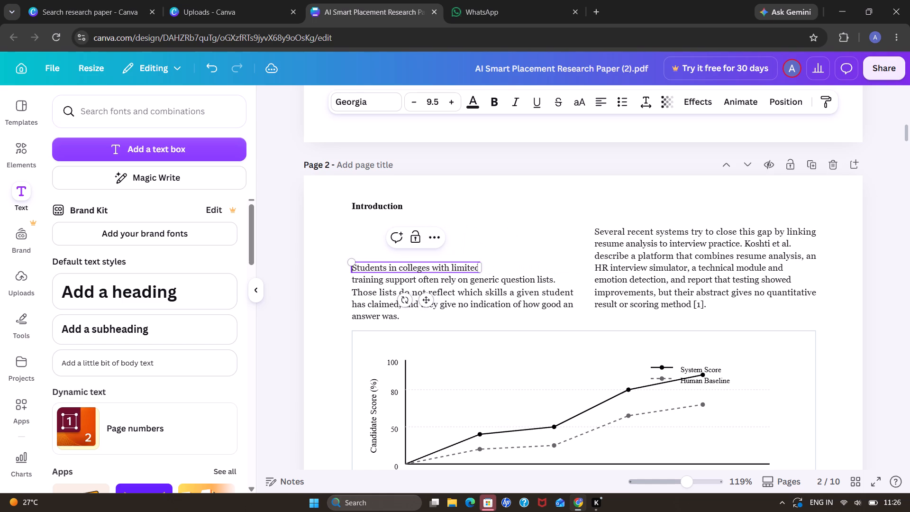
# Paste the copied Introduction text before "Students in colleges with limited" and remove its extra "Introduction" heading line.
pyautogui.hotkey('ctrl', 'v')
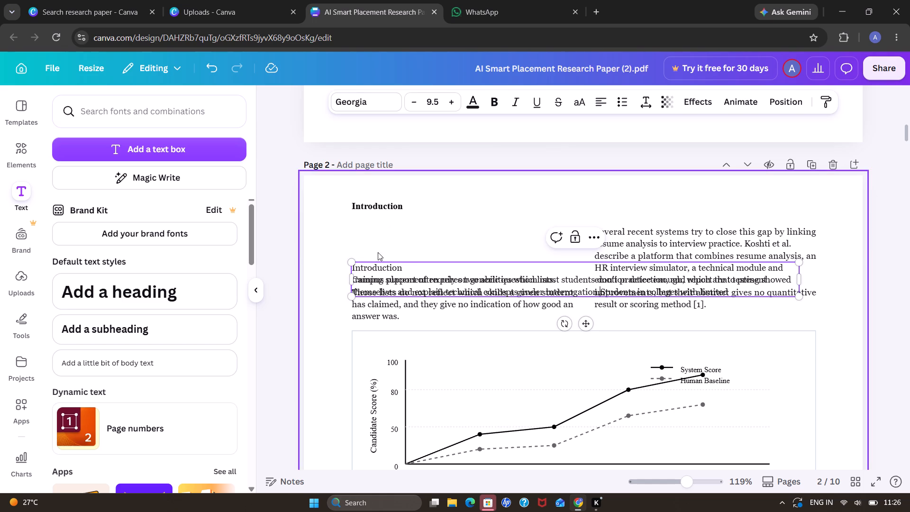
pyautogui.click(406, 270)
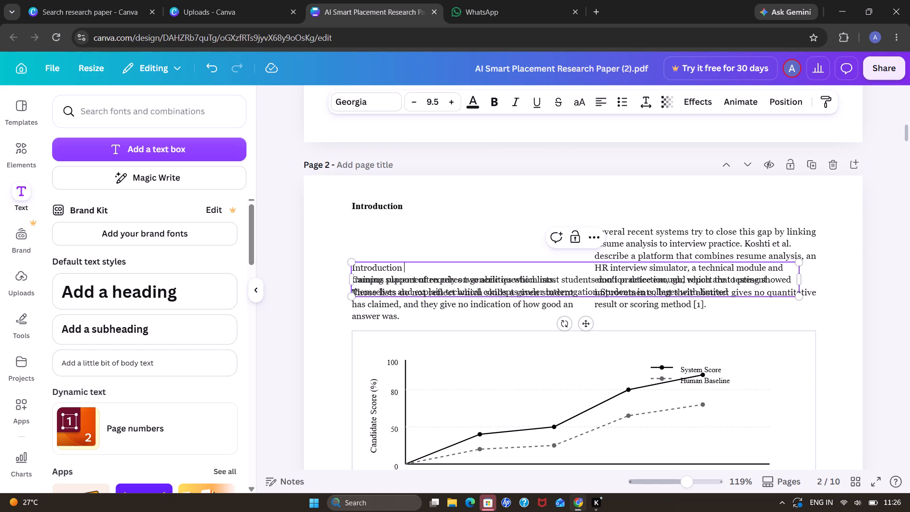
pyautogui.press('BackSpace')
pyautogui.press('BackSpace')
pyautogui.press('BackSpace')
pyautogui.press('BackSpace')
pyautogui.press('BackSpace')
pyautogui.press('BackSpace')
pyautogui.press('BackSpace')
pyautogui.press('BackSpace')
pyautogui.press('BackSpace')
pyautogui.press('BackSpace')
pyautogui.press('BackSpace')
pyautogui.press('BackSpace')
pyautogui.press('BackSpace')
pyautogui.press('BackSpace')
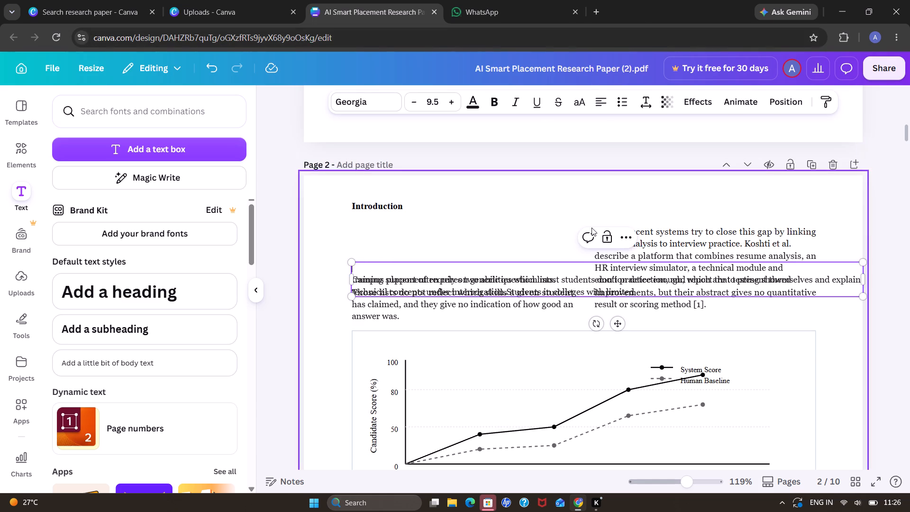
# Move the merged "Campus placement" text box up to just beneath the "Introduction" heading on page 2.
pyautogui.moveTo(614, 320); pyautogui.dragTo(580, 293)
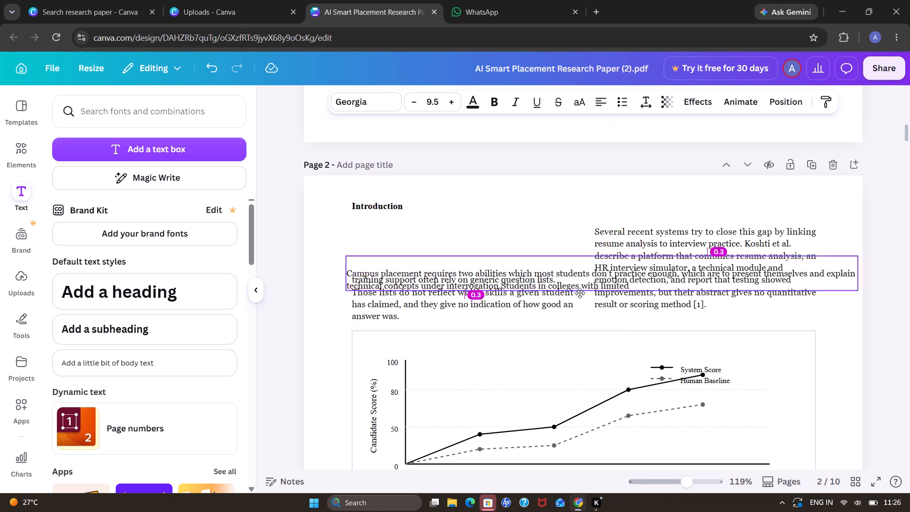
pyautogui.moveTo(580, 293); pyautogui.dragTo(593, 285)
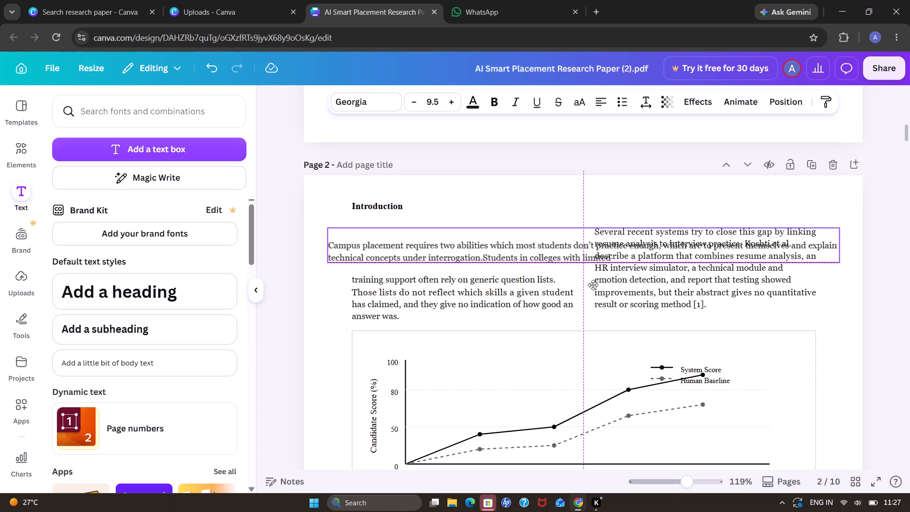
pyautogui.moveTo(593, 285); pyautogui.dragTo(600, 288)
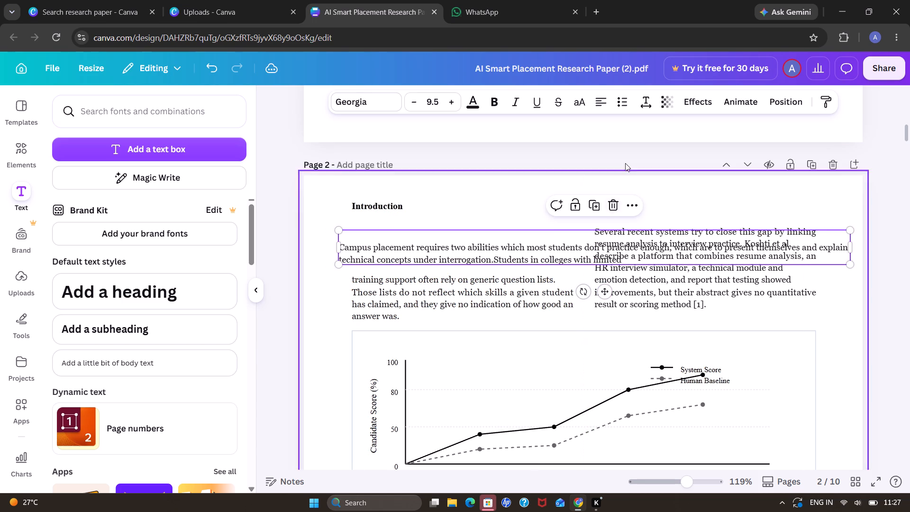
# Set the merged "Campus placement" paragraph's alignment to justified.
pyautogui.click(602, 109)
pyautogui.click(602, 109)
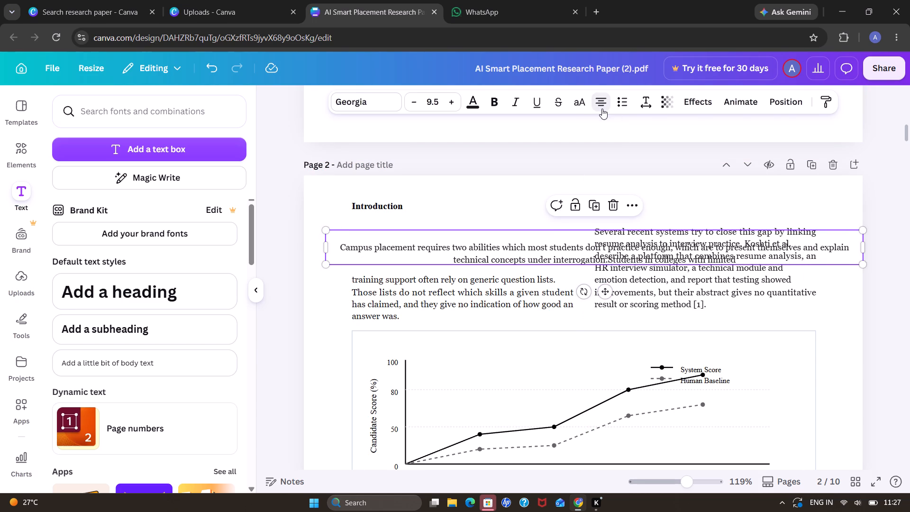
pyautogui.click(602, 109)
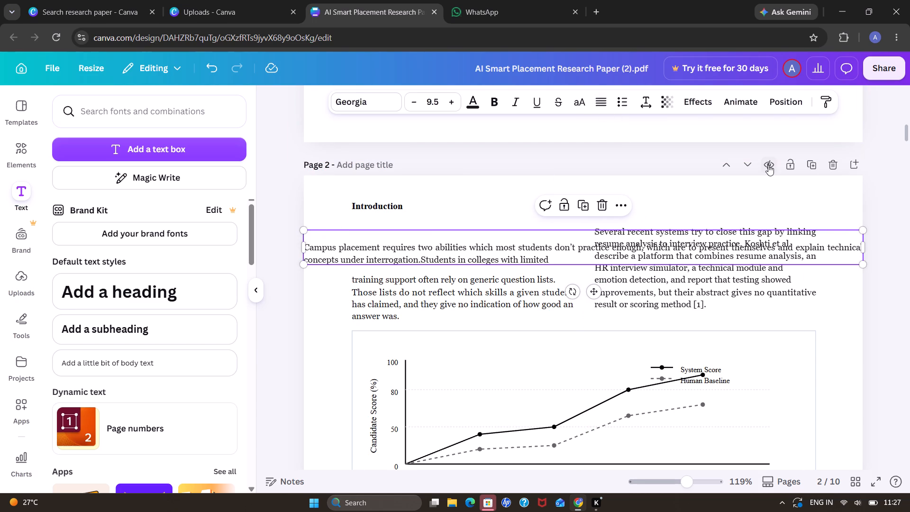
# Narrow the justified "Campus placement" text box to roughly the width of page 2's first column.
pyautogui.moveTo(865, 245); pyautogui.dragTo(764, 252)
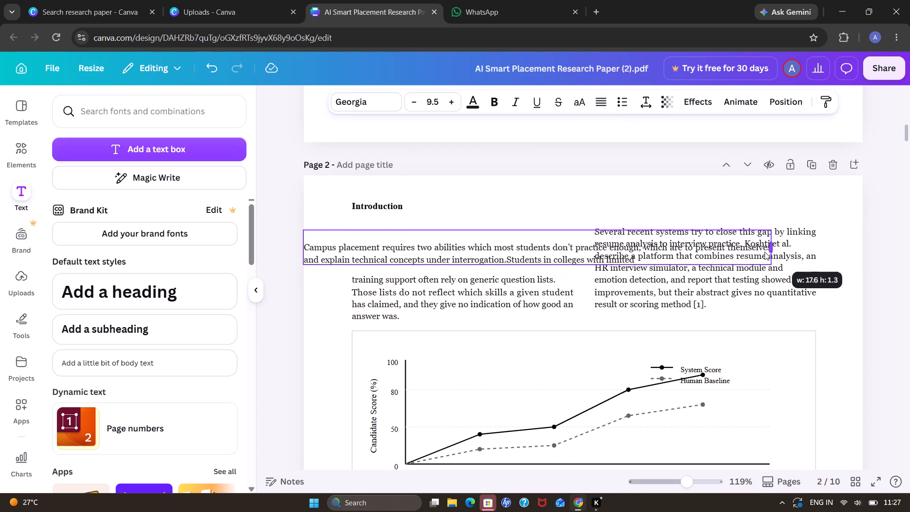
pyautogui.moveTo(764, 252); pyautogui.dragTo(571, 244)
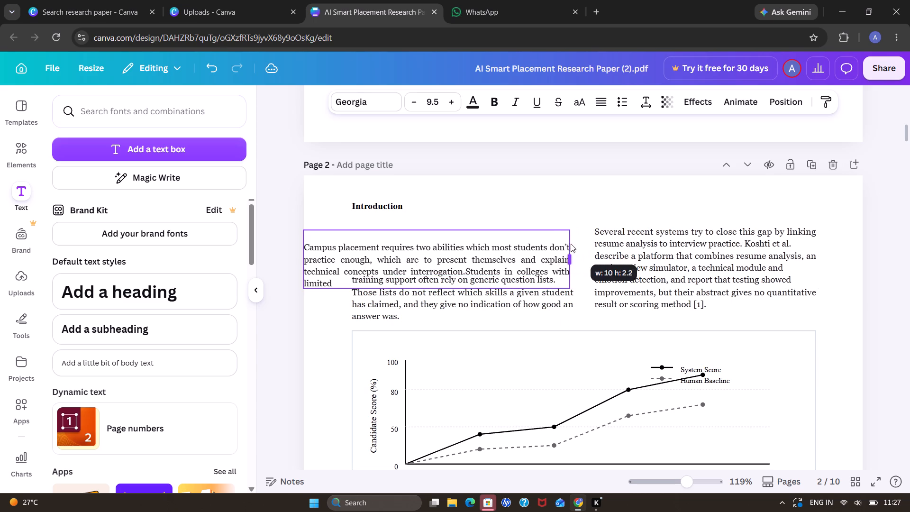
pyautogui.moveTo(571, 244); pyautogui.dragTo(548, 242)
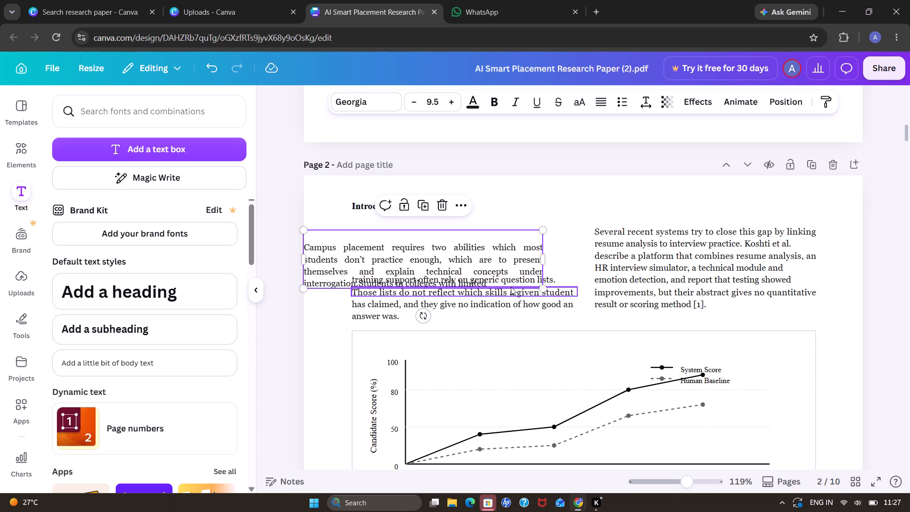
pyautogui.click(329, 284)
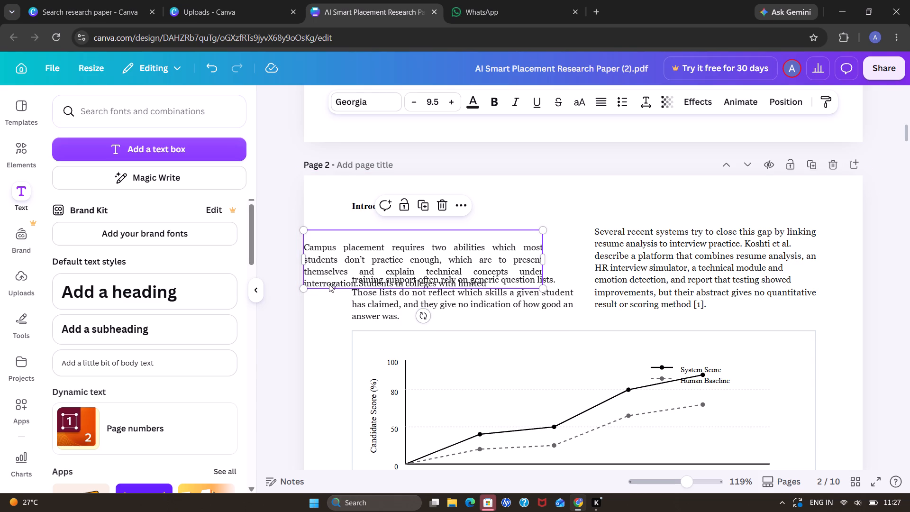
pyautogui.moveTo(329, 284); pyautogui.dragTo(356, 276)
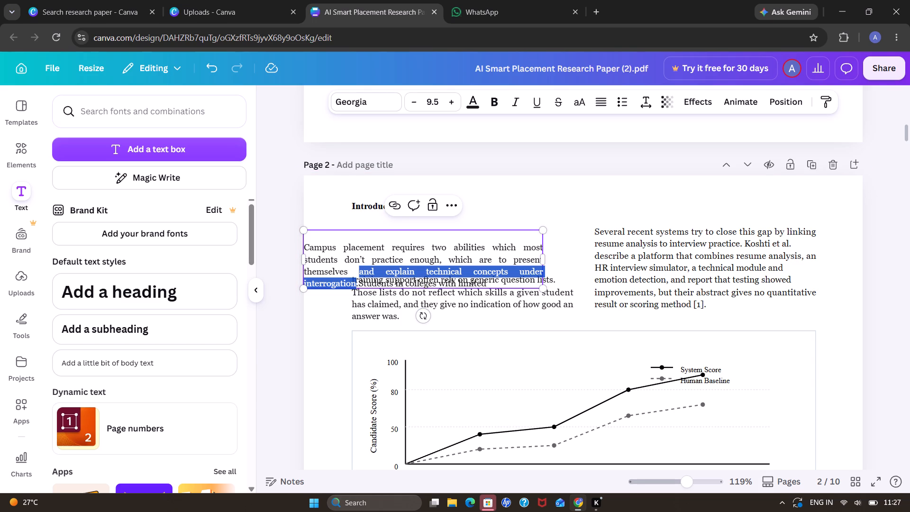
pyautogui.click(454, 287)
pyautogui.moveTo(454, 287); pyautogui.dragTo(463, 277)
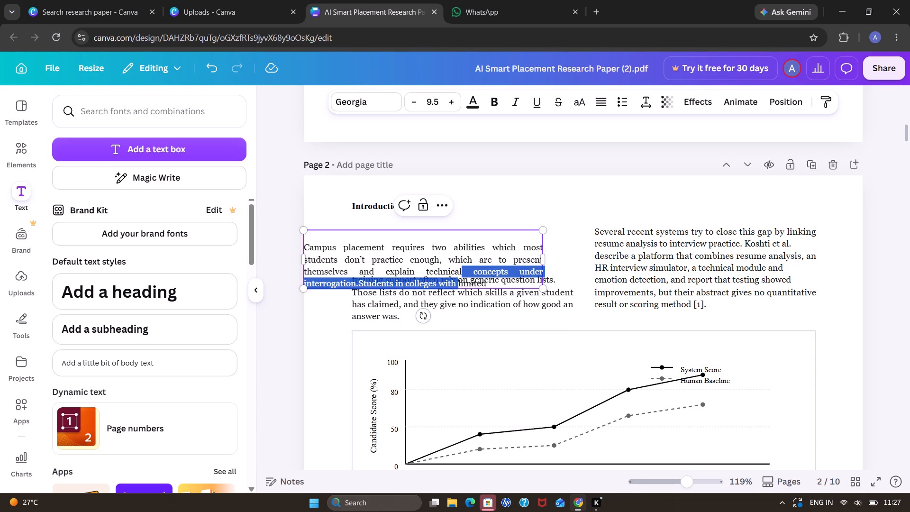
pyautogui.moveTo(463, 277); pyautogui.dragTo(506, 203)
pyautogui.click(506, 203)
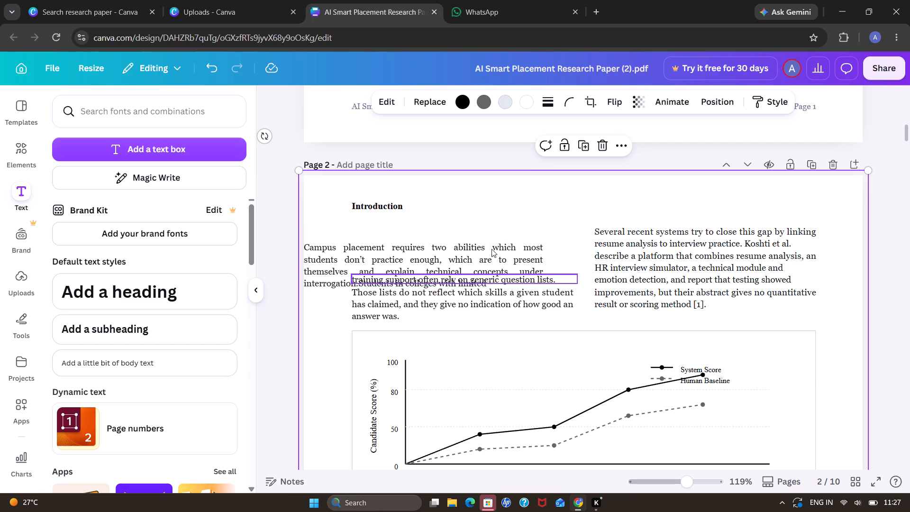
# Move the "Campus placement" paragraph directly under the "Introduction" heading, lined up with the first column and above the "training support" line.
pyautogui.click(491, 249)
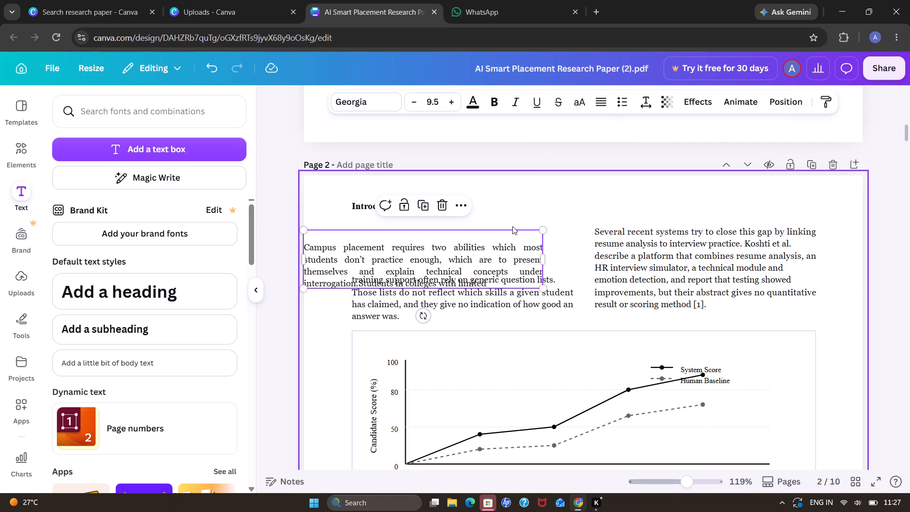
pyautogui.moveTo(463, 242); pyautogui.dragTo(500, 224)
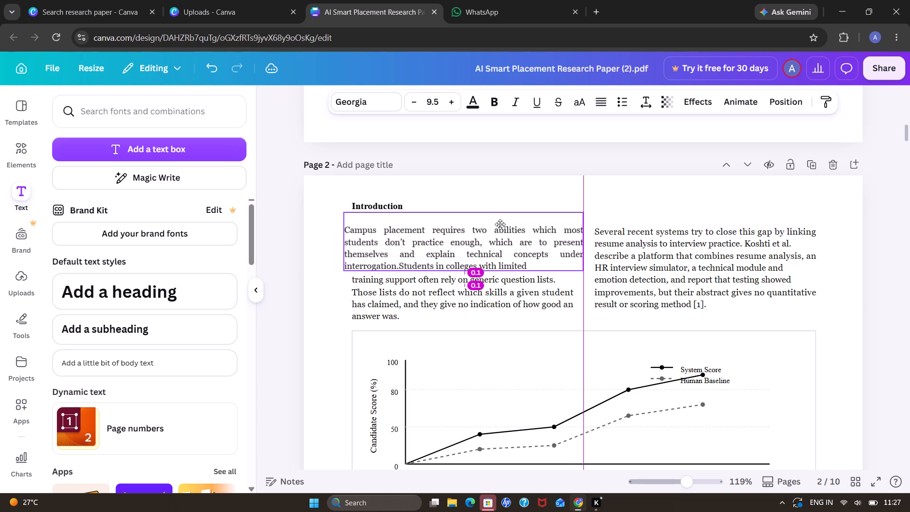
pyautogui.moveTo(500, 224); pyautogui.dragTo(511, 228)
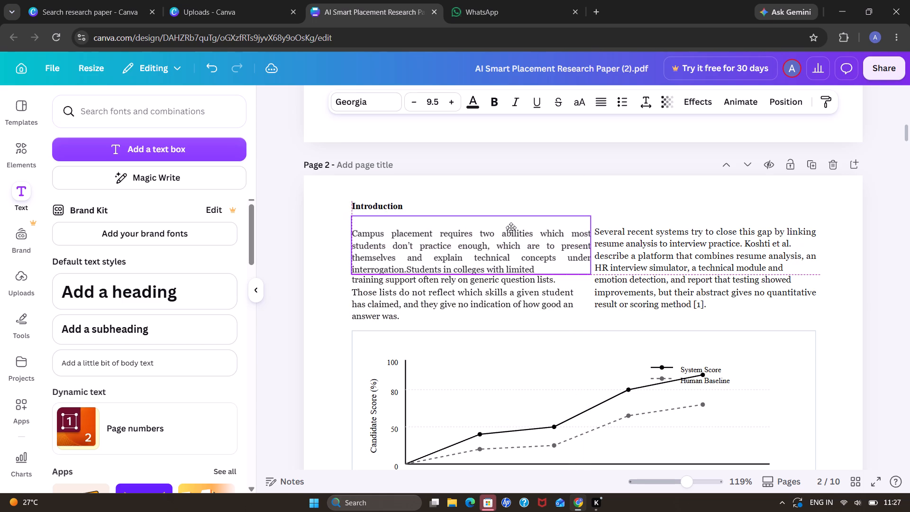
pyautogui.moveTo(511, 228); pyautogui.dragTo(510, 228)
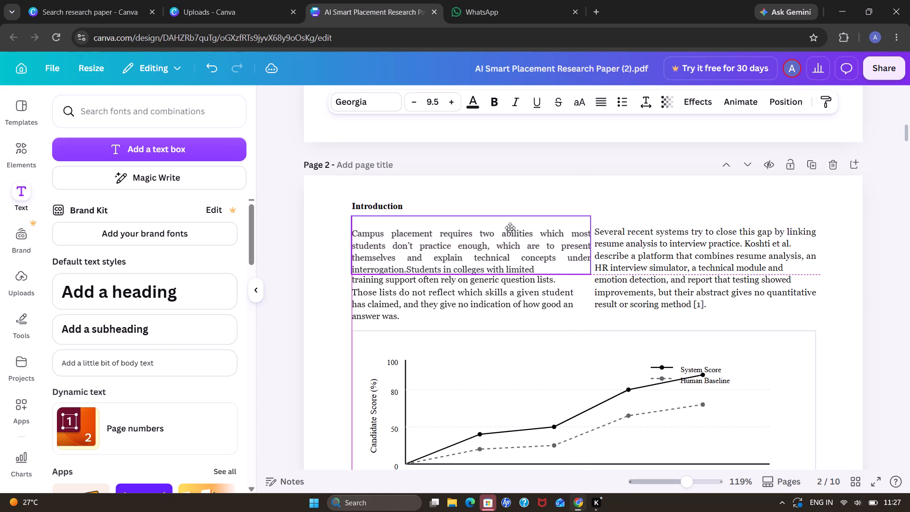
pyautogui.moveTo(510, 228); pyautogui.dragTo(509, 227)
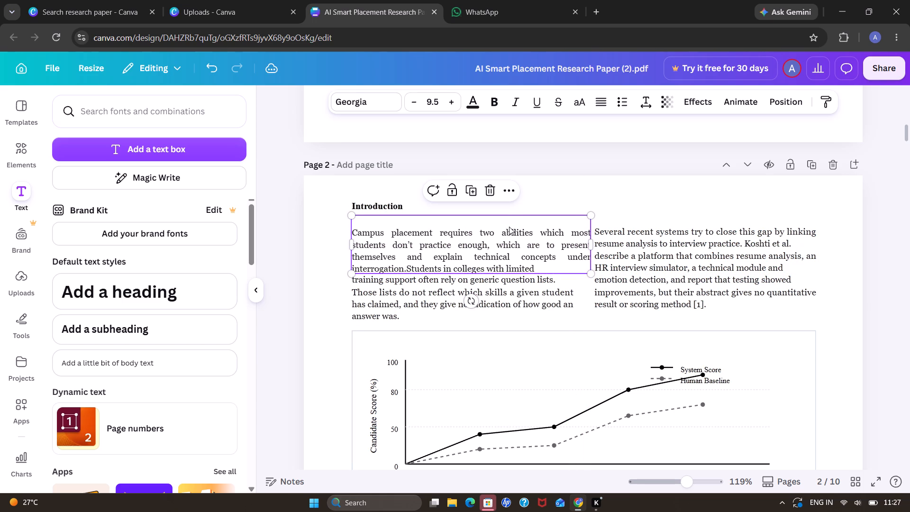
pyautogui.click(541, 314)
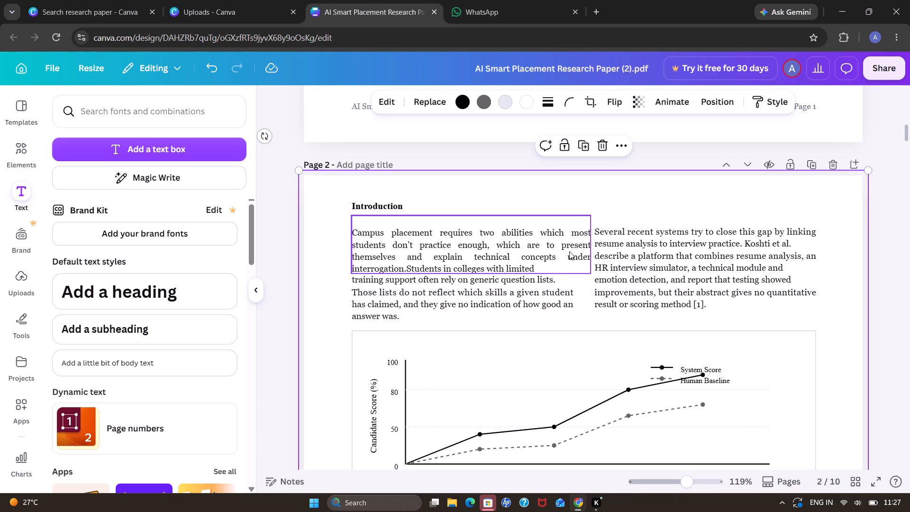
# Narrow the "Campus placement" text box to about 8.6 wide and keep it lined up with the first column.
pyautogui.click(587, 242)
pyautogui.click(587, 242)
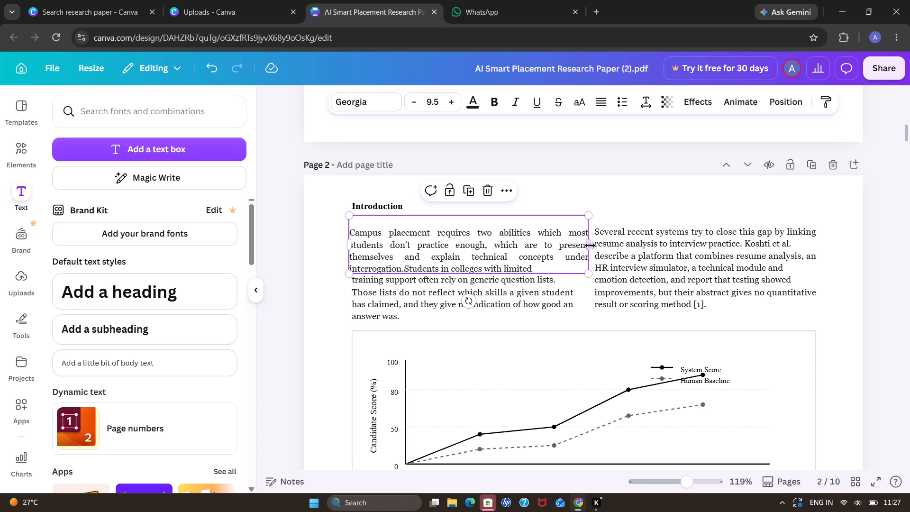
pyautogui.moveTo(590, 246); pyautogui.dragTo(579, 249)
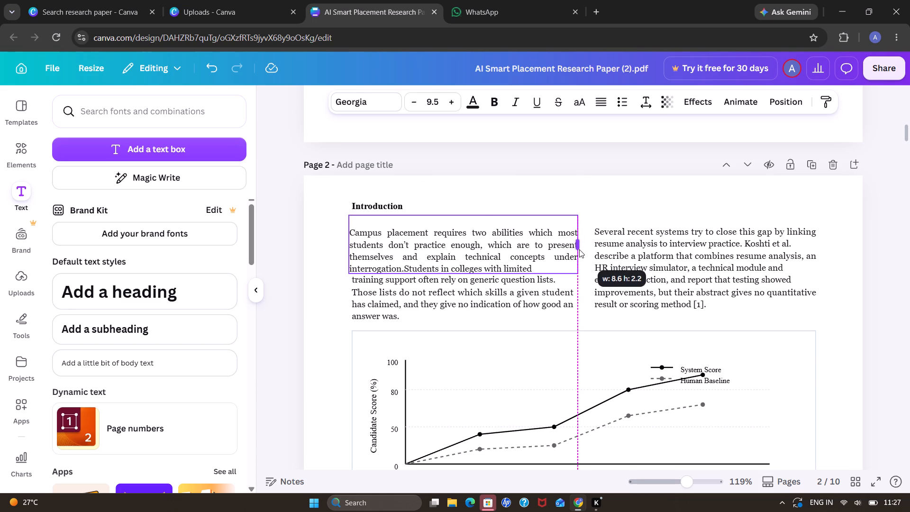
pyautogui.moveTo(579, 249); pyautogui.dragTo(577, 247)
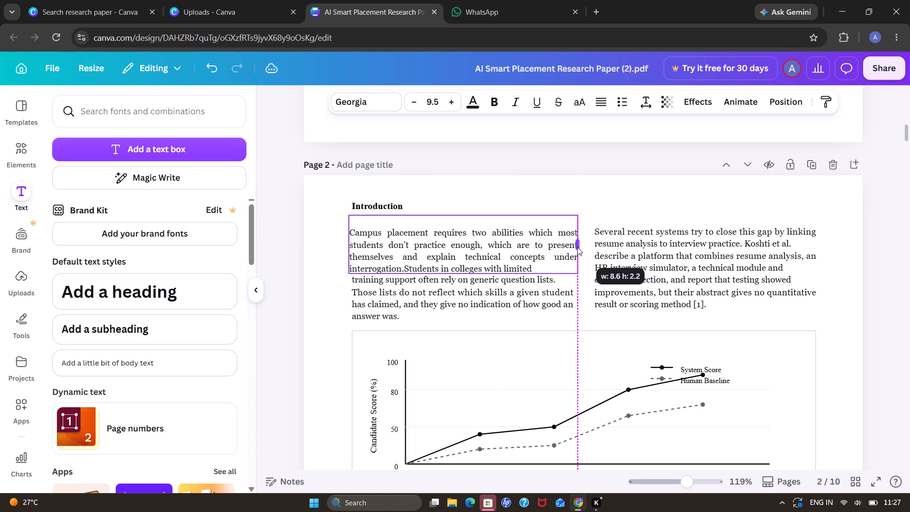
pyautogui.click(555, 269)
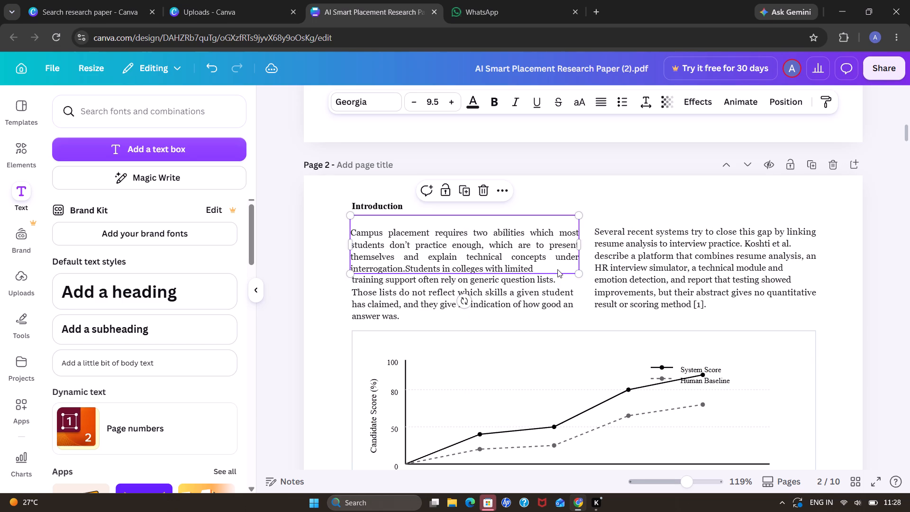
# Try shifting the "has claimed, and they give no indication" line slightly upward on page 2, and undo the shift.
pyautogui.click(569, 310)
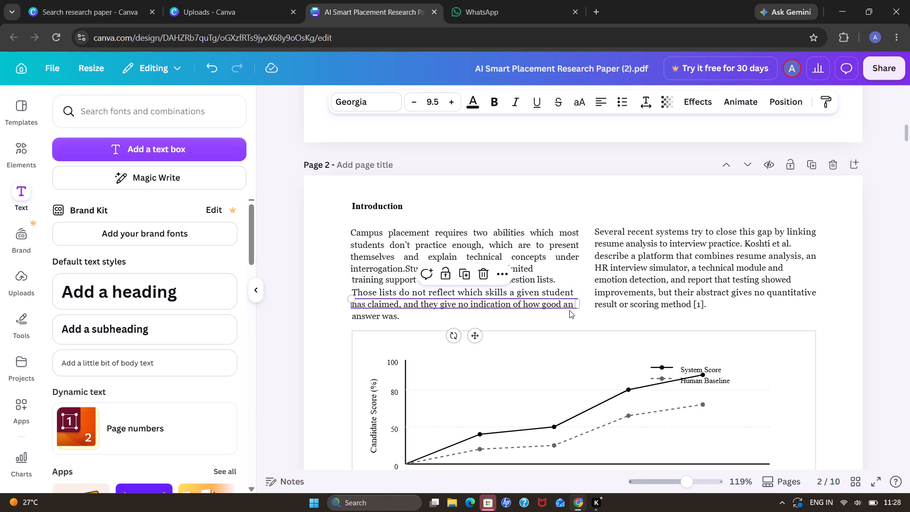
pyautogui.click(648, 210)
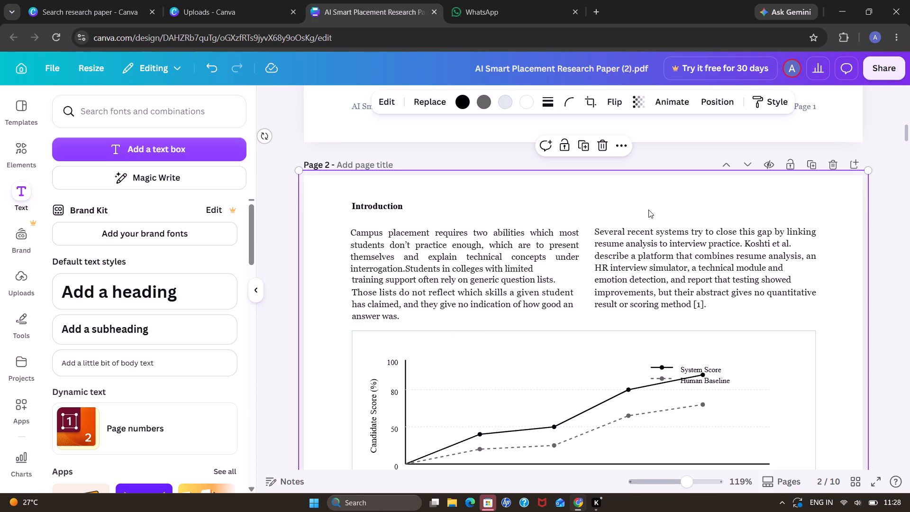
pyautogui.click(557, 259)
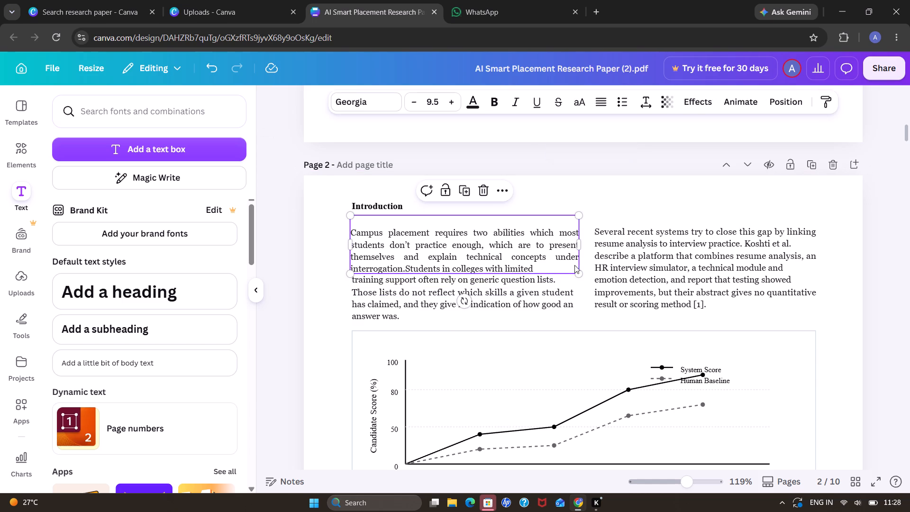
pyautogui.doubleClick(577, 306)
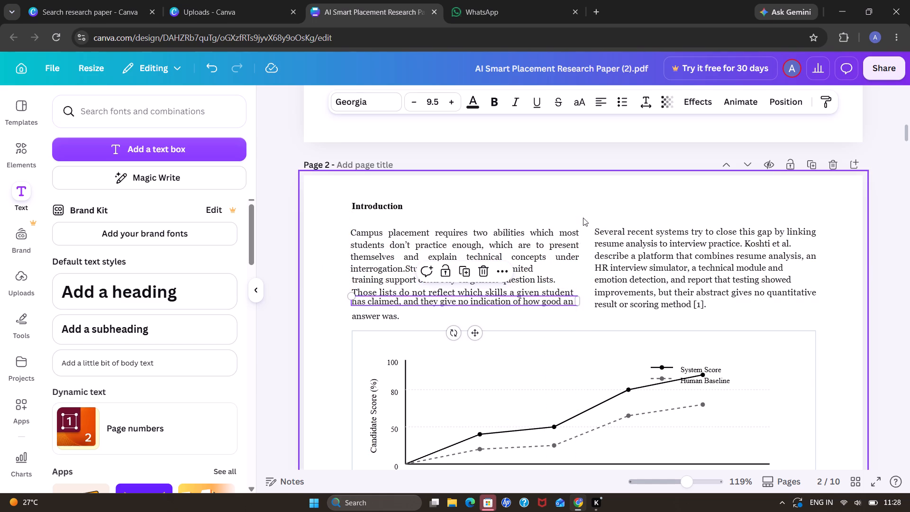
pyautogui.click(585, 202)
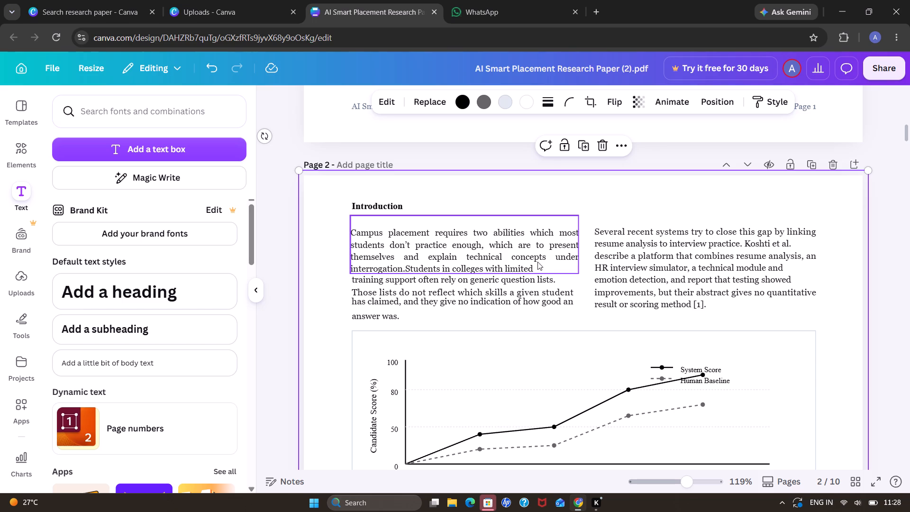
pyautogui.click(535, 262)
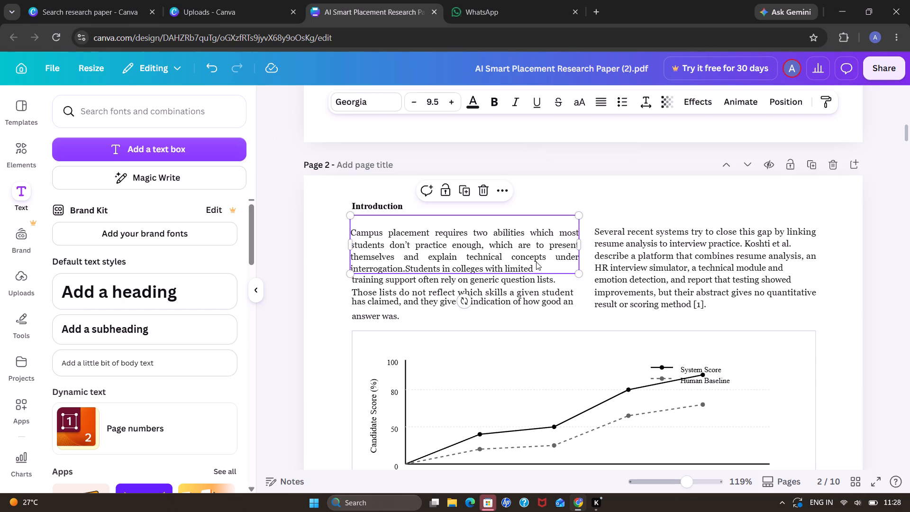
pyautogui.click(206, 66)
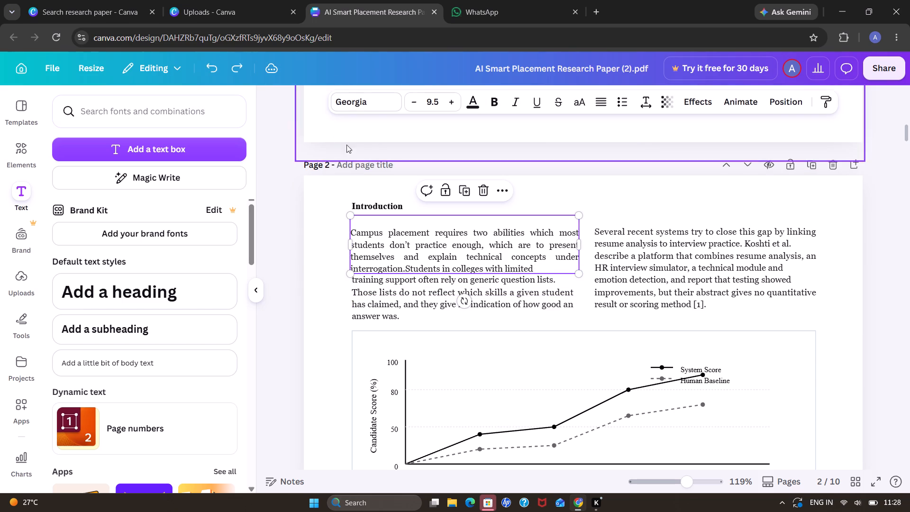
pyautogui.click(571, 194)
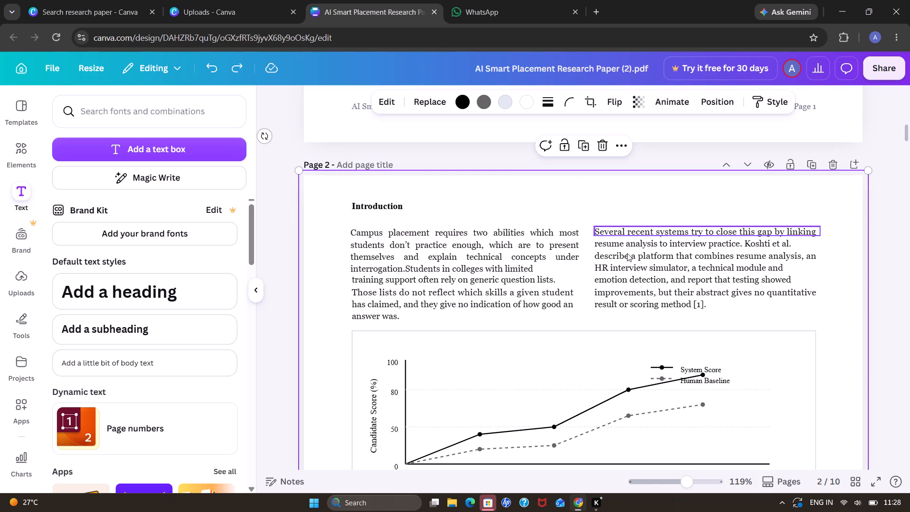
# Review the layout of pages 1 and 2, comparing the abstract page with the reworked Introduction section.
pyautogui.scroll(-4, 628, 284)
pyautogui.scroll(1, 628, 284)
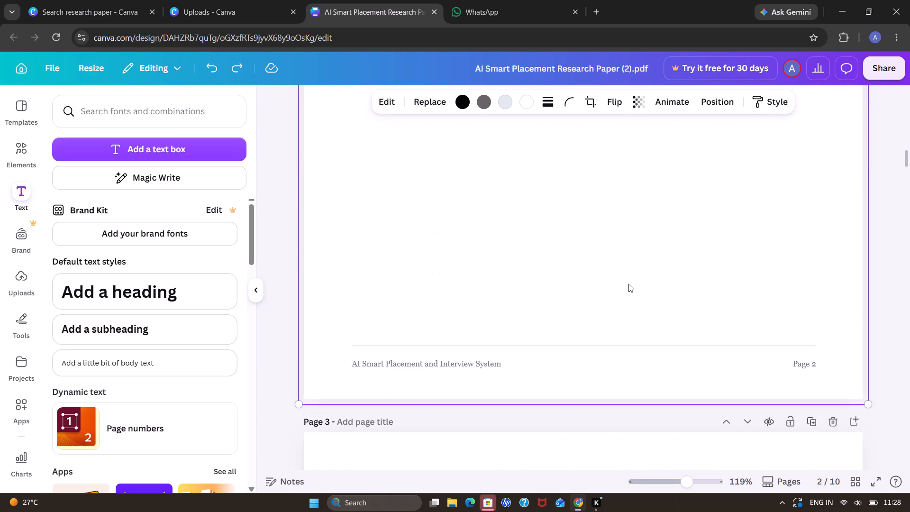
pyautogui.scroll(1, 628, 284)
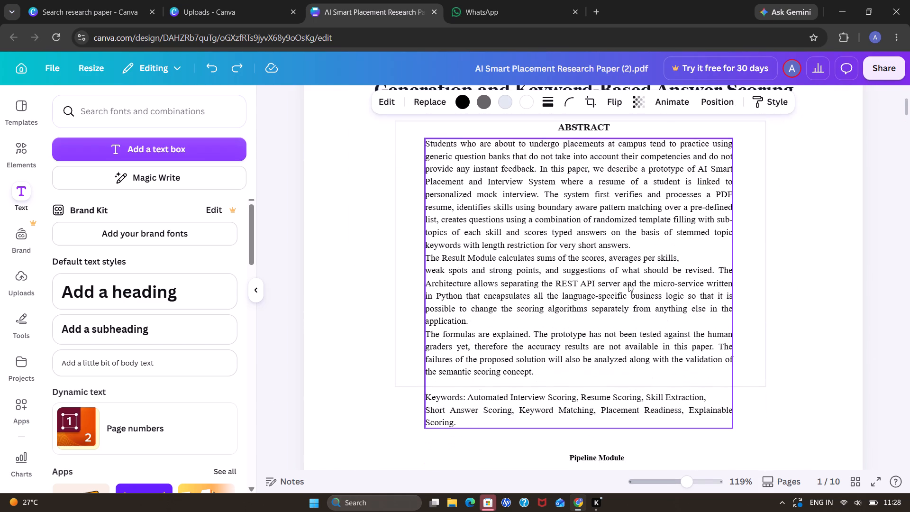
pyautogui.scroll(-2, 628, 284)
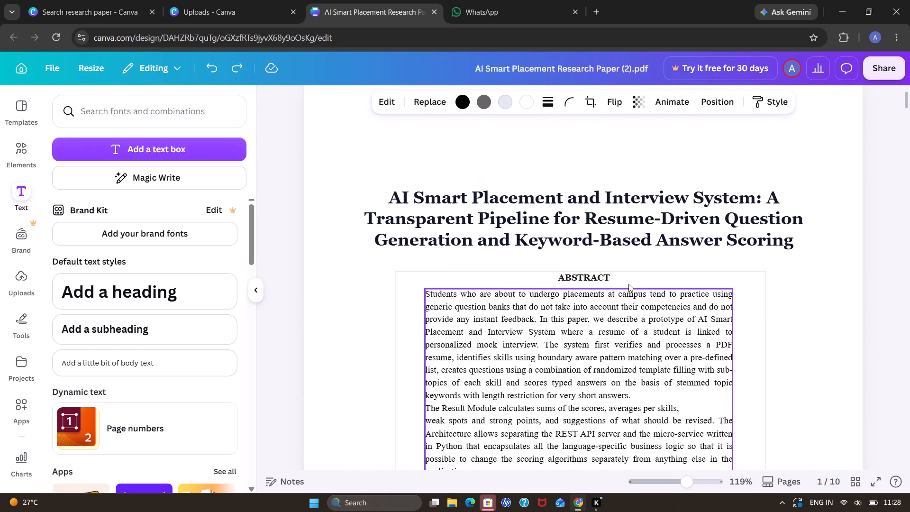
pyautogui.scroll(-3, 628, 284)
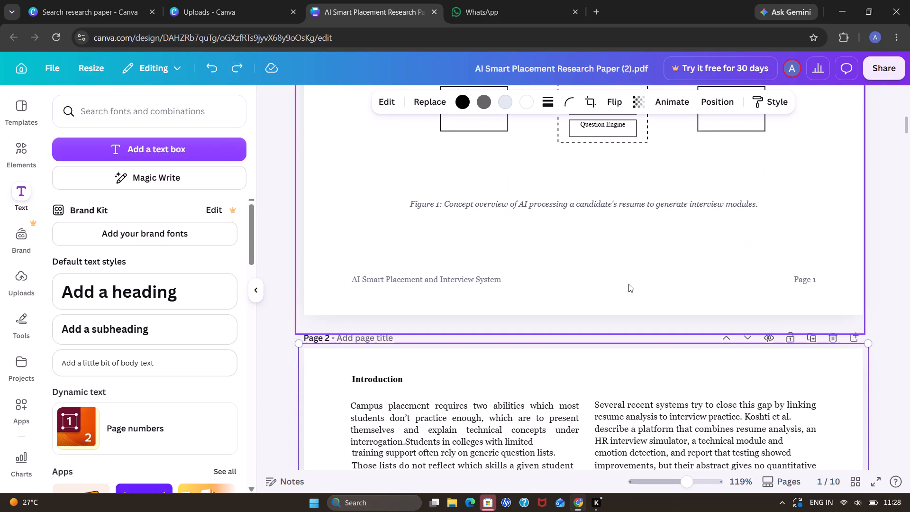
pyautogui.scroll(-3, 628, 284)
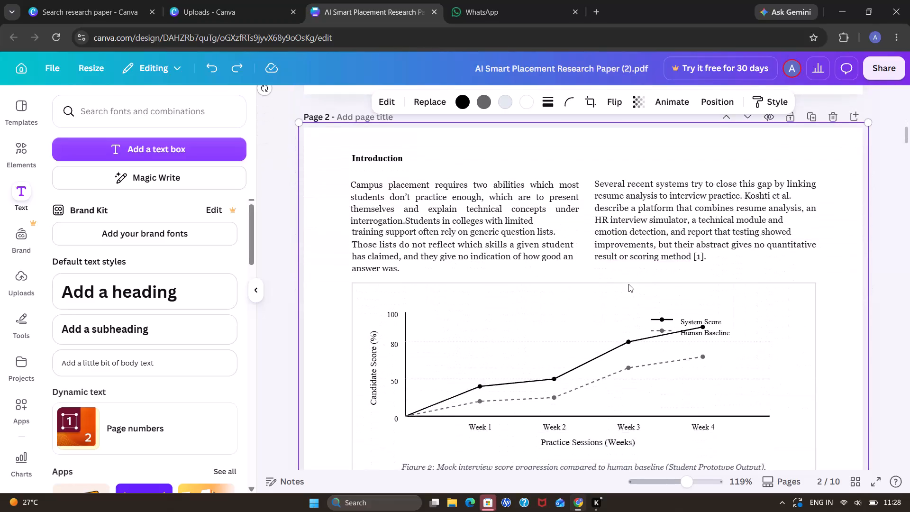
# Change the font of all text on page 2 to Times New Roman.
pyautogui.scroll(-1, 628, 284)
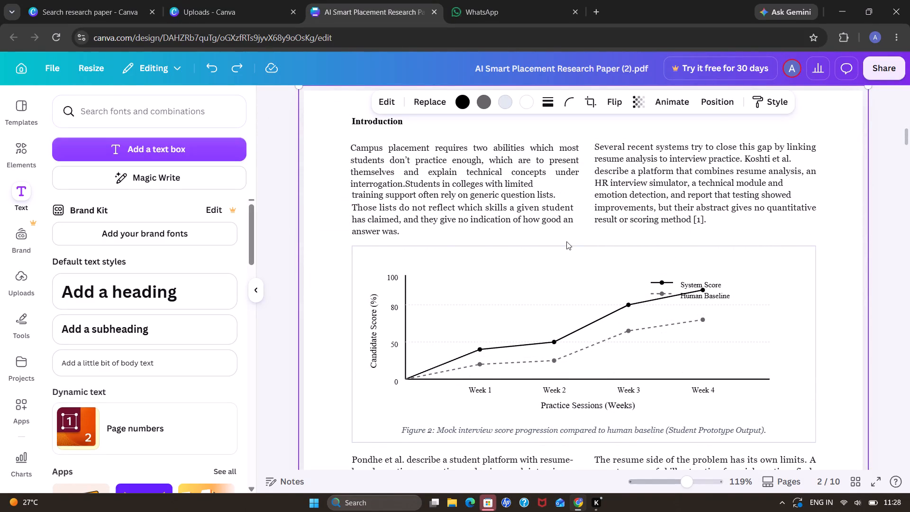
pyautogui.hotkey('ctrl', 'a')
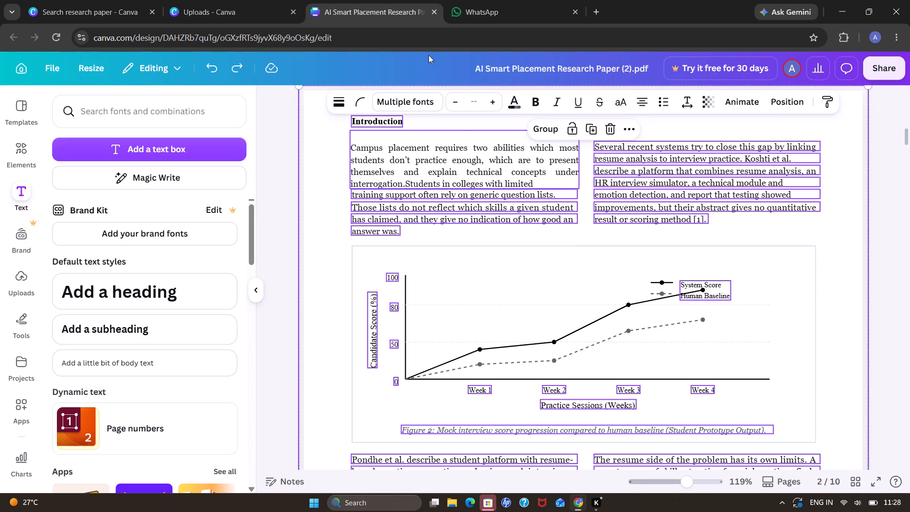
pyautogui.click(425, 105)
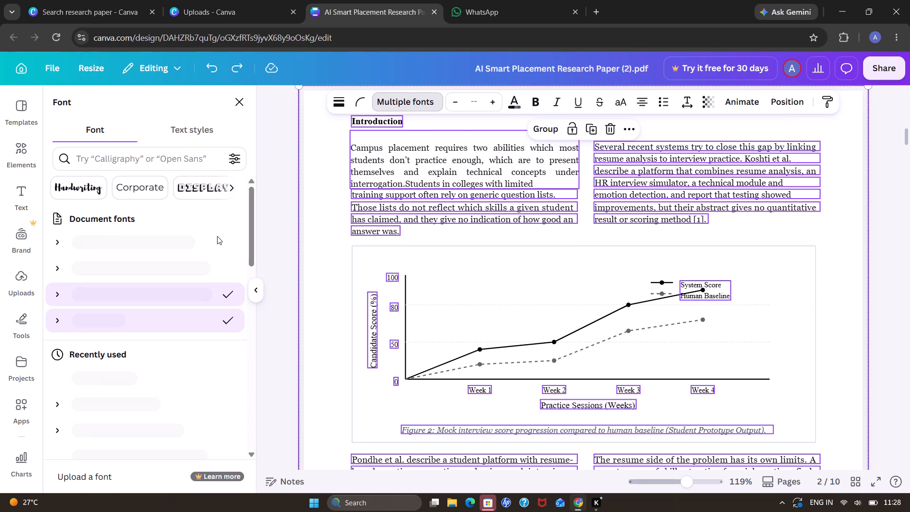
pyautogui.click(194, 293)
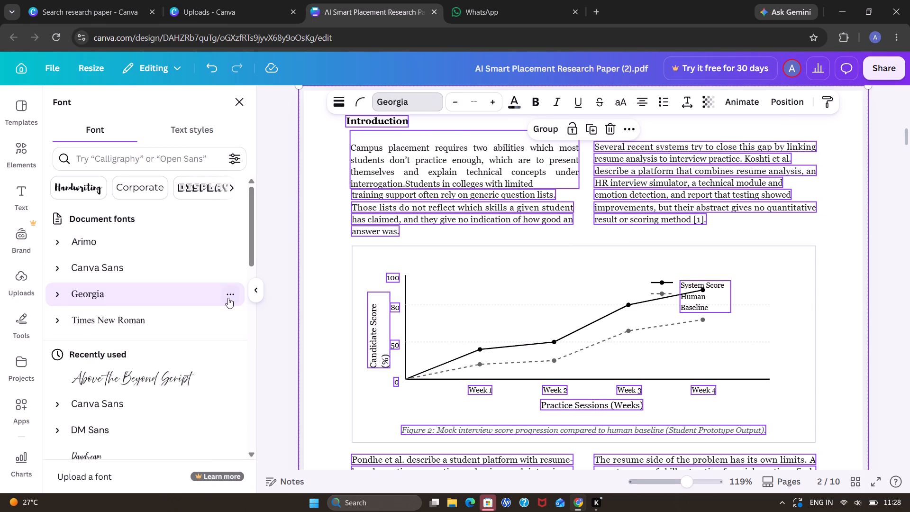
pyautogui.click(206, 320)
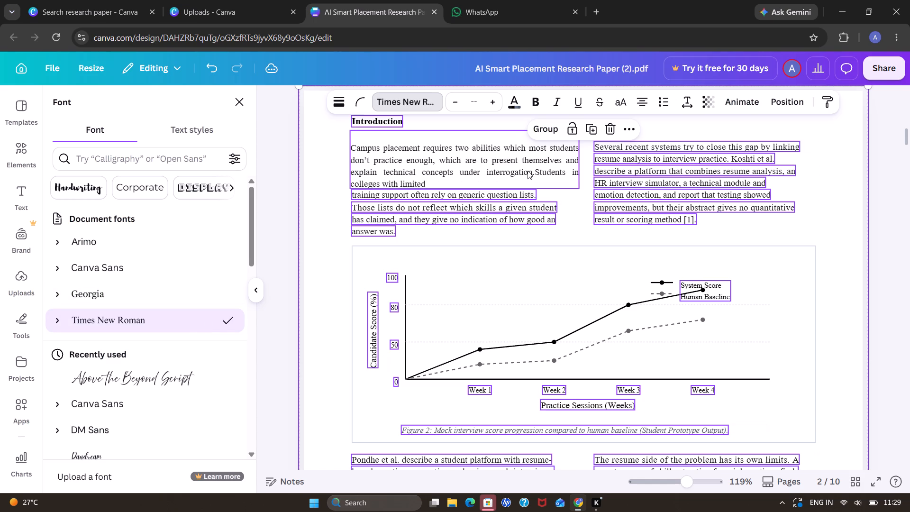
# Justify the alignment of all the selected text on page 2.
pyautogui.click(646, 103)
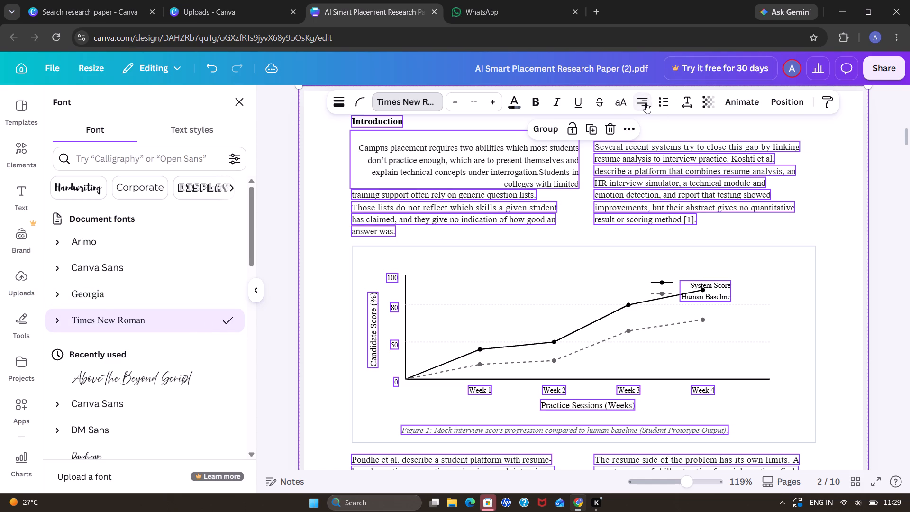
pyautogui.click(646, 103)
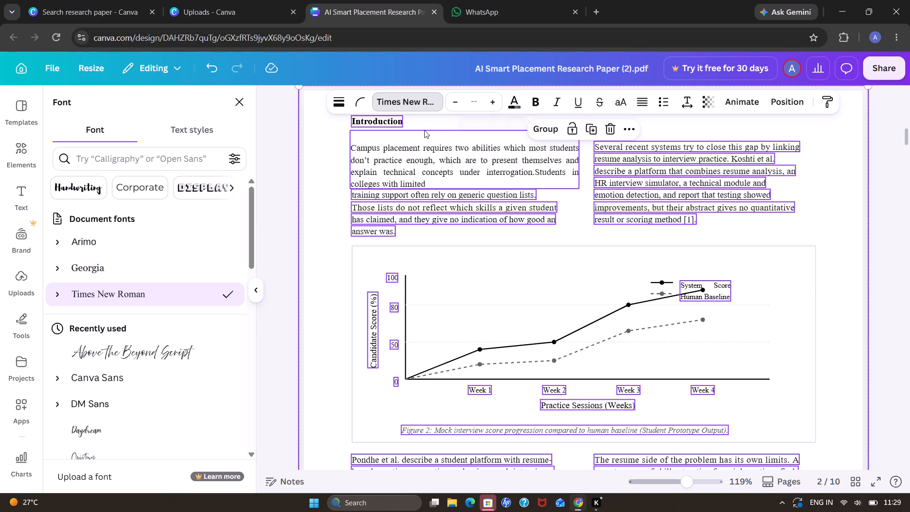
pyautogui.click(337, 174)
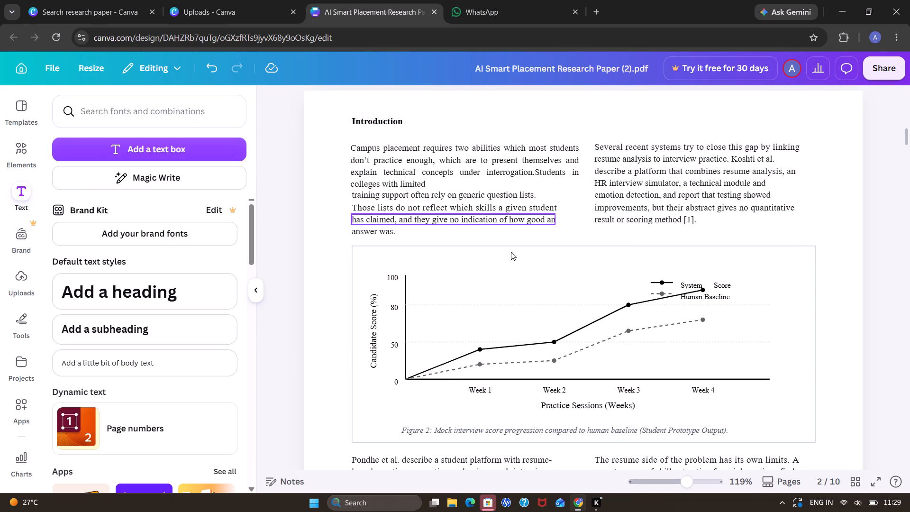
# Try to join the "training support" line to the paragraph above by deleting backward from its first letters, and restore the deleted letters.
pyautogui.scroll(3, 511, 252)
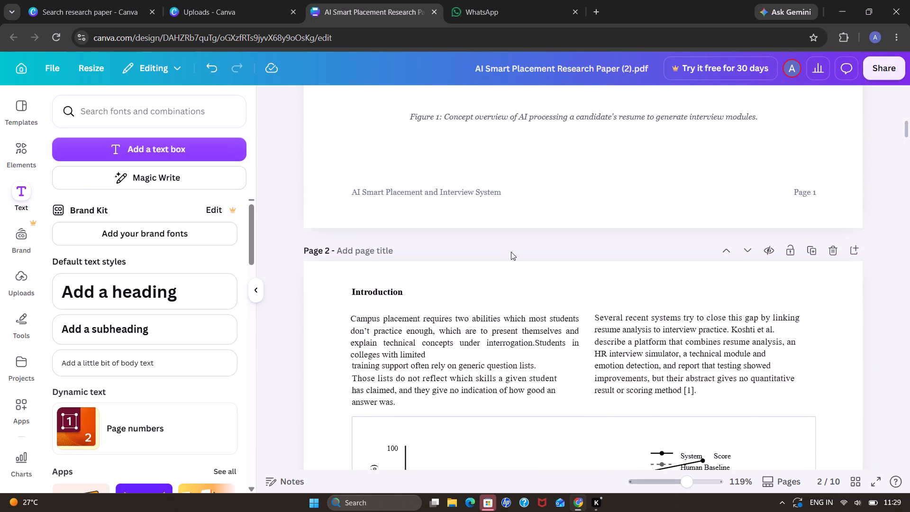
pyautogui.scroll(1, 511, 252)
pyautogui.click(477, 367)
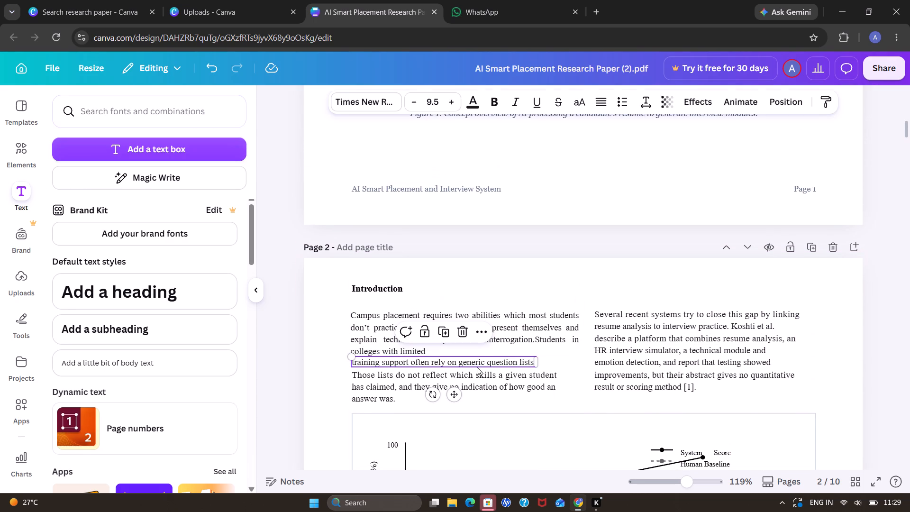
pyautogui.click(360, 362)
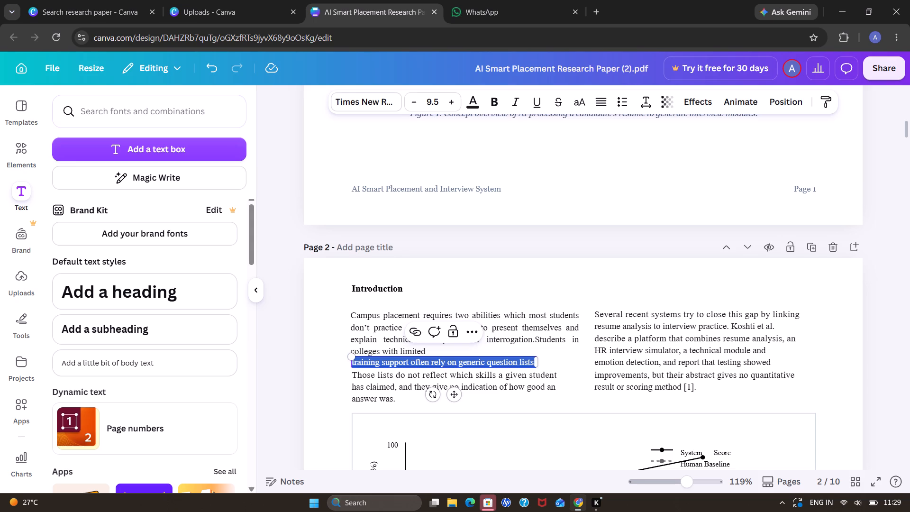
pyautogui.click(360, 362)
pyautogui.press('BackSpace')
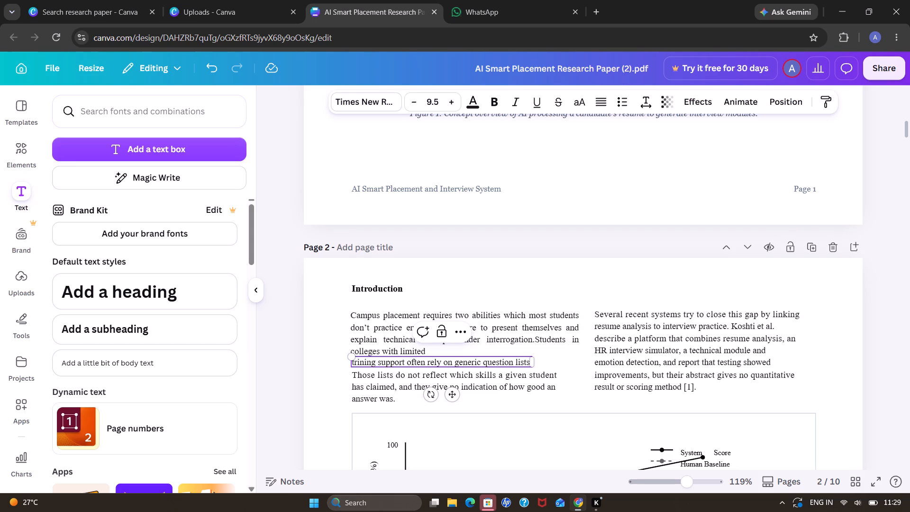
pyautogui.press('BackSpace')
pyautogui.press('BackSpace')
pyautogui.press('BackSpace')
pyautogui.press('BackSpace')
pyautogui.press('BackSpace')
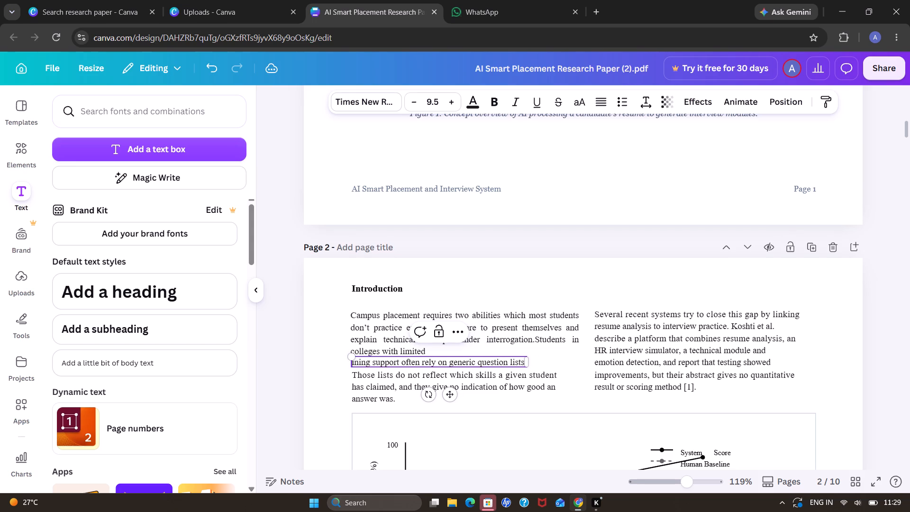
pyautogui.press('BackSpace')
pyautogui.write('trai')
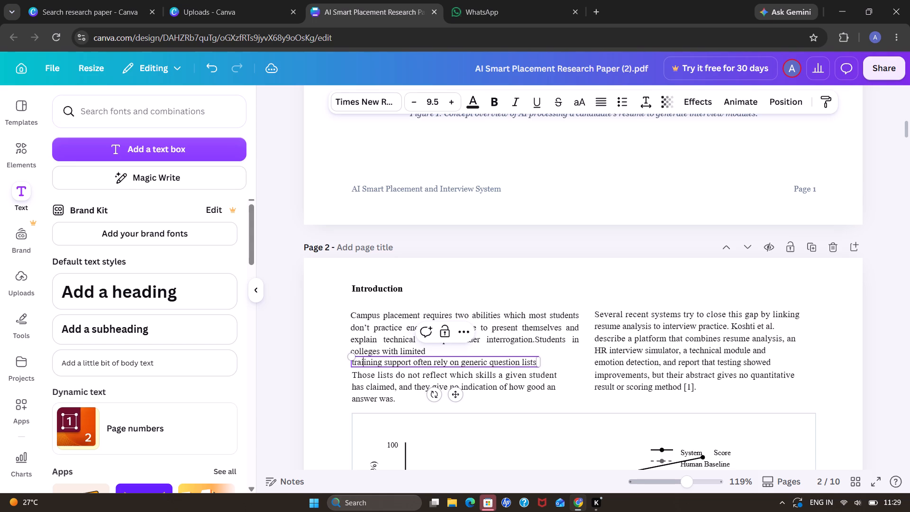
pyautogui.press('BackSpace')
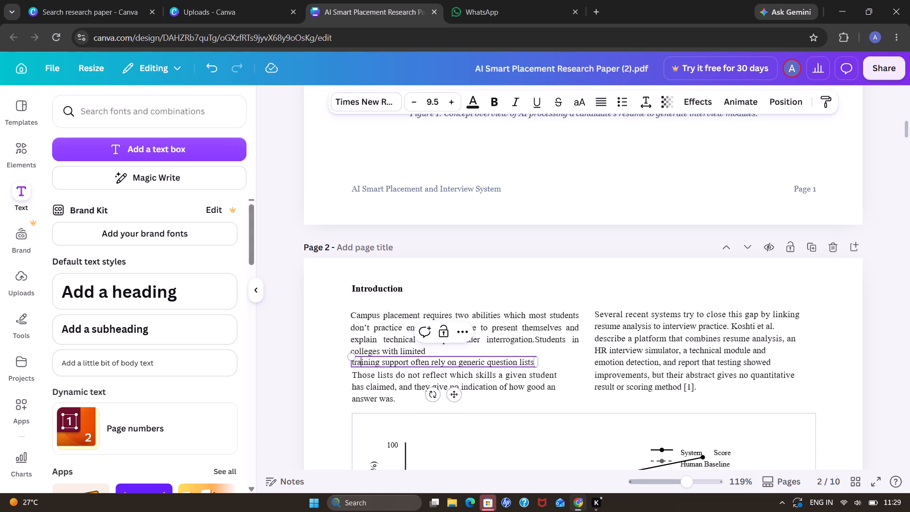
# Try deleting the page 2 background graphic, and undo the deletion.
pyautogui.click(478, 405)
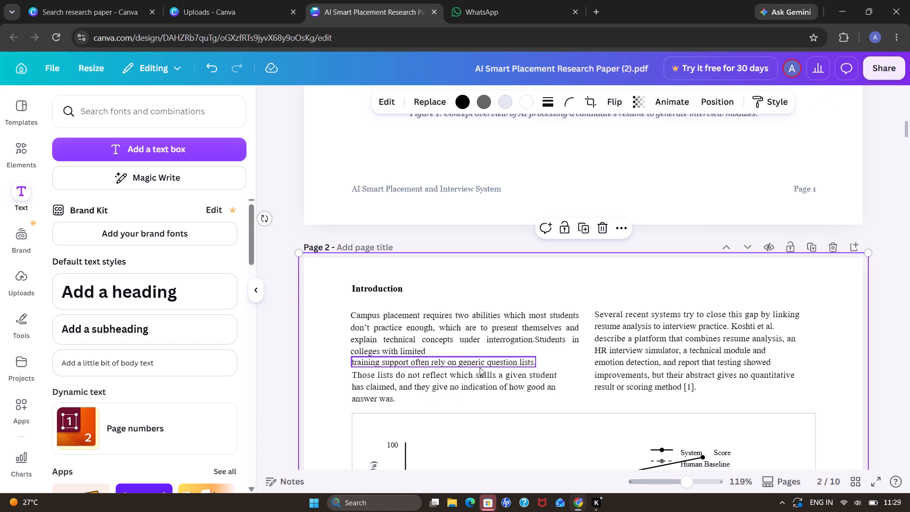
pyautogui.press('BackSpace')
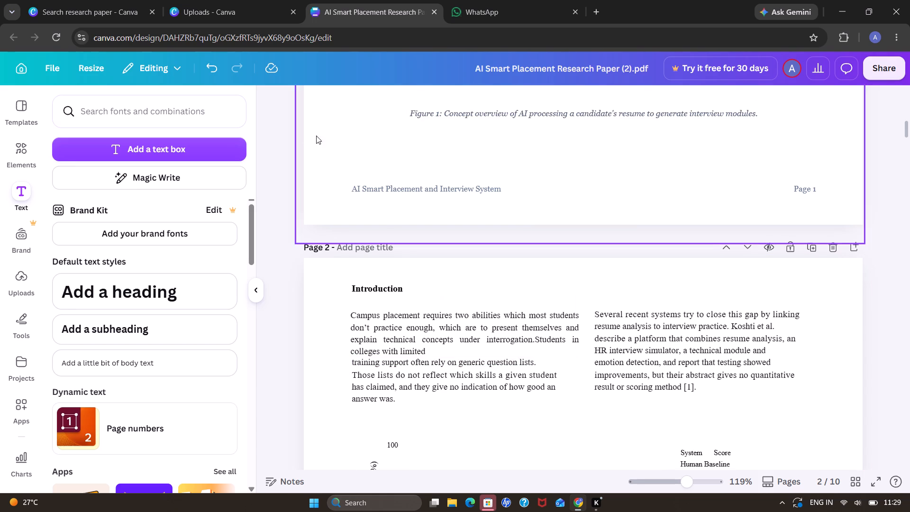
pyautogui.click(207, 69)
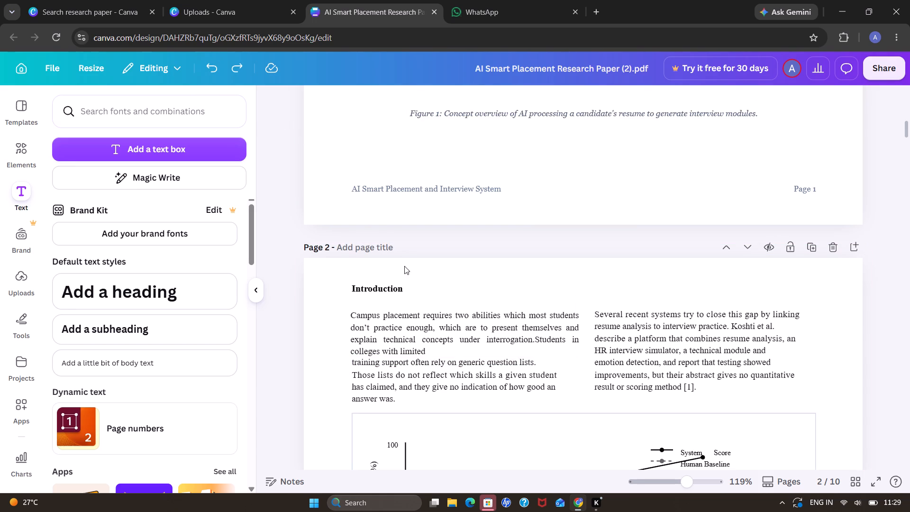
# Move the "training support often rely on generic question lists." line into the end of the "Campus placement" paragraph, after "colleges with limited".
pyautogui.click(469, 361)
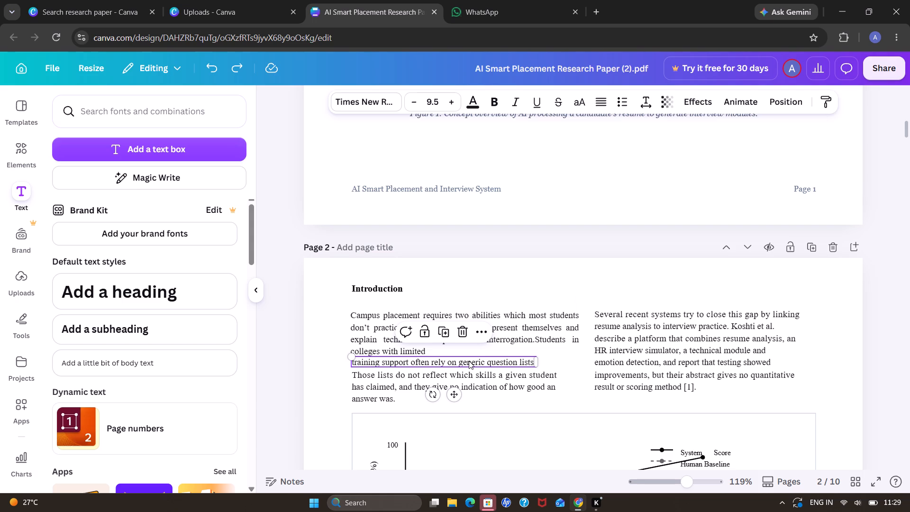
pyautogui.hotkey('ctrl', 'x')
pyautogui.click(451, 356)
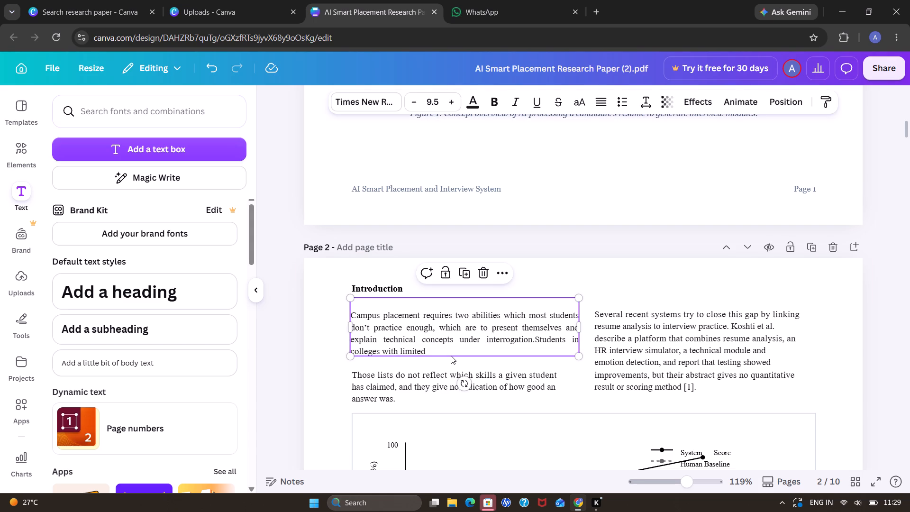
pyautogui.click(432, 346)
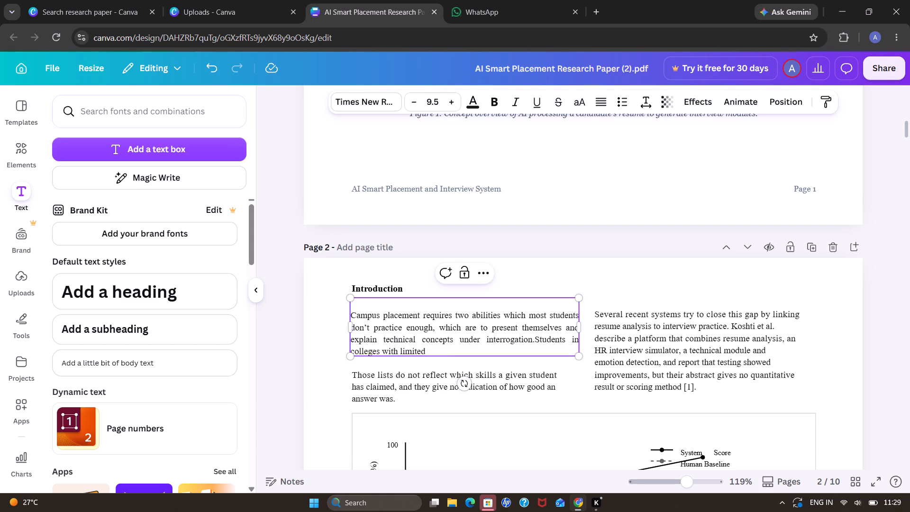
pyautogui.press('space')
pyautogui.hotkey('ctrl', 'v')
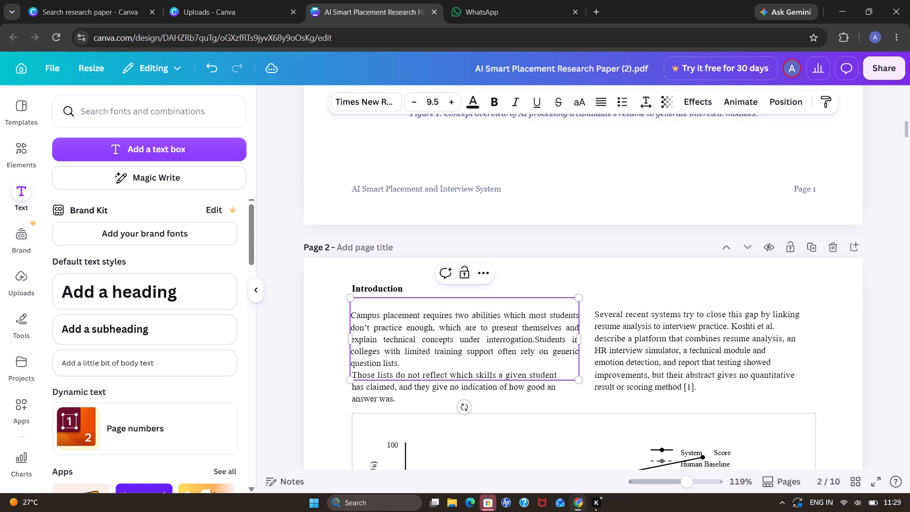
pyautogui.click(533, 408)
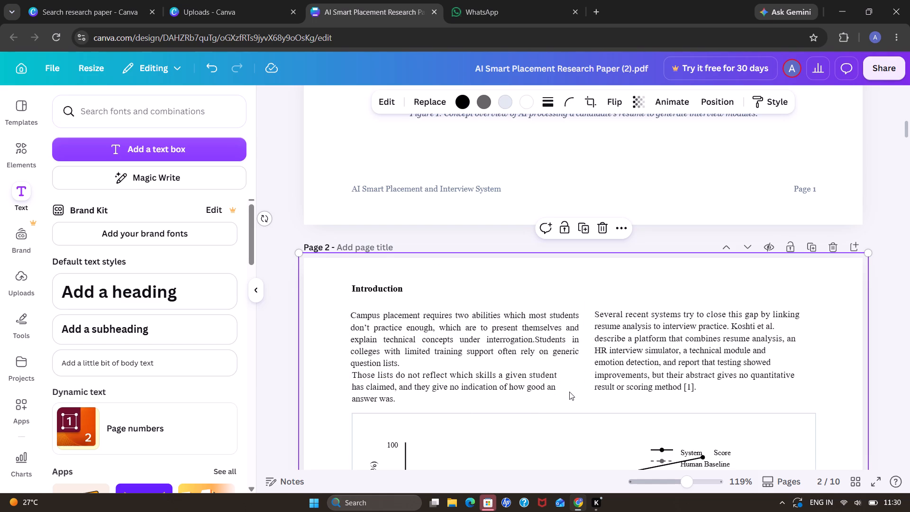
# Review the text formatting and layout from the abstract on page 1 through the "Assumptions" paragraph on page 5.
pyautogui.scroll(2, 569, 390)
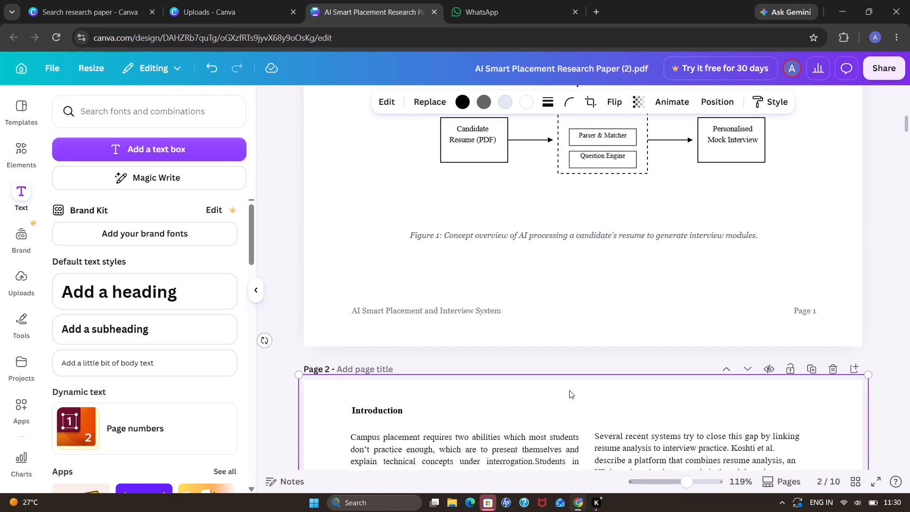
pyautogui.scroll(5, 569, 390)
pyautogui.scroll(-2, 569, 390)
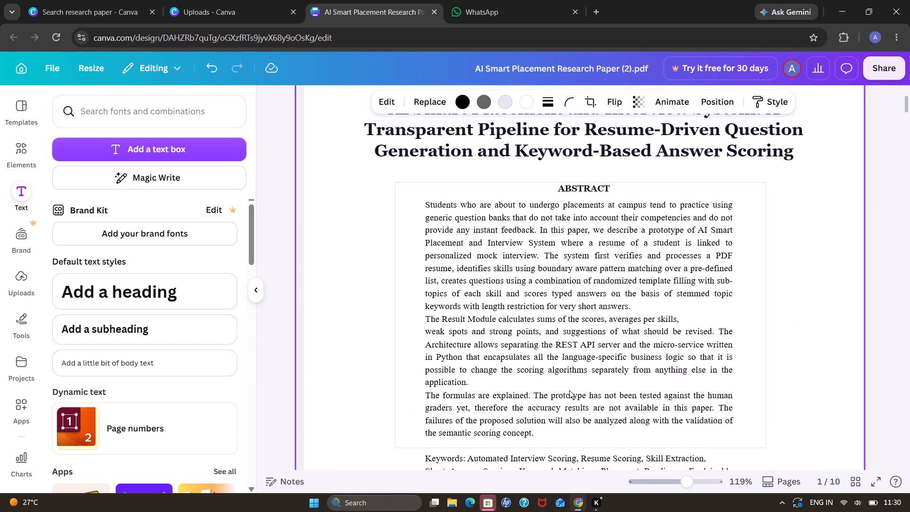
pyautogui.scroll(-3, 569, 390)
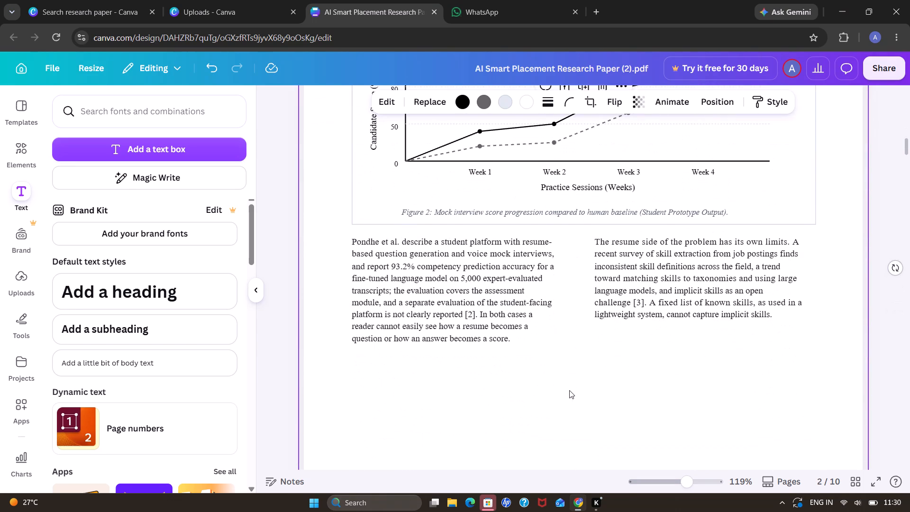
pyautogui.scroll(-3, 569, 390)
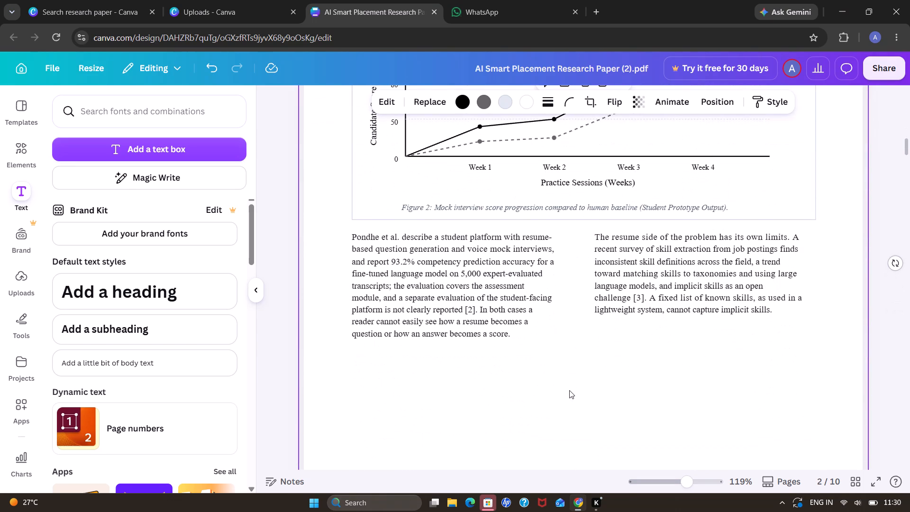
pyautogui.scroll(-7, 569, 390)
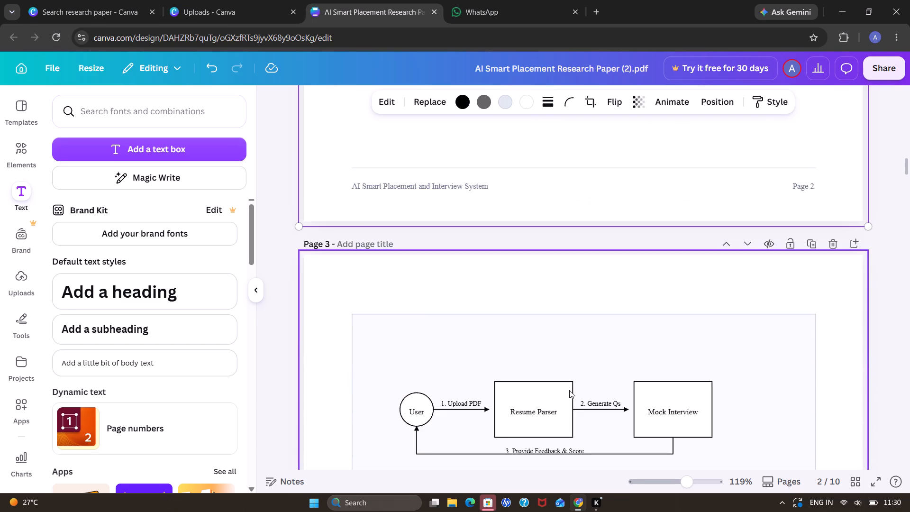
pyautogui.scroll(-8, 569, 390)
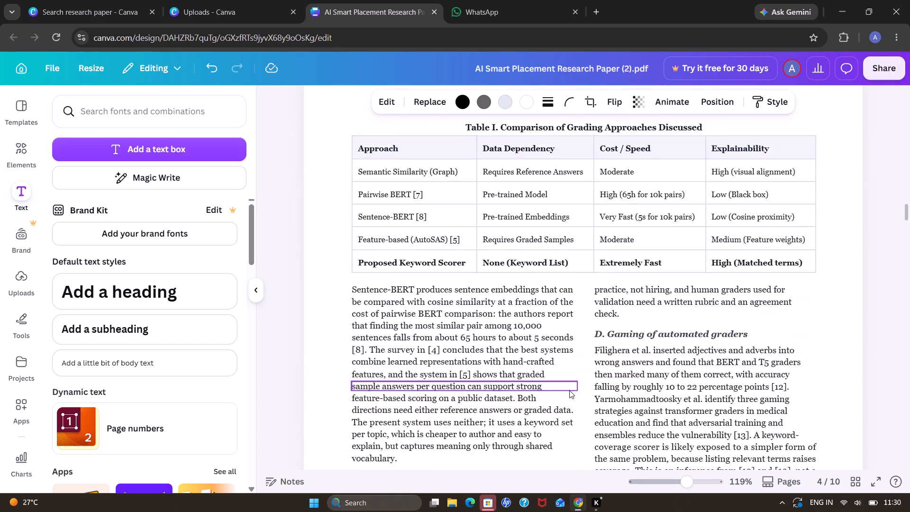
pyautogui.scroll(-6, 569, 390)
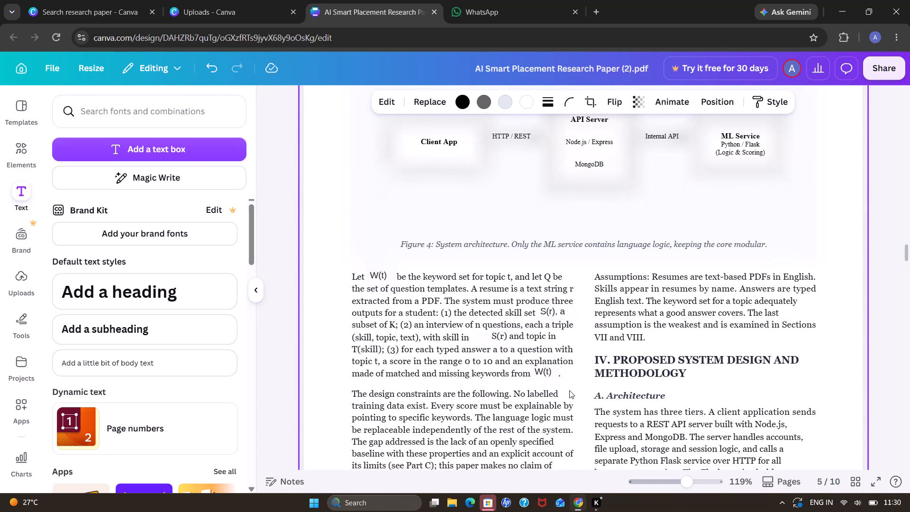
pyautogui.scroll(-4, 569, 390)
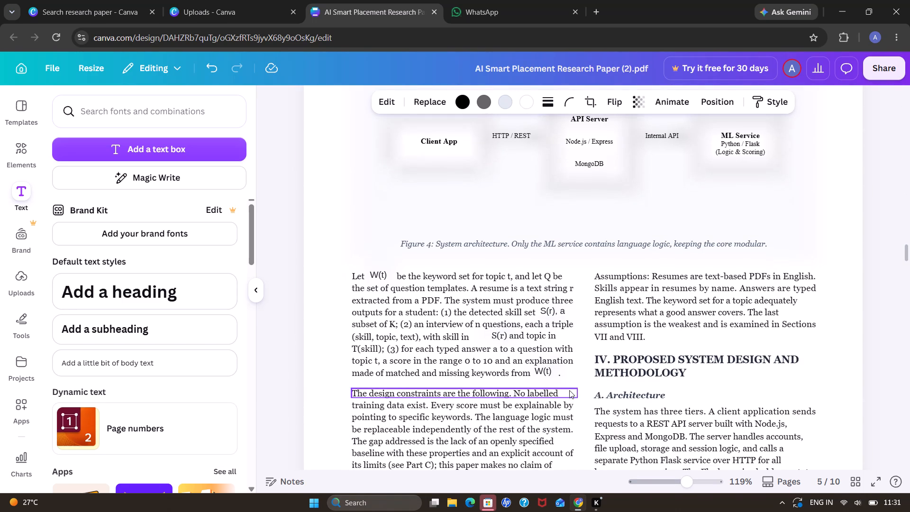
pyautogui.click(783, 311)
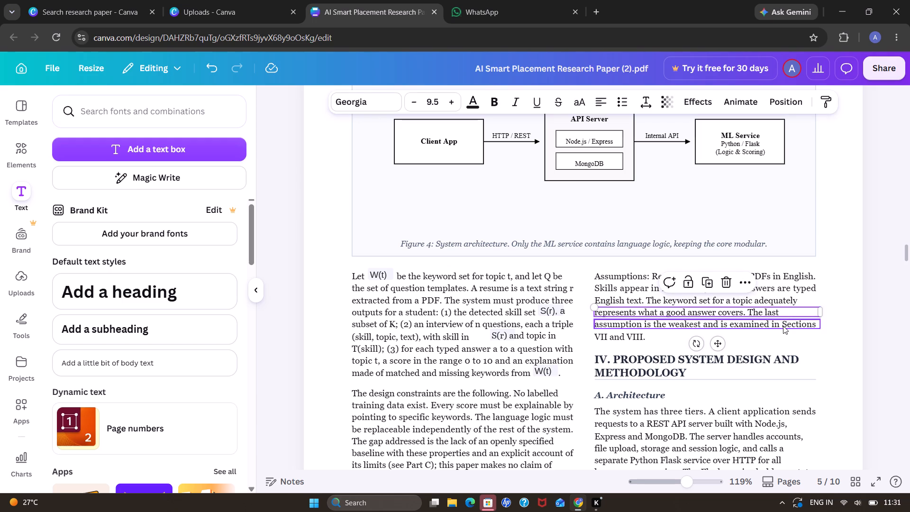
# Rewrite the "assumption is the weakest" line in page 5's Assumptions paragraph as "assumption is the most weak part , and this is discussed in".
pyautogui.click(783, 326)
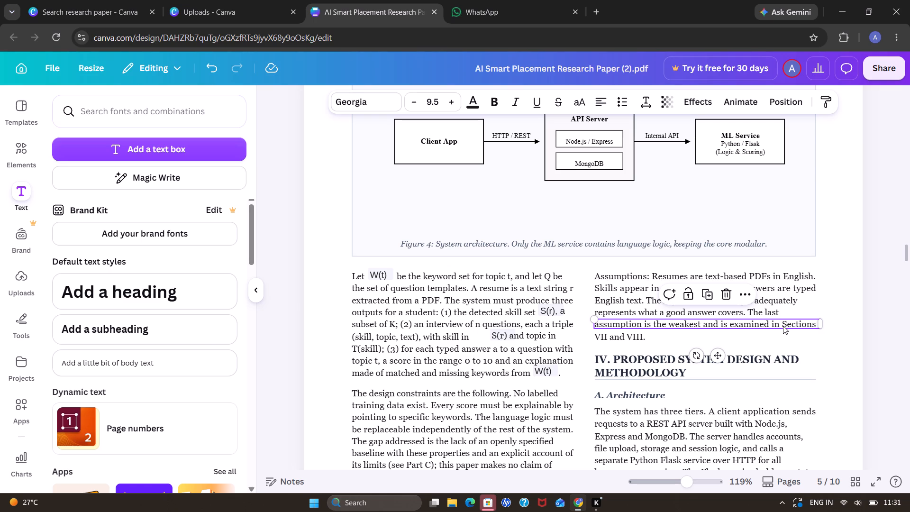
pyautogui.doubleClick(783, 326)
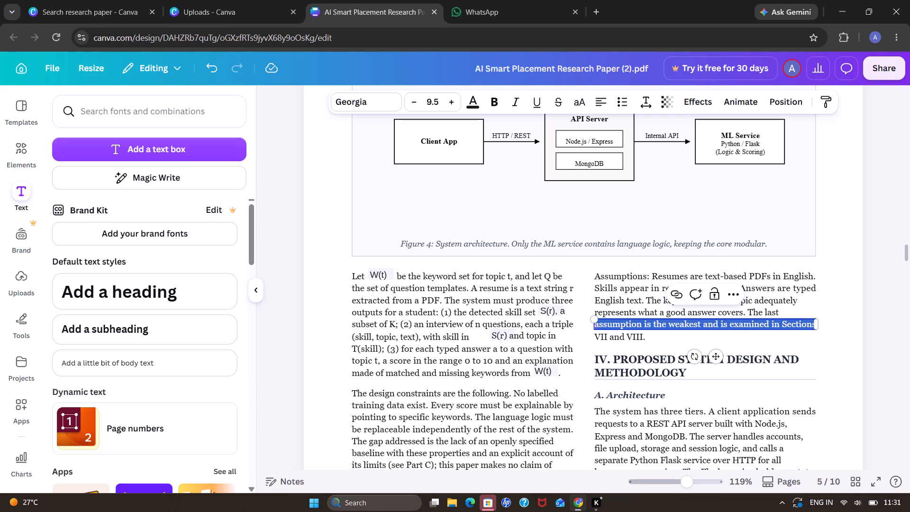
pyautogui.write('ass')
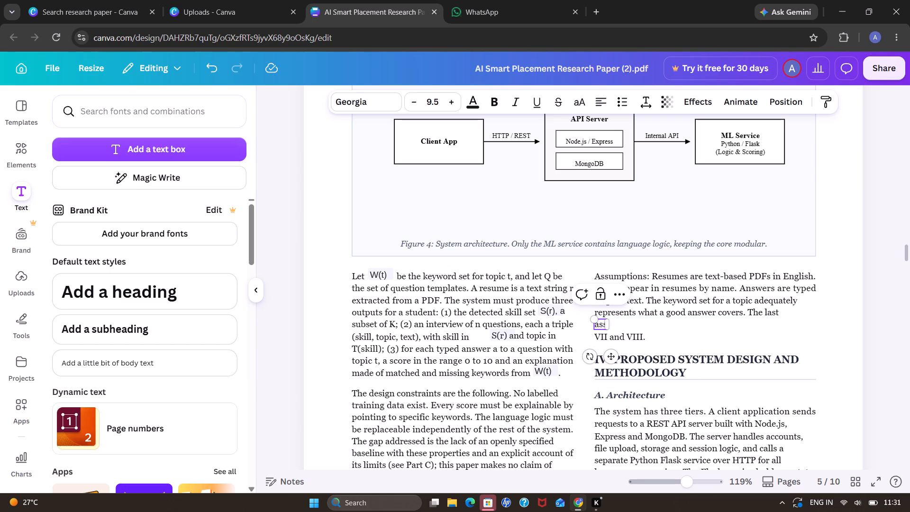
pyautogui.write('umptio')
pyautogui.write('n')
pyautogui.press('space')
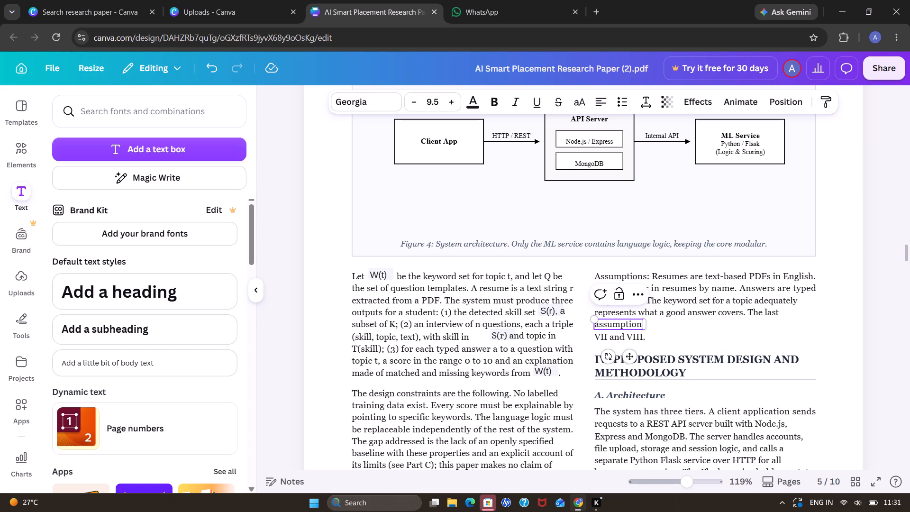
pyautogui.write('is')
pyautogui.press('space')
pyautogui.write('the most')
pyautogui.press('space')
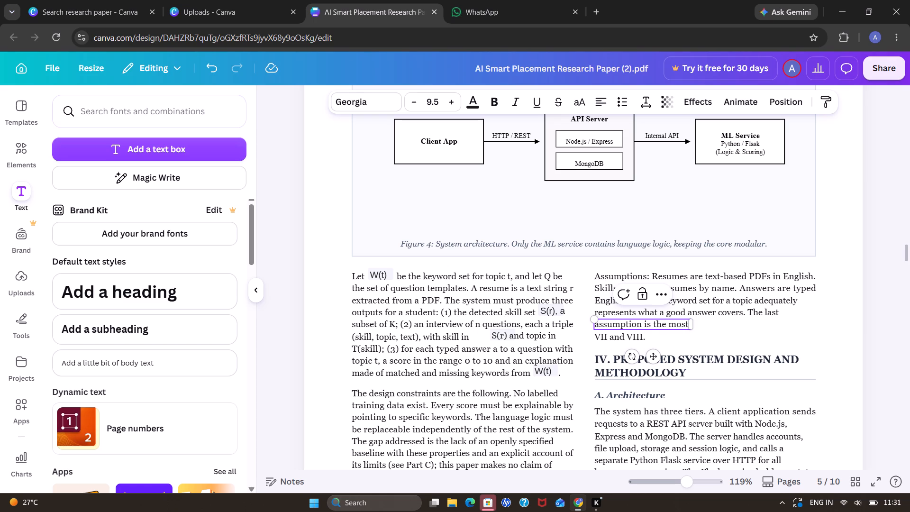
pyautogui.write('weak part')
pyautogui.press('space')
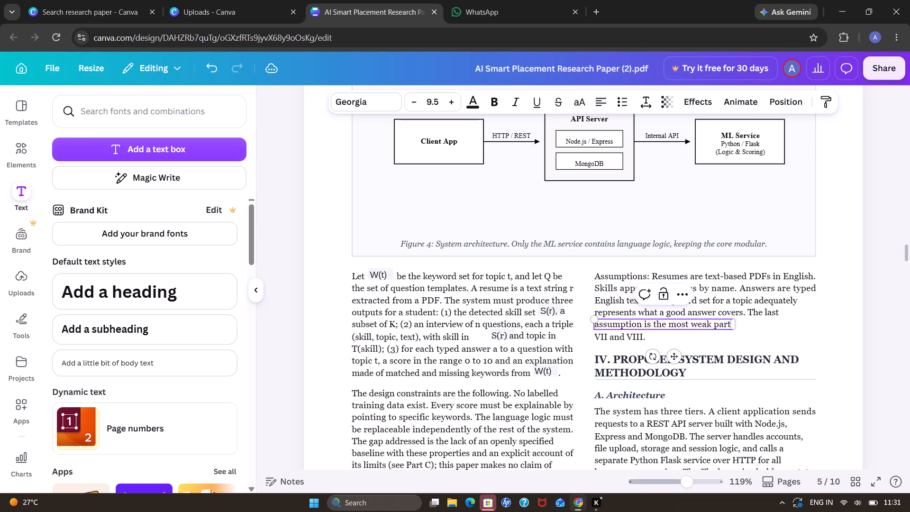
pyautogui.write(',')
pyautogui.press('space')
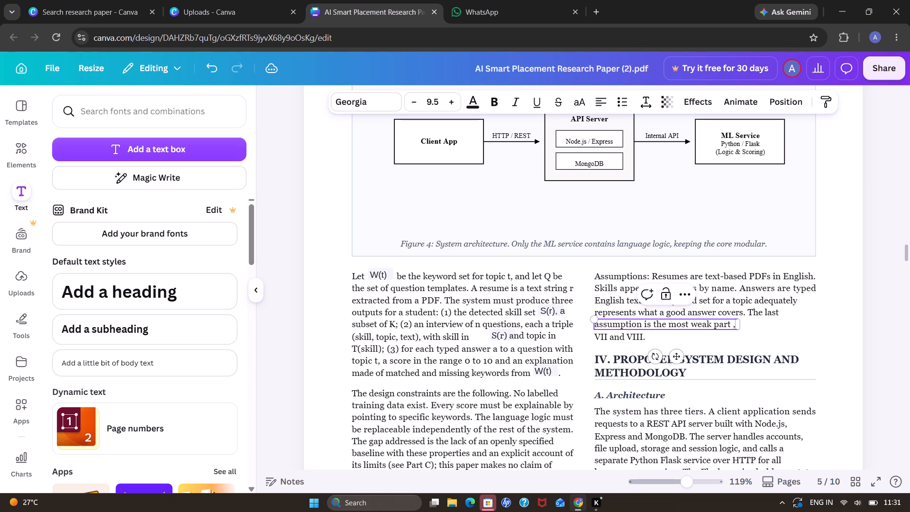
pyautogui.write('an d')
pyautogui.press('BackSpace')
pyautogui.press('BackSpace')
pyautogui.write('d this is')
pyautogui.press('space')
pyautogui.write('discussed')
pyautogui.press('space')
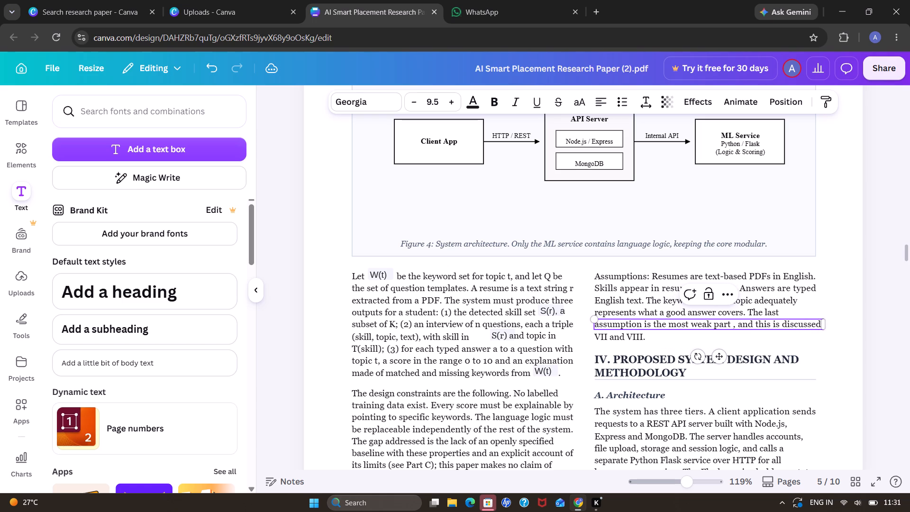
pyautogui.write('in')
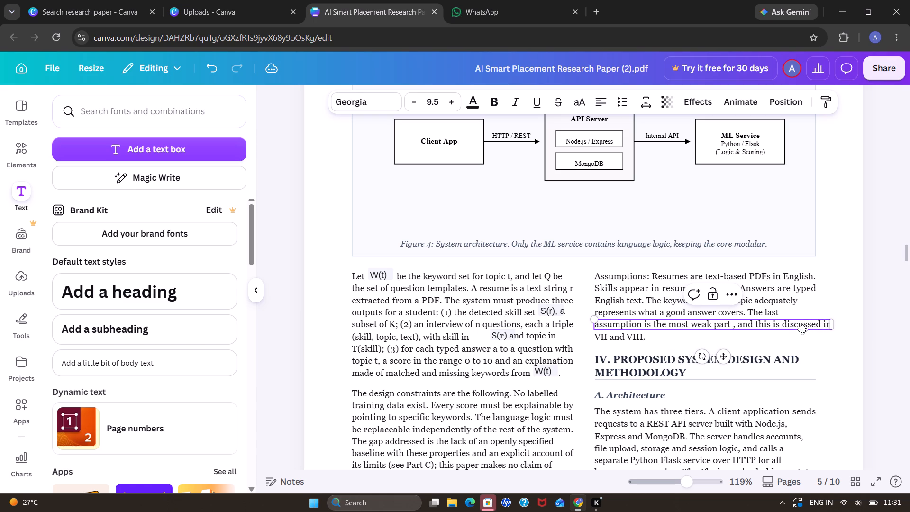
pyautogui.click(835, 376)
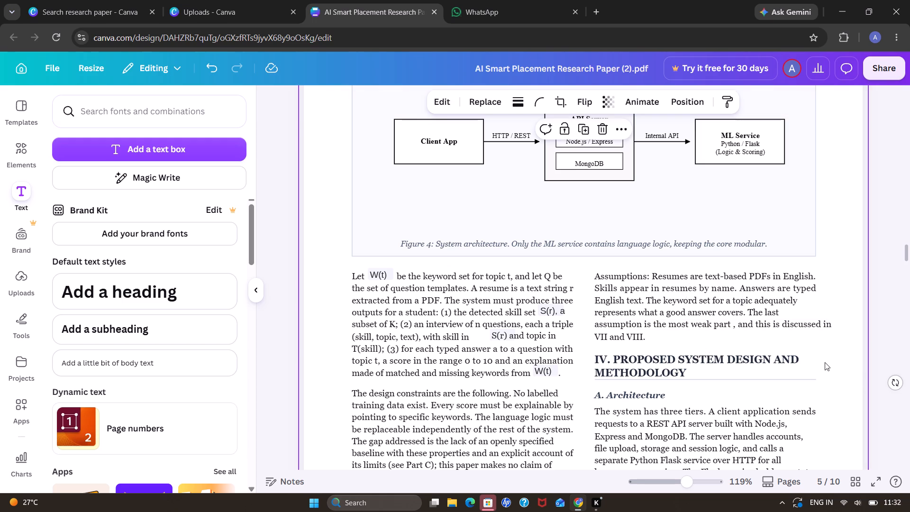
# Justify the rewritten "assumption is the most weak part" line.
pyautogui.click(827, 323)
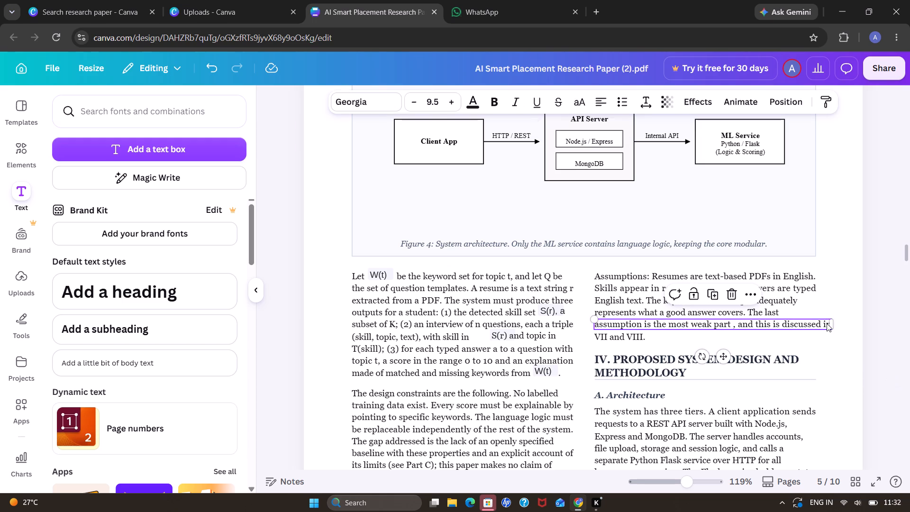
pyautogui.click(607, 103)
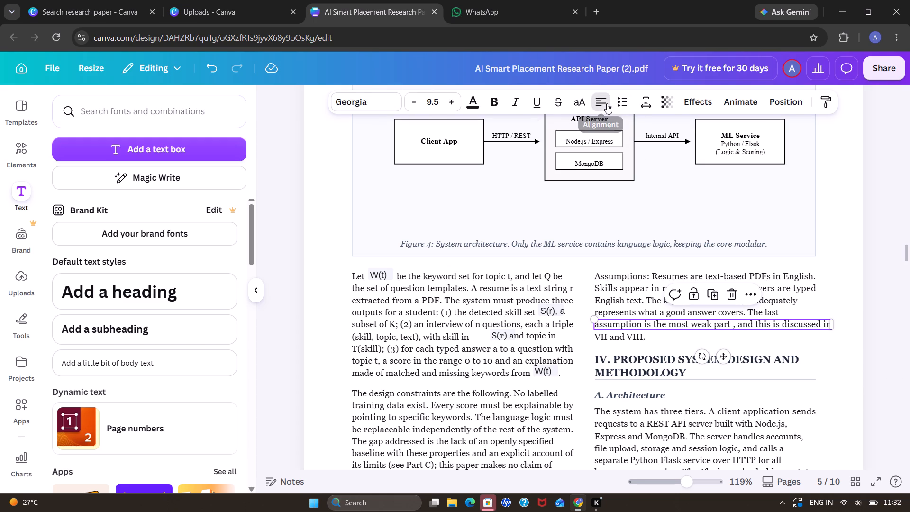
pyautogui.click(607, 103)
pyautogui.click(607, 103)
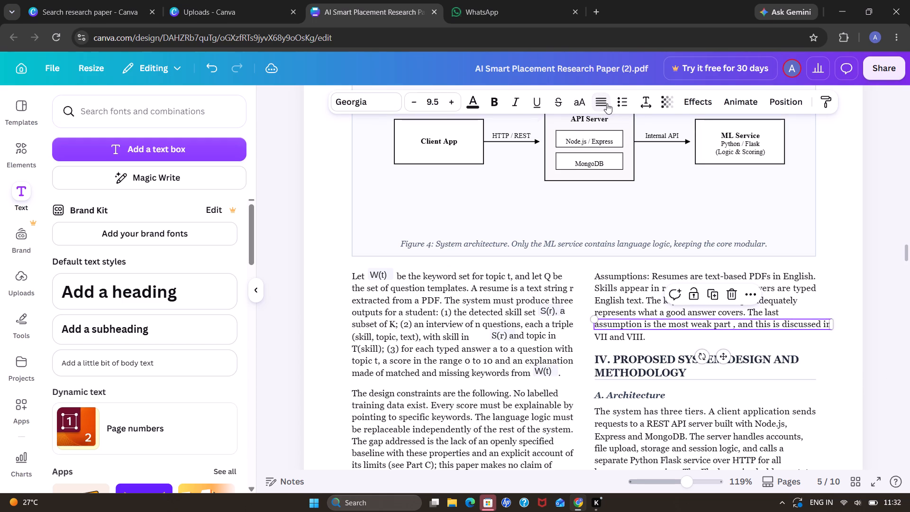
pyautogui.click(797, 332)
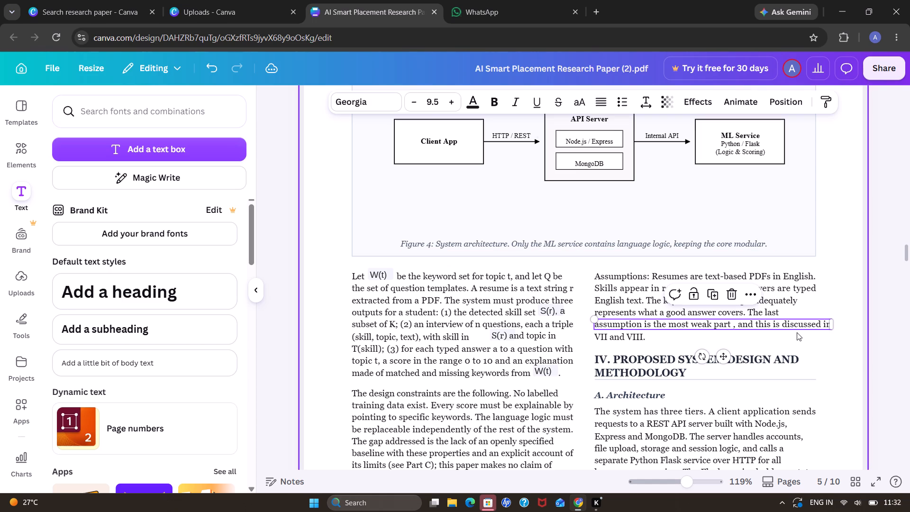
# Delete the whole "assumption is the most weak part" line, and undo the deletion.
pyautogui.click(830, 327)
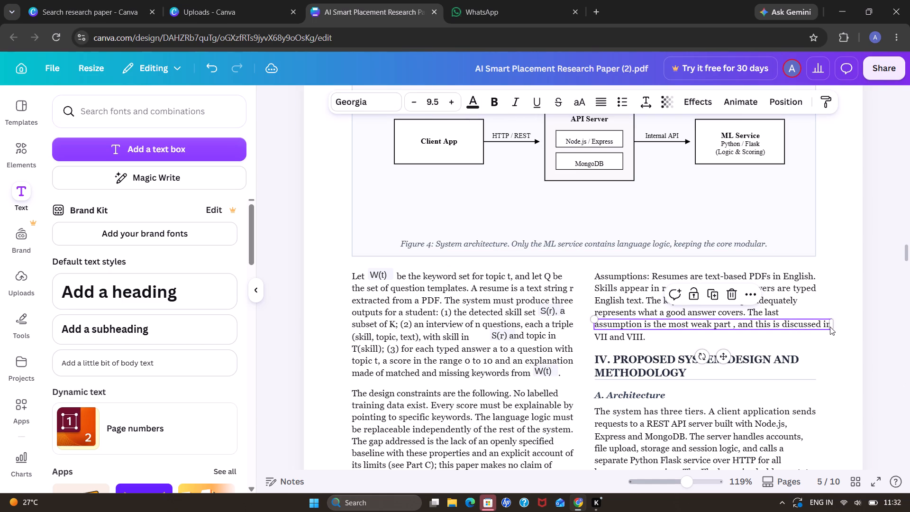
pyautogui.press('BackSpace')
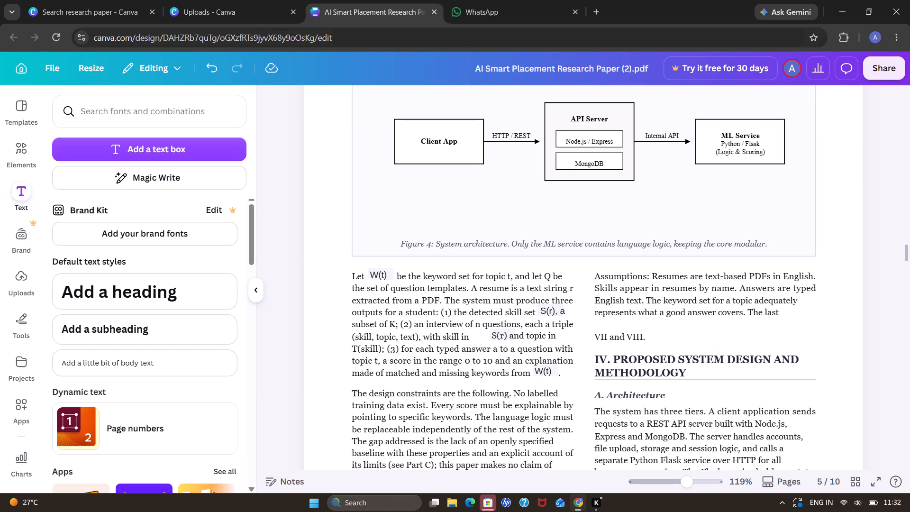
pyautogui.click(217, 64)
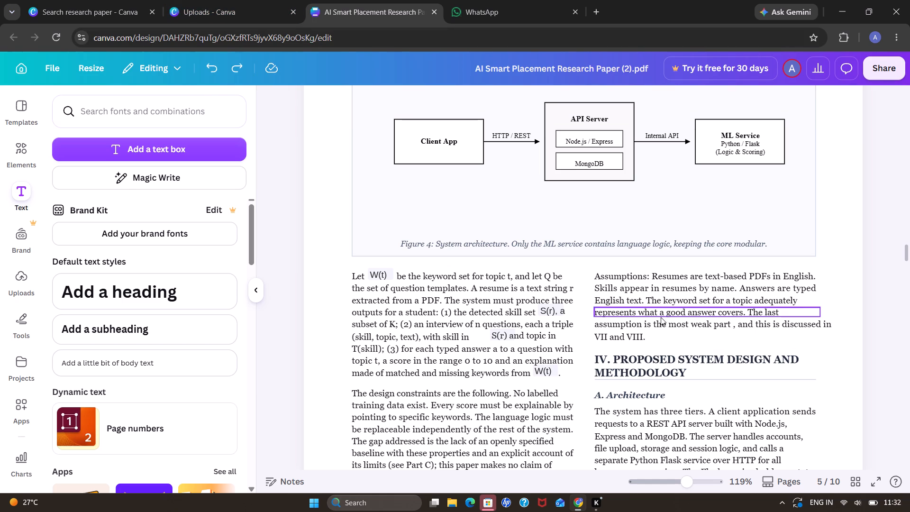
# Remove the final "n" from the "in" ending the "assumption is the most weak part" line.
pyautogui.tripleClick(701, 326)
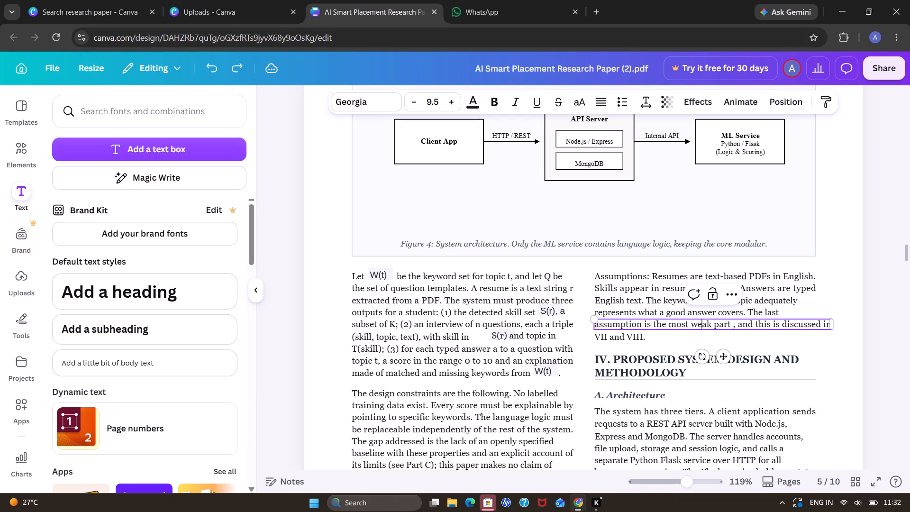
pyautogui.click(827, 323)
pyautogui.click(829, 323)
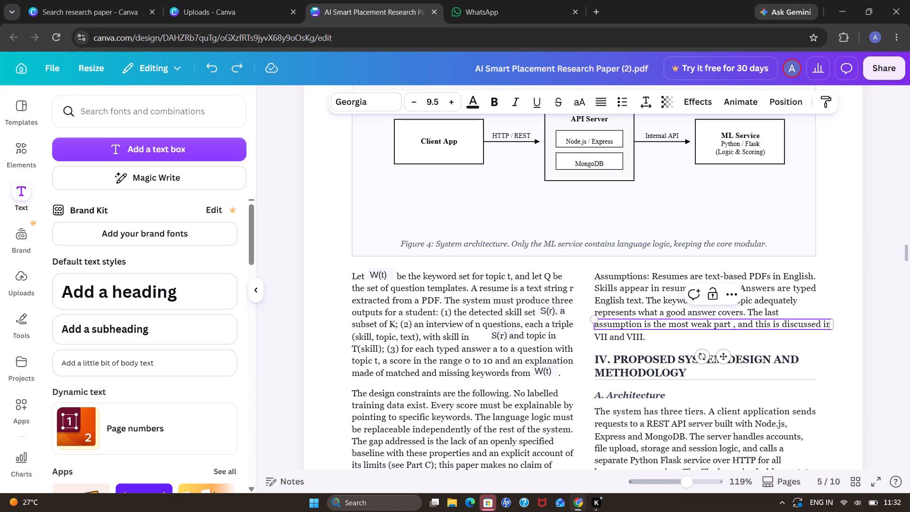
pyautogui.click(829, 323)
pyautogui.press('BackSpace')
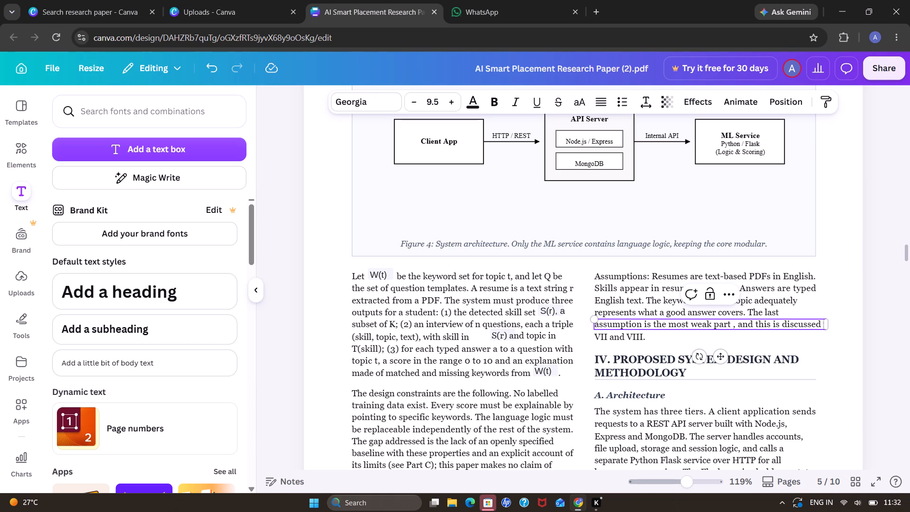
# Insert "in" before "VII and VIII." on the last line of the Assumptions paragraph.
pyautogui.click(660, 336)
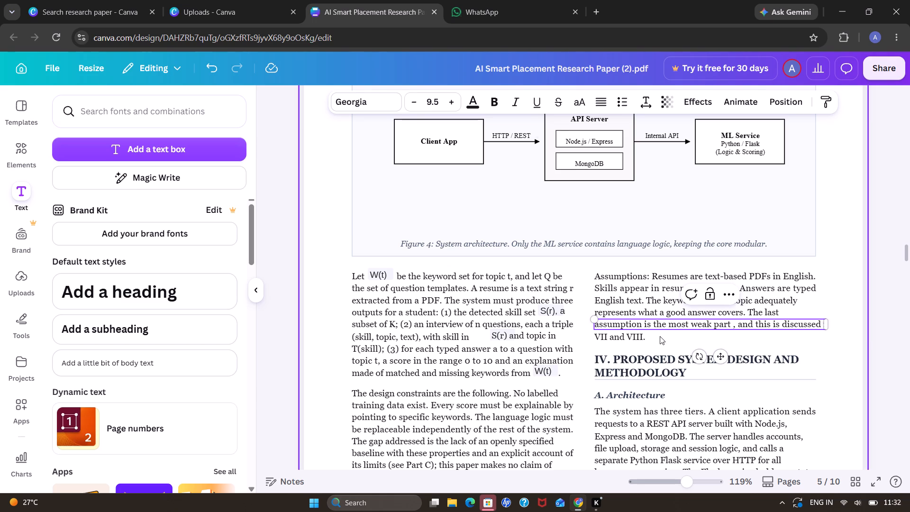
pyautogui.click(640, 338)
pyautogui.doubleClick(640, 338)
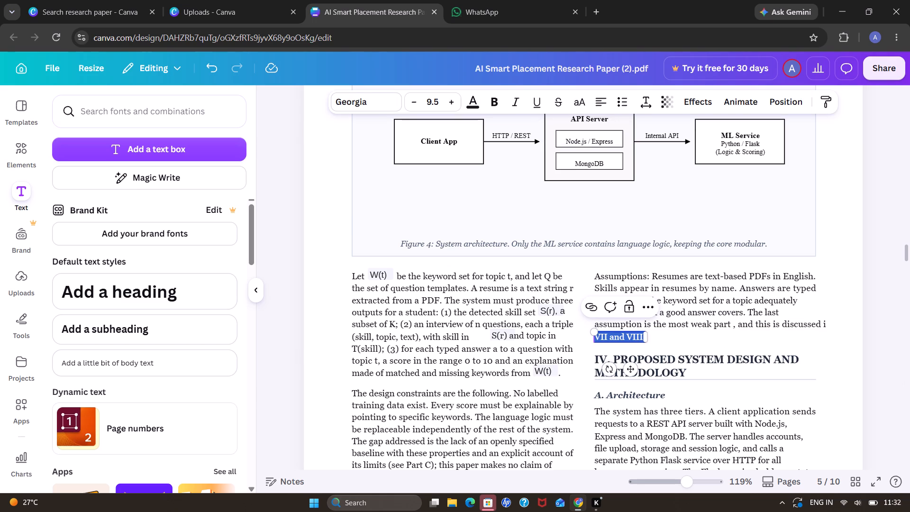
pyautogui.click(600, 337)
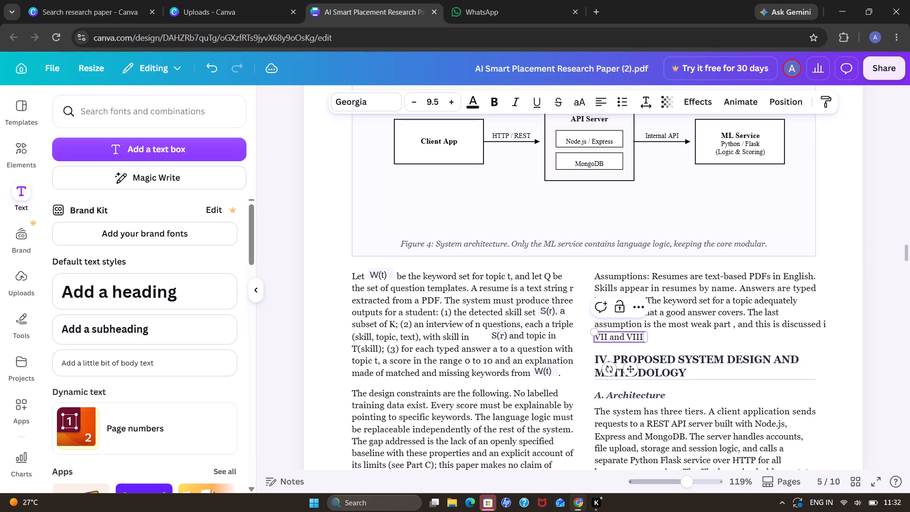
pyautogui.click(595, 336)
pyautogui.write('in')
pyautogui.press('space')
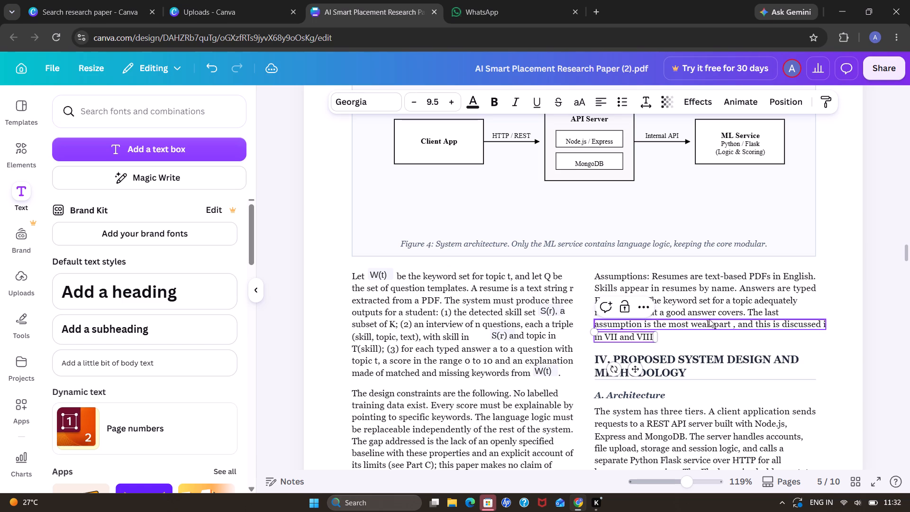
# Delete the leftover "i" after "discussed" in the "assumption is the most weak part" line.
pyautogui.tripleClick(824, 323)
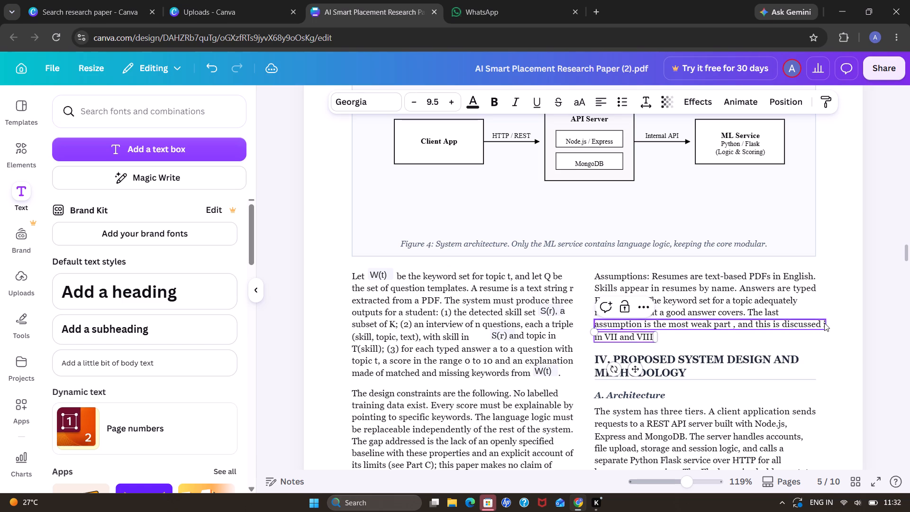
pyautogui.click(824, 323)
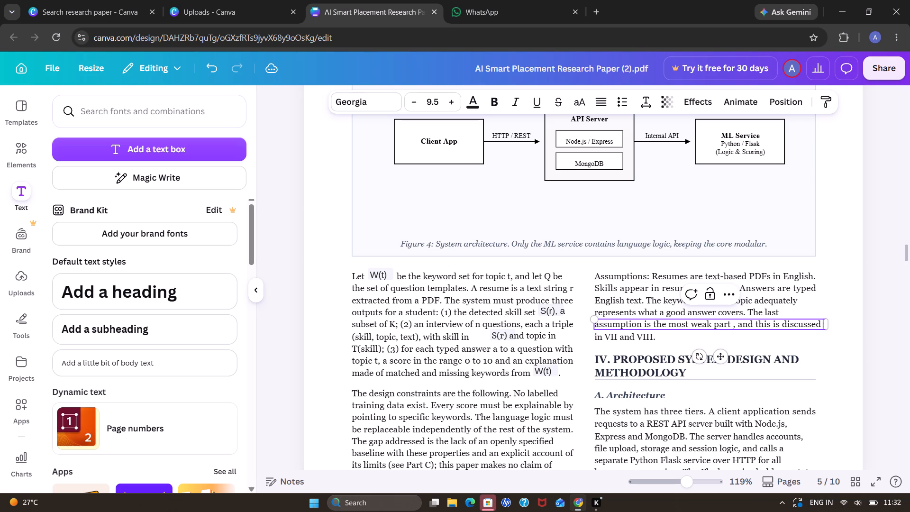
pyautogui.press('BackSpace')
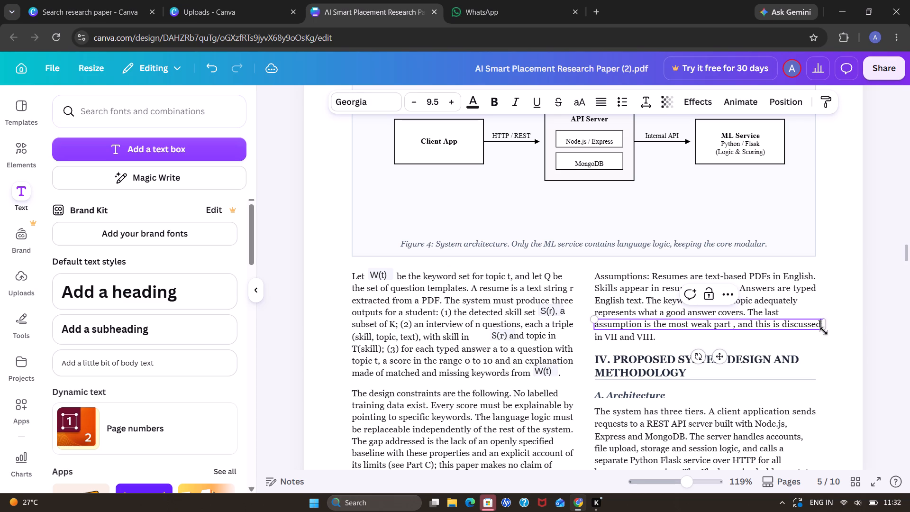
pyautogui.click(828, 327)
pyautogui.moveTo(828, 327); pyautogui.dragTo(839, 326)
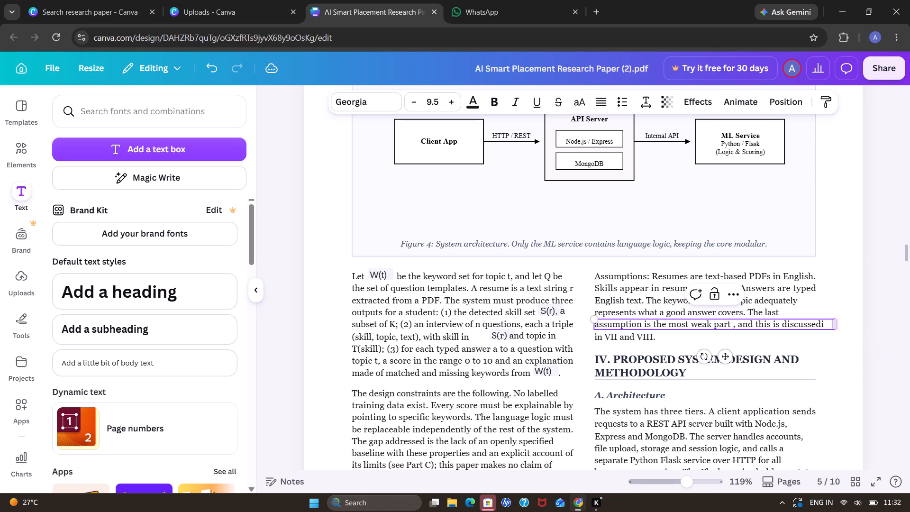
pyautogui.click(825, 322)
pyautogui.press('BackSpace')
# Narrow the "assumption is the most weak part" line's text box so it ends just past "discussed".
pyautogui.click(832, 342)
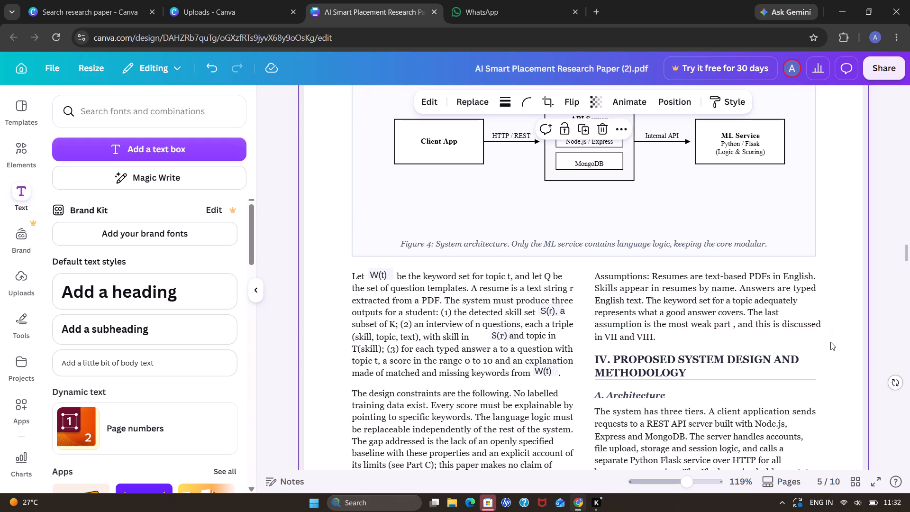
pyautogui.click(820, 322)
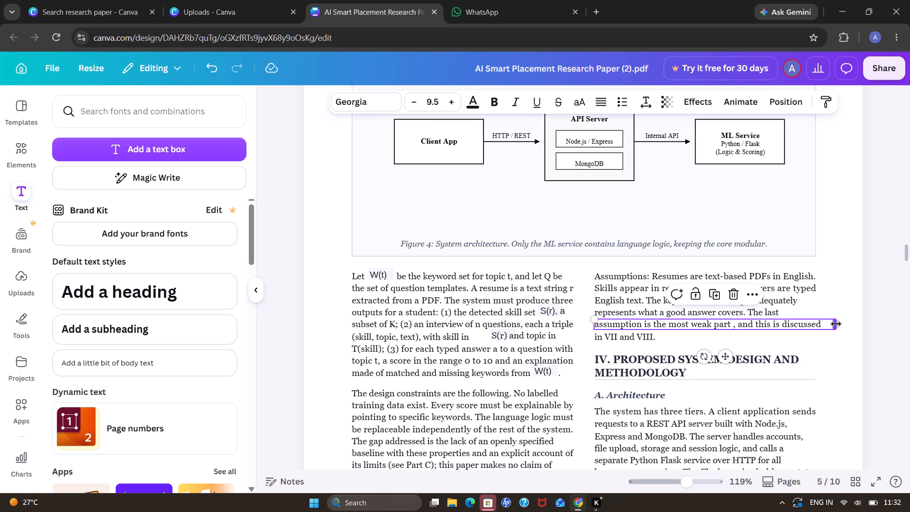
pyautogui.moveTo(836, 324); pyautogui.dragTo(825, 331)
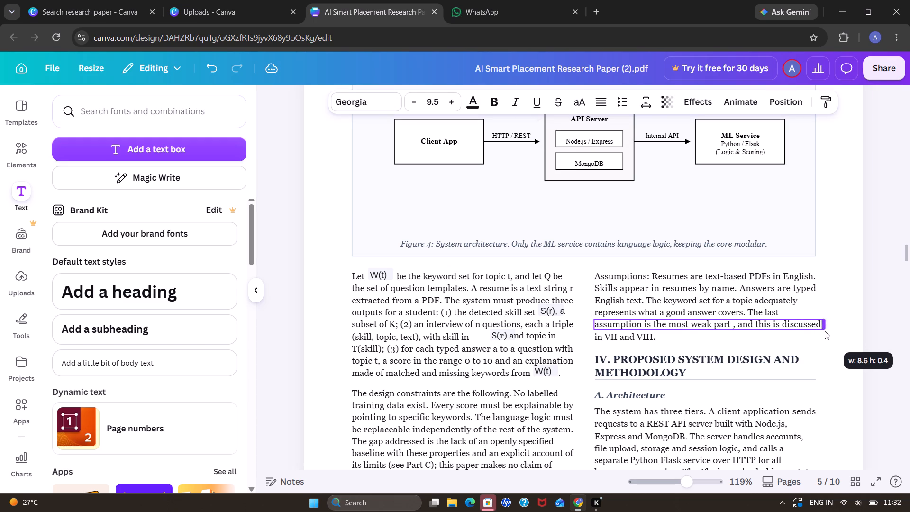
pyautogui.moveTo(825, 331); pyautogui.dragTo(828, 332)
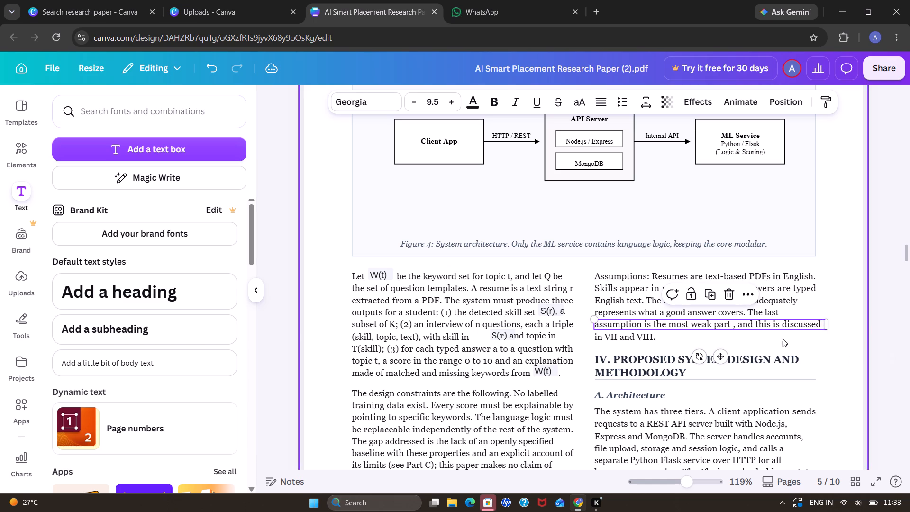
# Remove the space between the comma and "and this is discussed" in the rewritten Assumptions line.
pyautogui.doubleClick(740, 321)
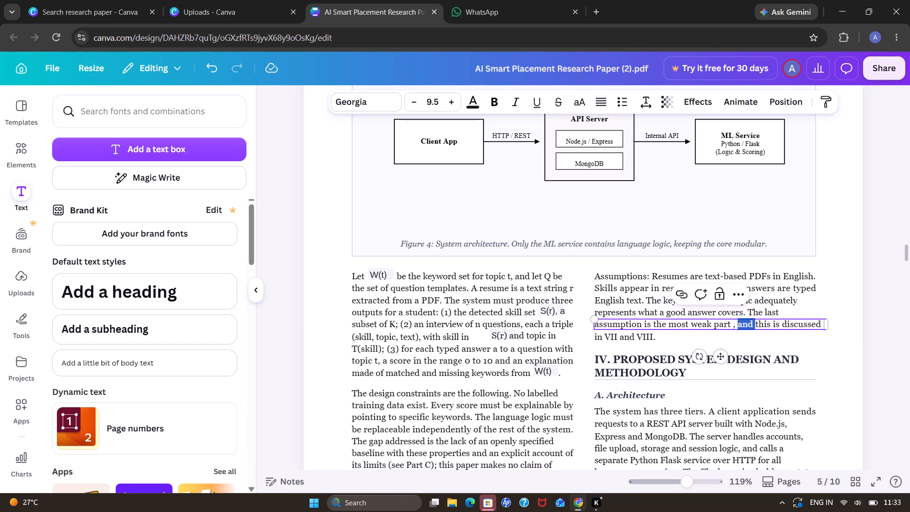
pyautogui.click(738, 325)
pyautogui.press('BackSpace')
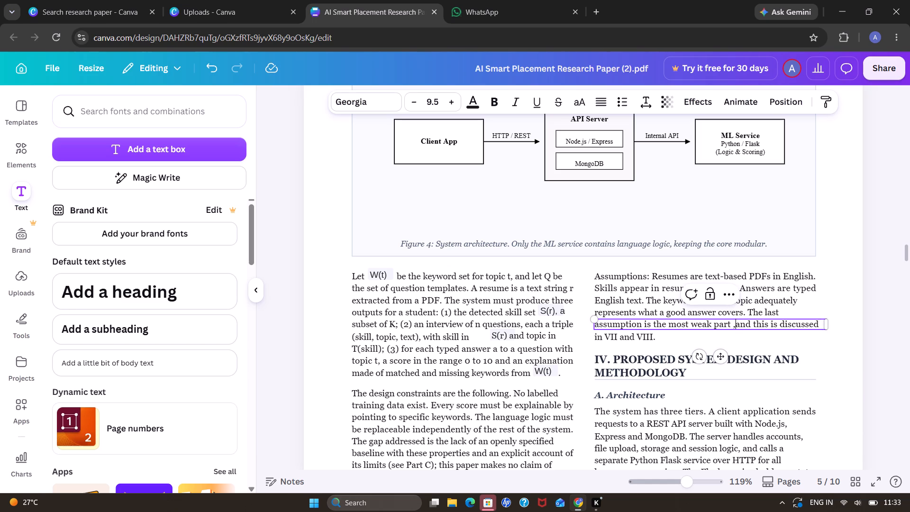
pyautogui.click(782, 339)
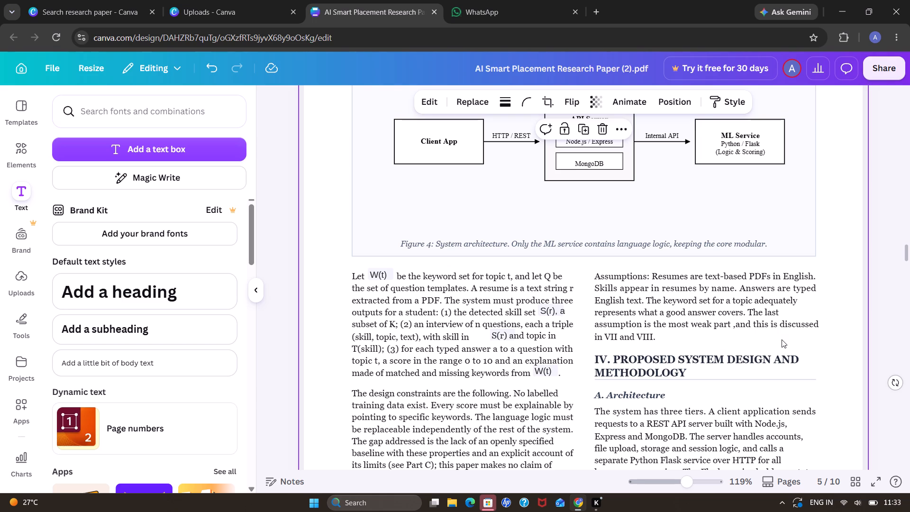
# Select the first line of page 5's Architecture paragraph, "The system has three tiers. A client application sends".
pyautogui.scroll(-2, 782, 339)
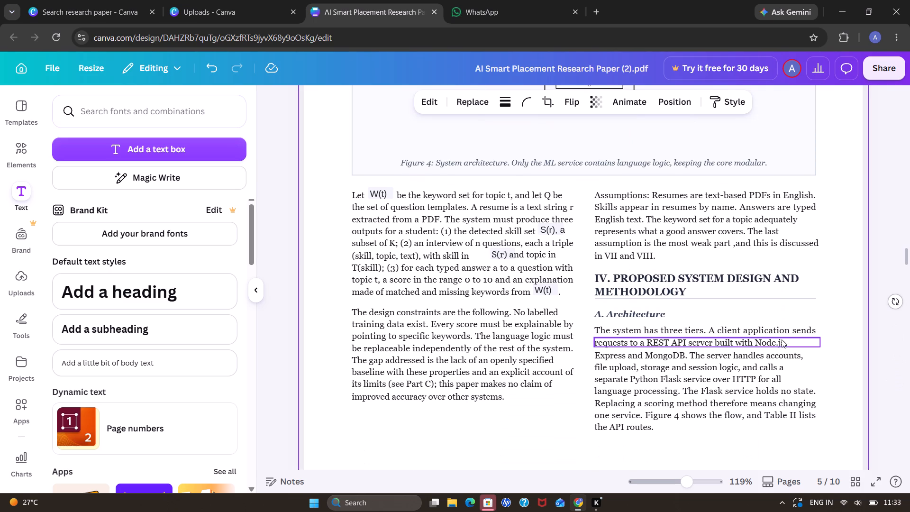
pyautogui.scroll(-1, 782, 339)
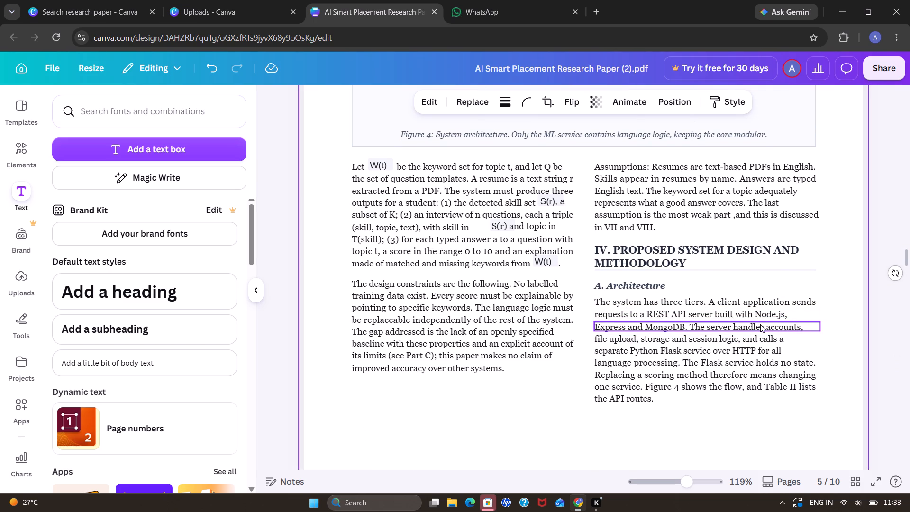
pyautogui.click(688, 307)
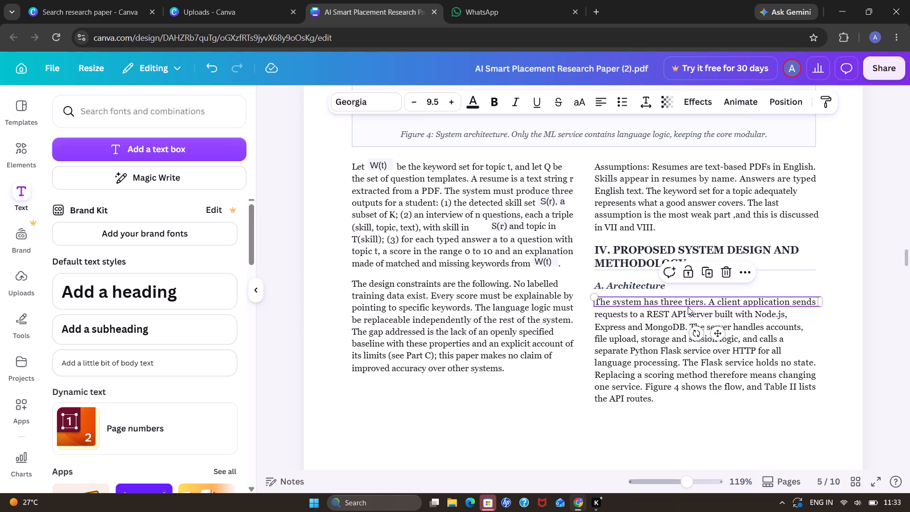
# Delete the first two lines of page 5's Architecture paragraph, from "The system has three tiers" through "built with Node.js,".
pyautogui.press('BackSpace')
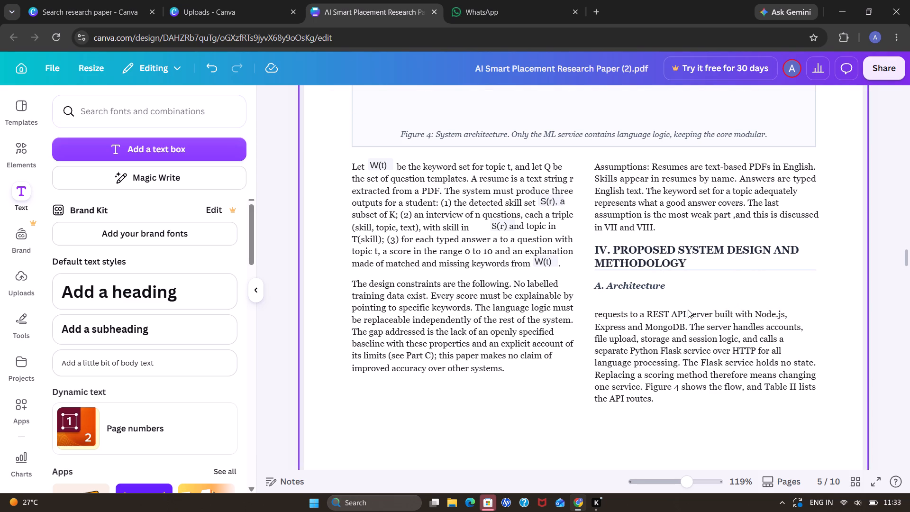
pyautogui.click(688, 311)
pyautogui.press('BackSpace')
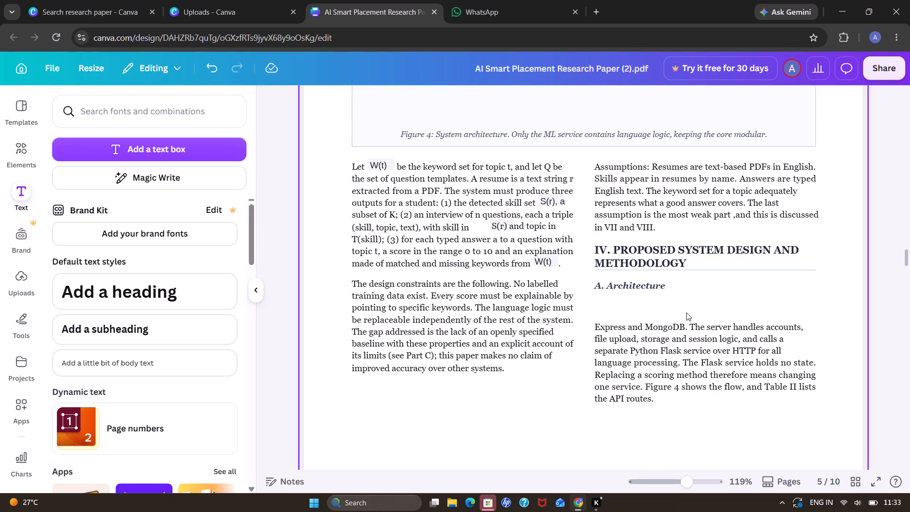
# Remove "and MongoDB." after "Express" in the Architecture line that continues with "The server handles accounts".
pyautogui.click(678, 323)
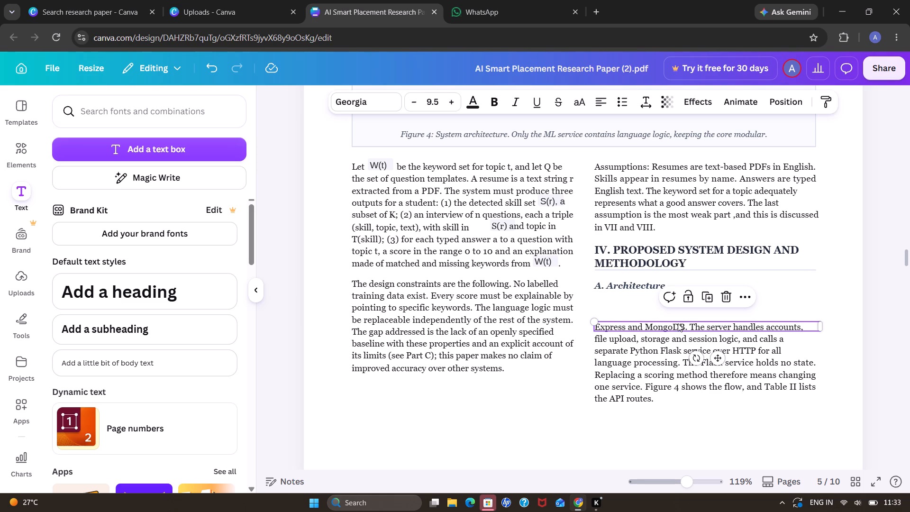
pyautogui.doubleClick(688, 326)
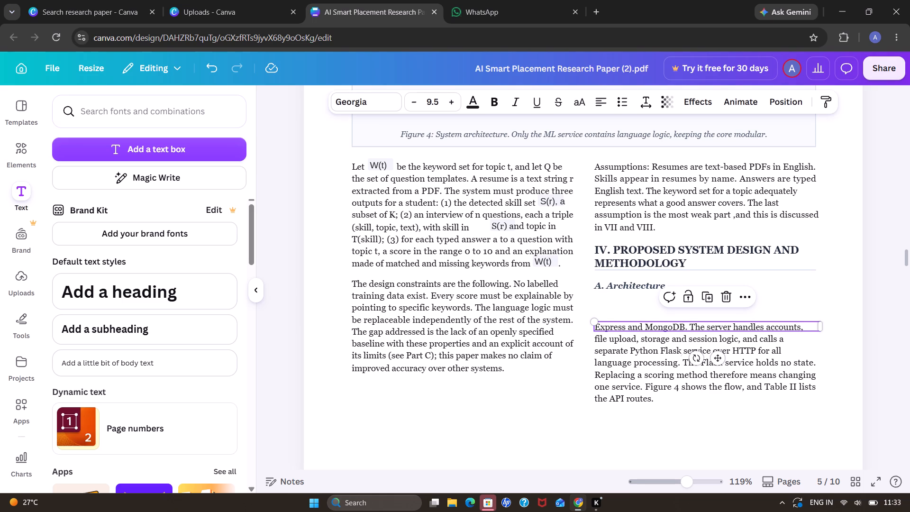
pyautogui.click(688, 326)
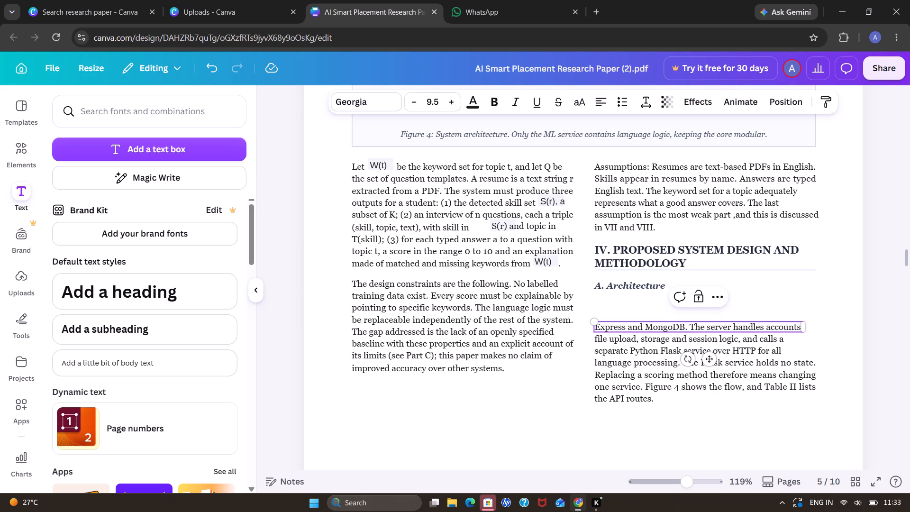
pyautogui.press('BackSpace')
pyautogui.press('BackSpace')
pyautogui.press('BackSpace')
pyautogui.press('BackSpace')
pyautogui.press('BackSpace')
pyautogui.press('BackSpace')
pyautogui.press('BackSpace')
pyautogui.press('BackSpace')
pyautogui.press('BackSpace')
pyautogui.press('BackSpace')
pyautogui.press('BackSpace')
pyautogui.press('BackSpace')
pyautogui.press('BackSpace')
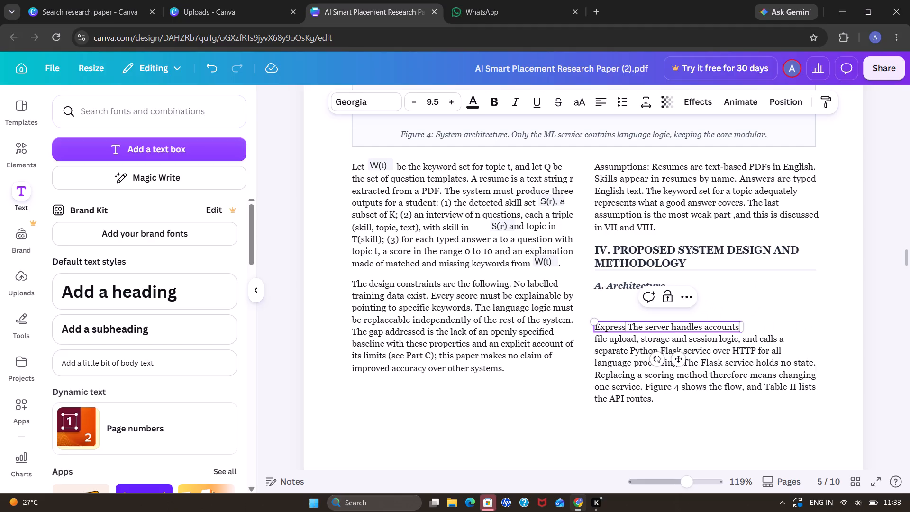
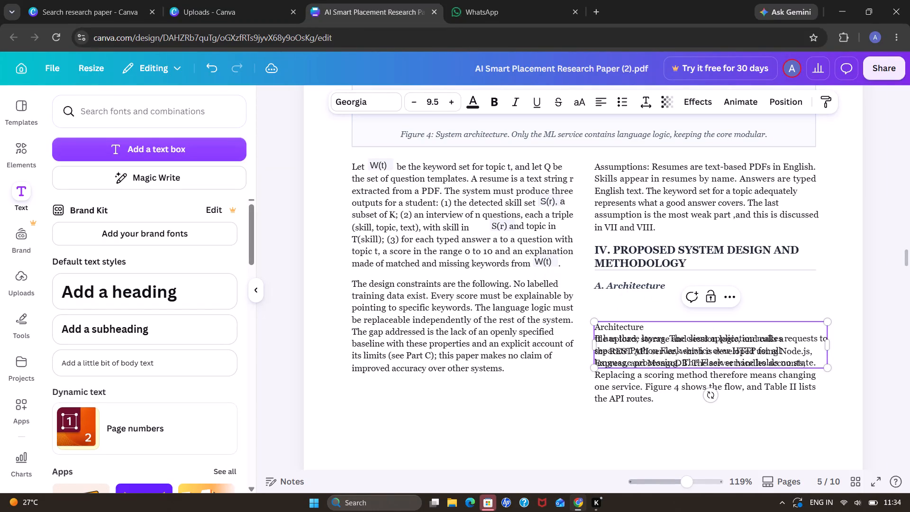
# Delete the word "Architecture" above "It has three layers" in the rewritten paragraph's text box on page 5.
pyautogui.press('BackSpace')
pyautogui.press('BackSpace')
pyautogui.press('BackSpace')
pyautogui.press('BackSpace')
pyautogui.press('BackSpace')
pyautogui.press('BackSpace')
pyautogui.press('BackSpace')
pyautogui.press('BackSpace')
pyautogui.press('BackSpace')
pyautogui.press('BackSpace')
pyautogui.press('BackSpace')
pyautogui.press('BackSpace')
pyautogui.press('BackSpace')
# Try to move the rewritten three-layers paragraph up towards the "A. Architecture" heading.
pyautogui.moveTo(740, 322); pyautogui.dragTo(740, 318)
pyautogui.click(740, 318)
pyautogui.moveTo(740, 318); pyautogui.dragTo(737, 305)
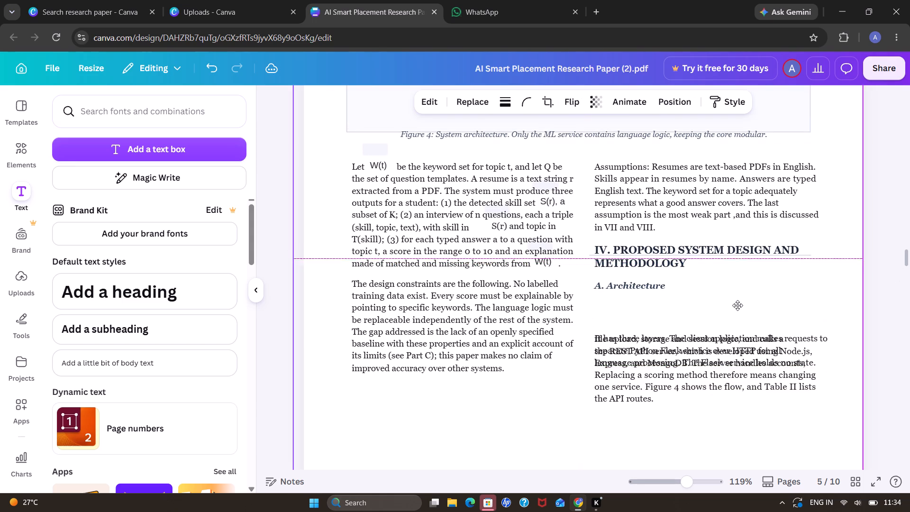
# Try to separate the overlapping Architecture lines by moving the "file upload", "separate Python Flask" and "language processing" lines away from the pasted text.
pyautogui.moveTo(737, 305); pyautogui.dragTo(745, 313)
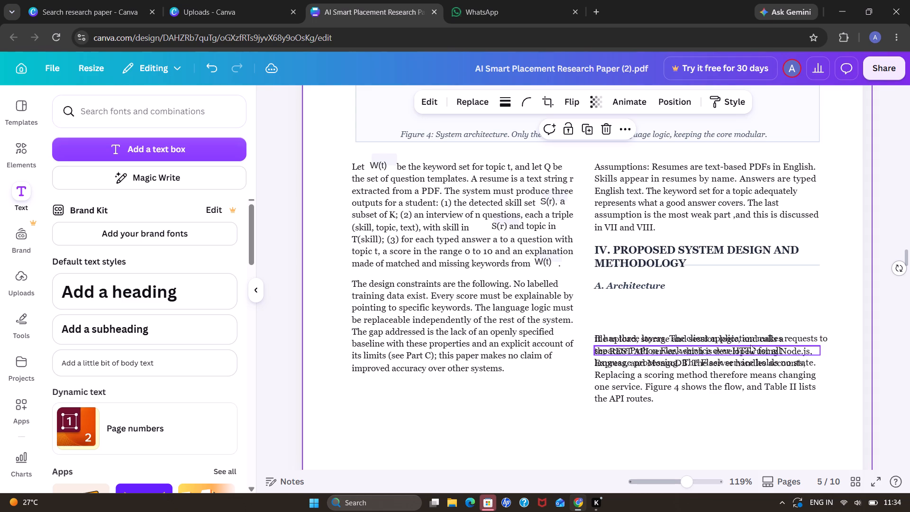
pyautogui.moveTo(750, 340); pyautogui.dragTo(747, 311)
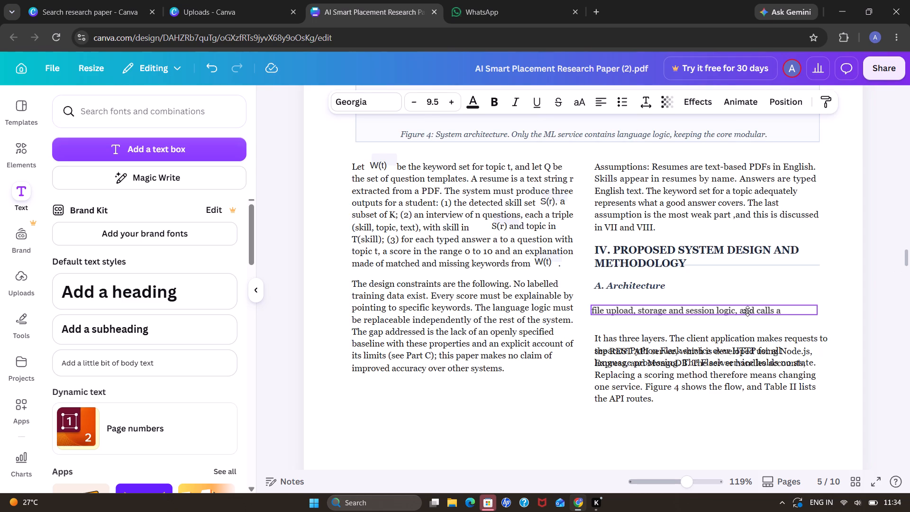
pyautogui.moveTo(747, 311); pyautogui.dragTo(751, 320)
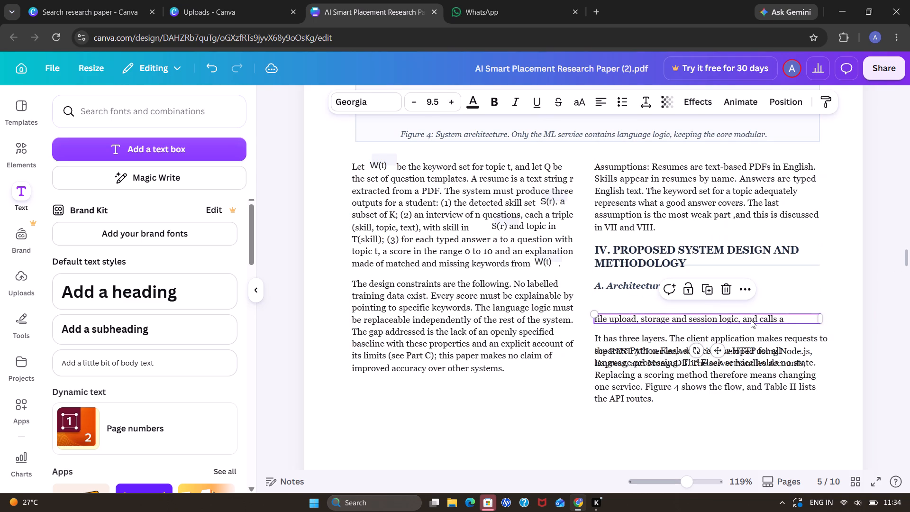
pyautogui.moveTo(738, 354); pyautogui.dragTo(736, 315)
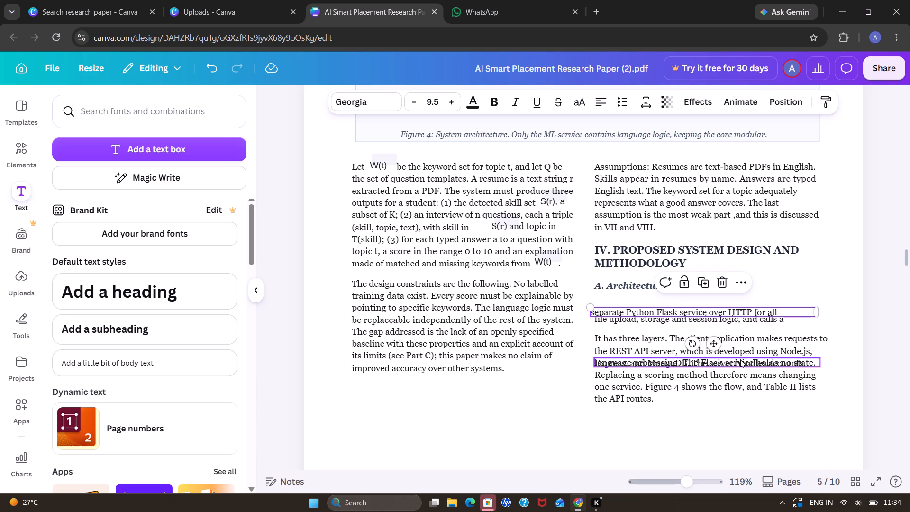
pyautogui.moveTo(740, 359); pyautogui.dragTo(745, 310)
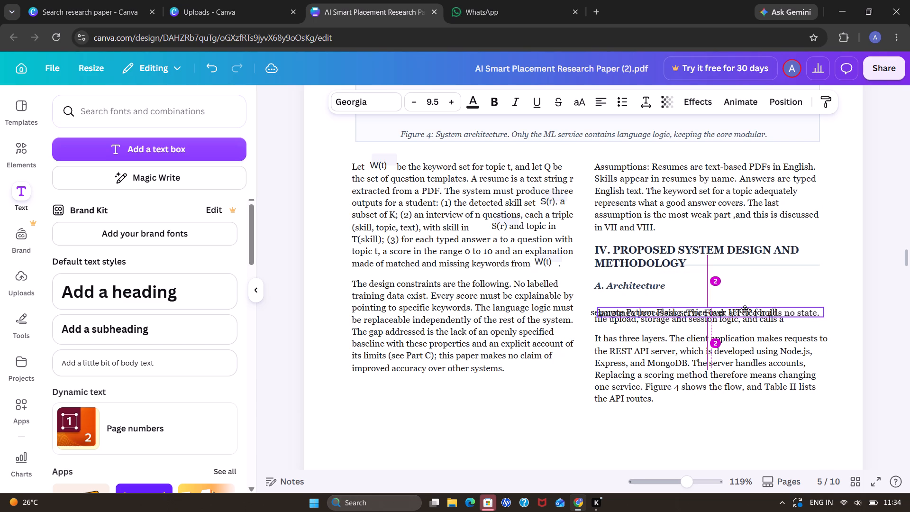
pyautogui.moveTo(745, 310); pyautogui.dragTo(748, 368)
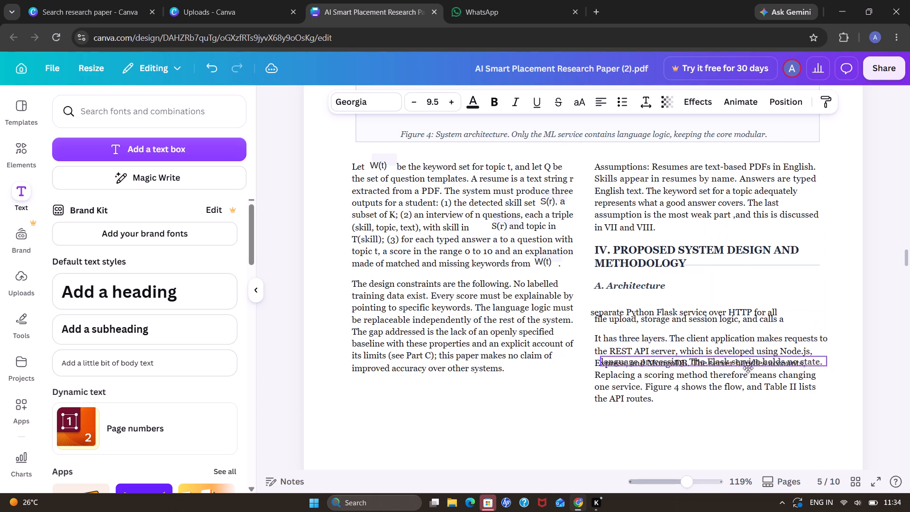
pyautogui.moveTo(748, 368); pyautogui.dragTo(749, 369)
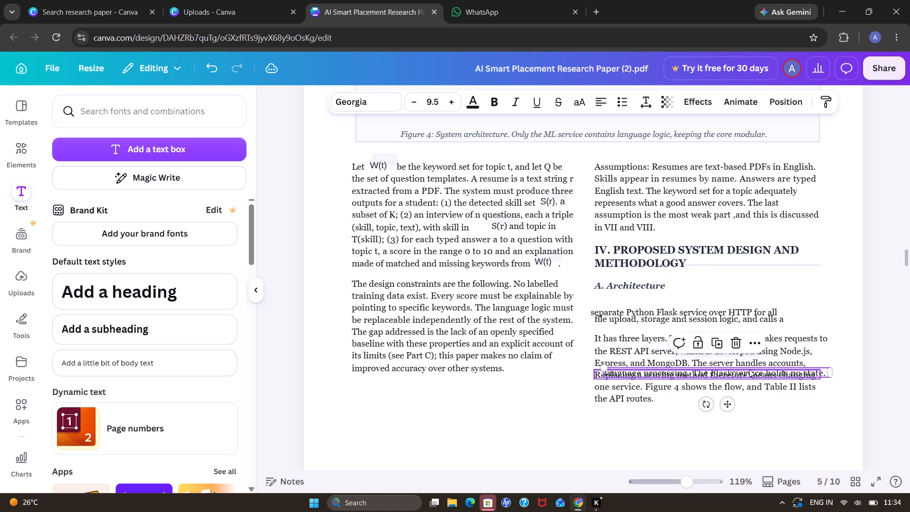
# Undo the line moves and earlier edits until the Architecture paragraph is back to its original wording starting "The system has three tiers".
pyautogui.tripleClick(208, 68)
pyautogui.tripleClick(208, 68)
pyautogui.tripleClick(208, 68)
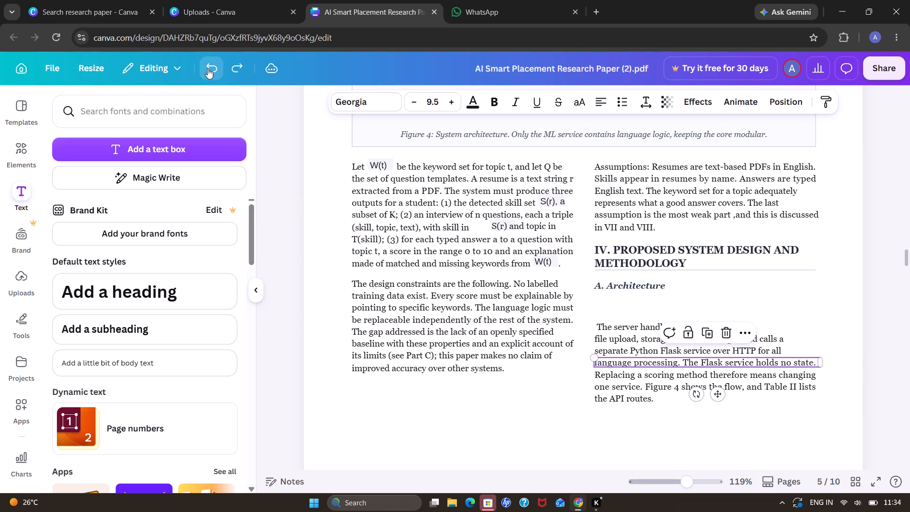
pyautogui.click(208, 68)
pyautogui.doubleClick(208, 68)
pyautogui.tripleClick(208, 68)
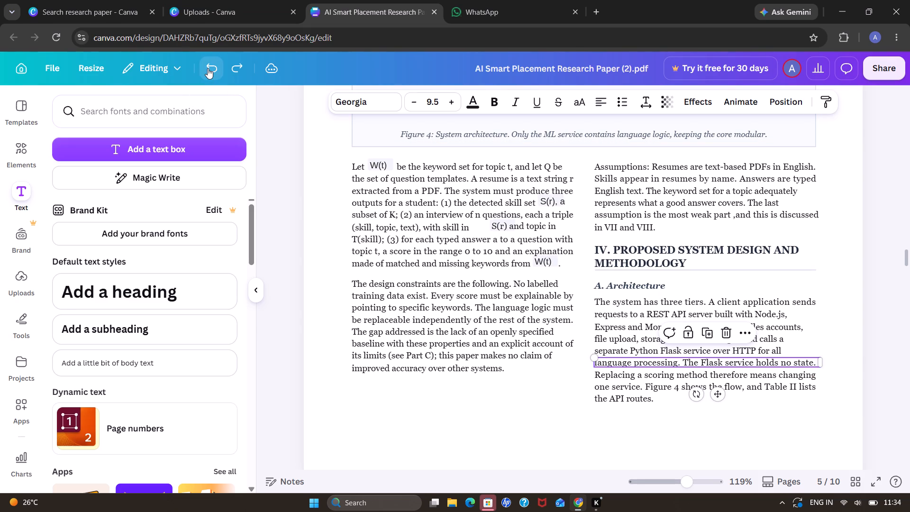
pyautogui.click(518, 400)
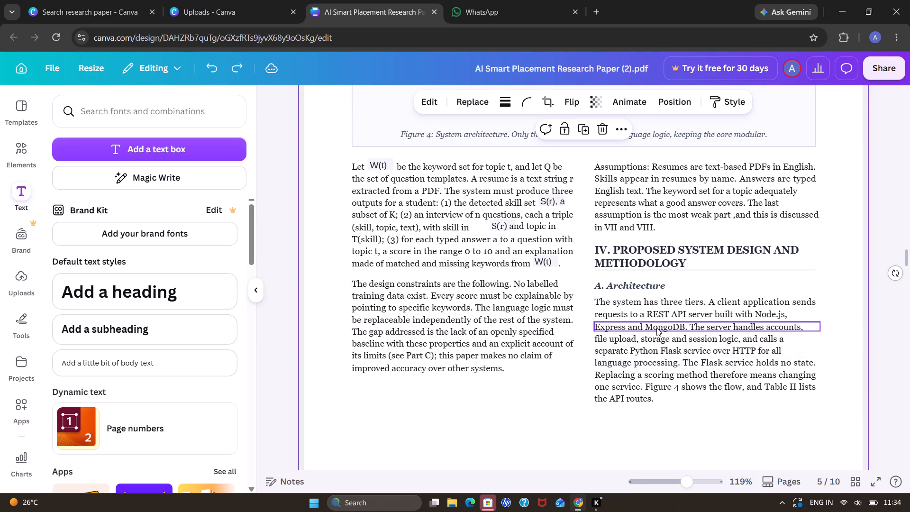
# Delete "Express and MongoDB." from the Architecture paragraph's third line, keeping "The server handles accounts,".
pyautogui.click(691, 325)
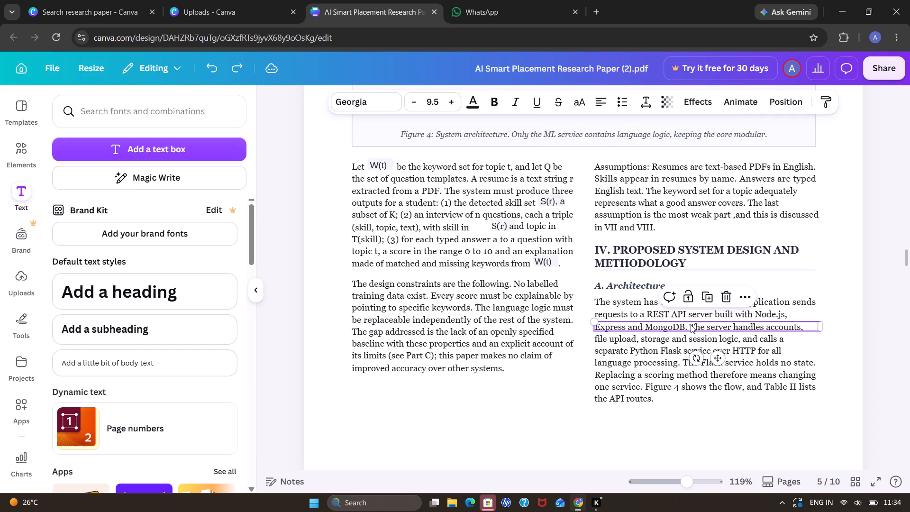
pyautogui.click(691, 325)
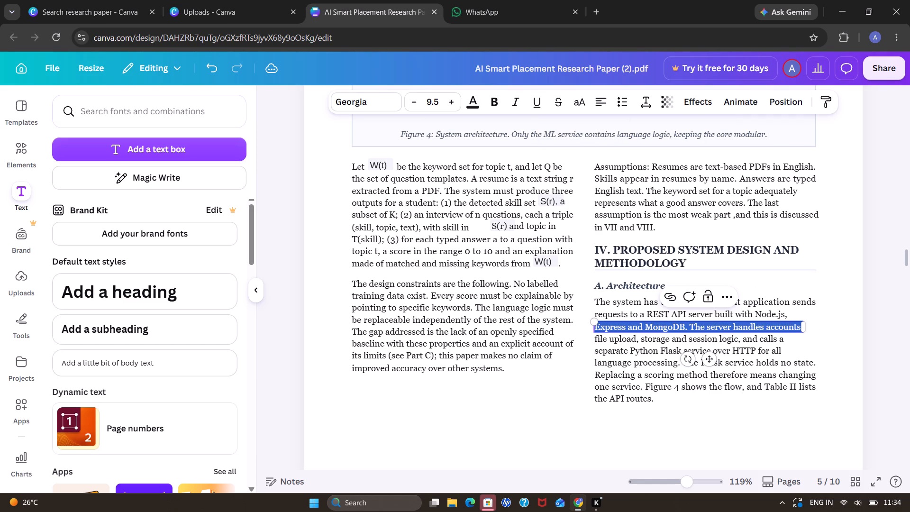
pyautogui.click(691, 325)
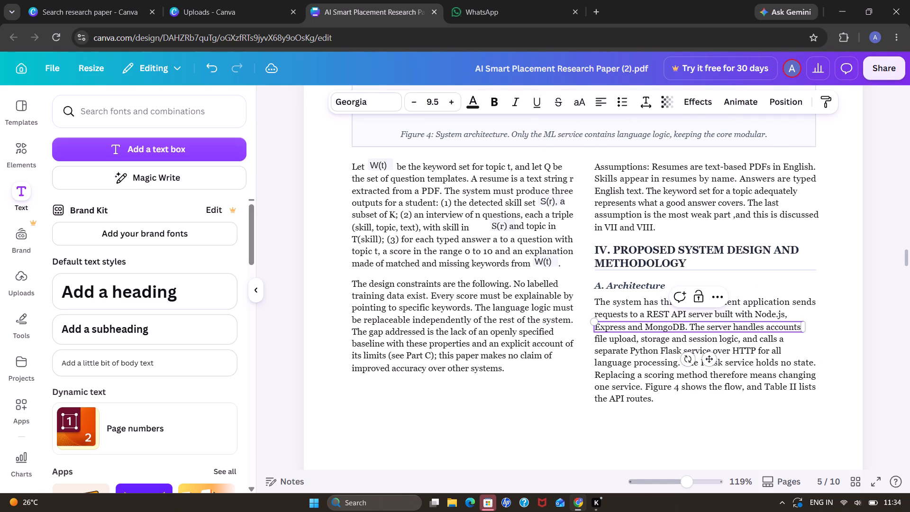
pyautogui.press('BackSpace')
pyautogui.press('BackSpace')
pyautogui.press('BackSpace')
pyautogui.press('BackSpace')
pyautogui.press('BackSpace')
pyautogui.press('BackSpace')
pyautogui.press('BackSpace')
pyautogui.press('BackSpace')
pyautogui.press('BackSpace')
pyautogui.press('BackSpace')
pyautogui.press('BackSpace')
pyautogui.press('BackSpace')
pyautogui.press('BackSpace')
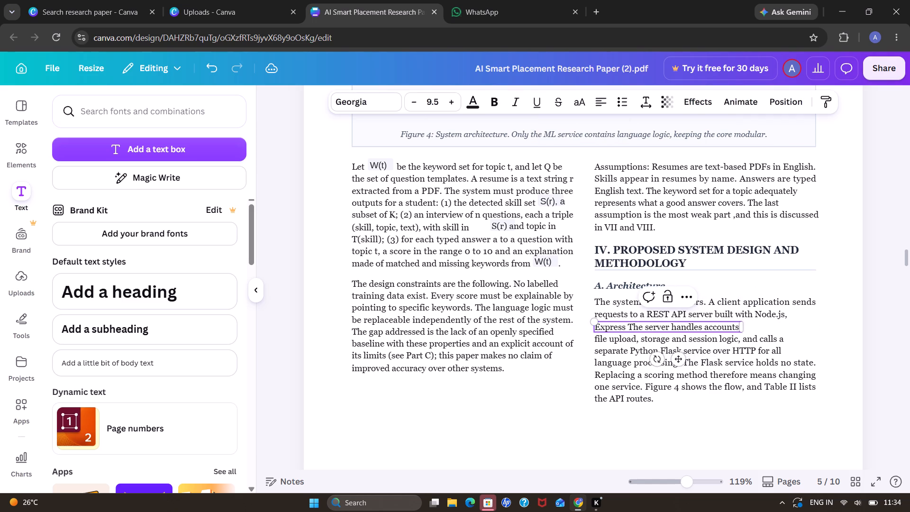
pyautogui.press('BackSpace')
pyautogui.press('BackSpace')
pyautogui.press('BackSpace')
pyautogui.press('BackSpace')
pyautogui.press('BackSpace')
pyautogui.press('BackSpace')
pyautogui.press('BackSpace')
pyautogui.press('BackSpace')
pyautogui.press('BackSpace')
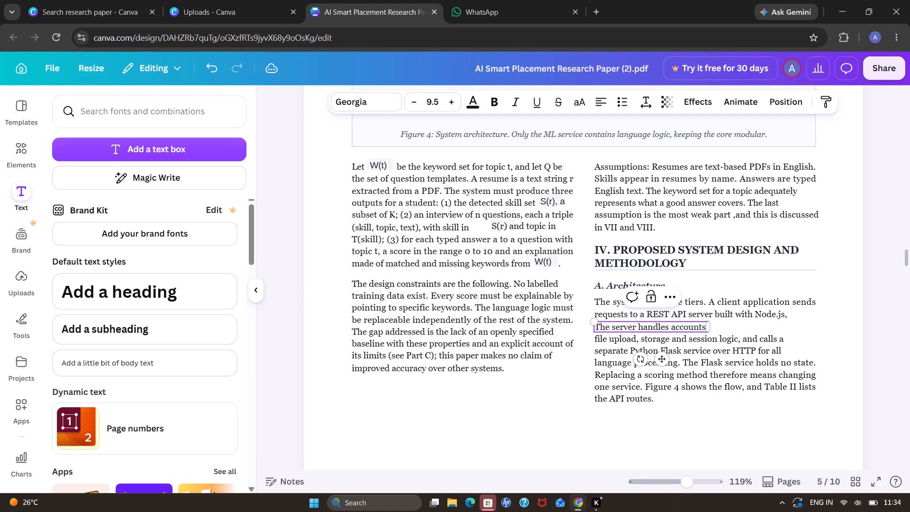
# Delete the Architecture paragraph's first two lines, "The system has three tiers…" and "requests to a REST API server built with Node.js,".
pyautogui.click(762, 312)
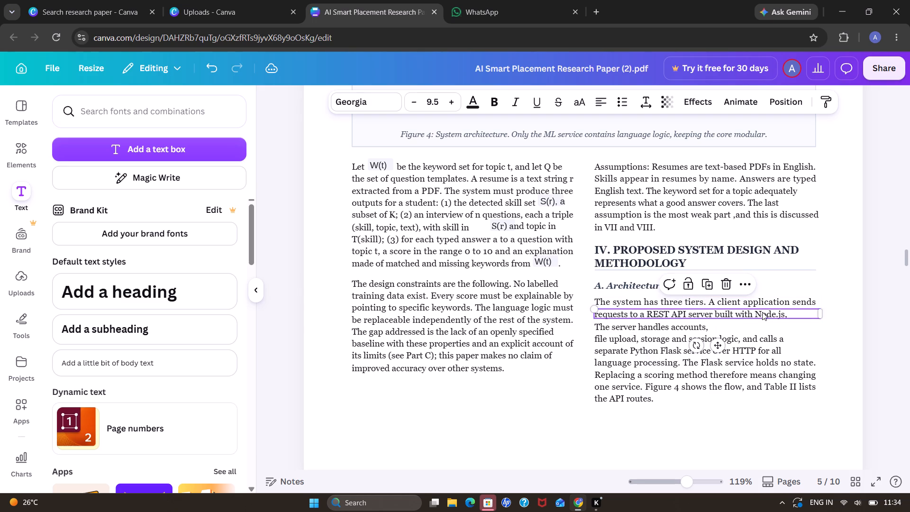
pyautogui.press('BackSpace')
pyautogui.click(761, 299)
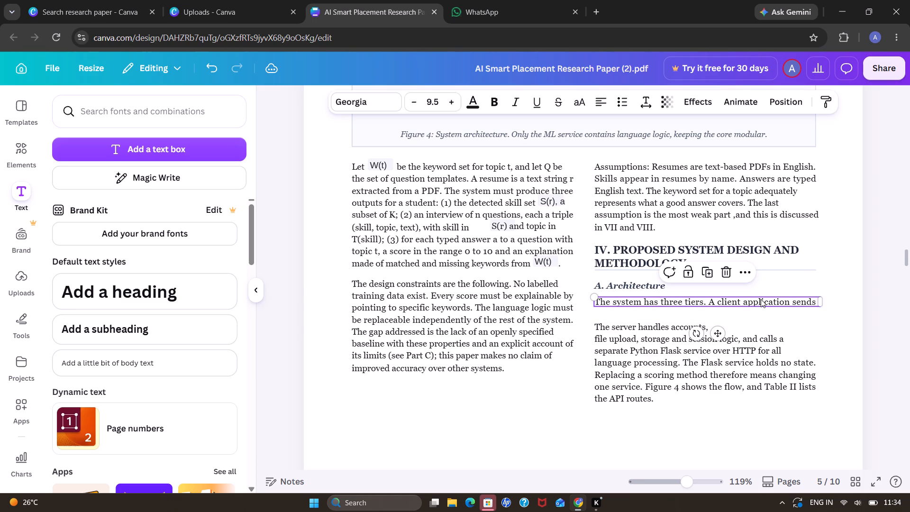
pyautogui.press('BackSpace')
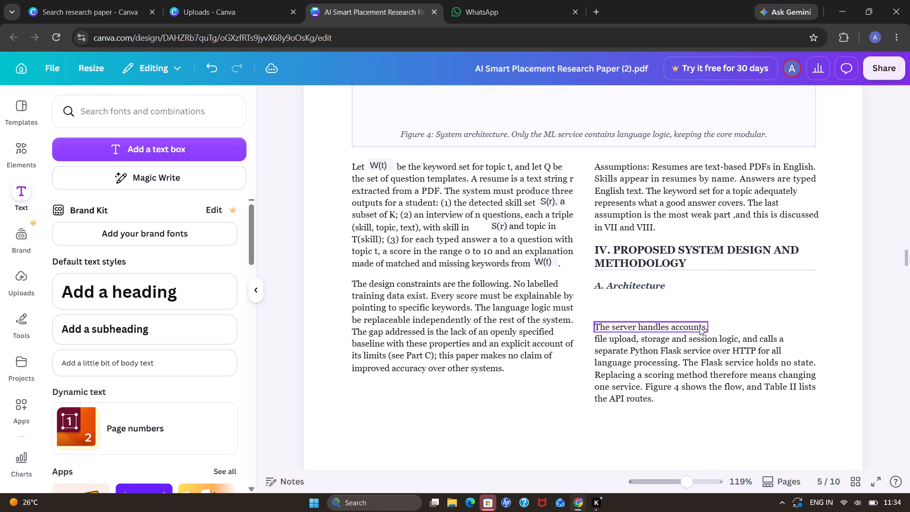
# Move the "The server handles accounts," line up to directly beneath the "A. Architecture" heading.
pyautogui.click(700, 327)
pyautogui.click(700, 327)
pyautogui.moveTo(700, 327); pyautogui.dragTo(670, 382)
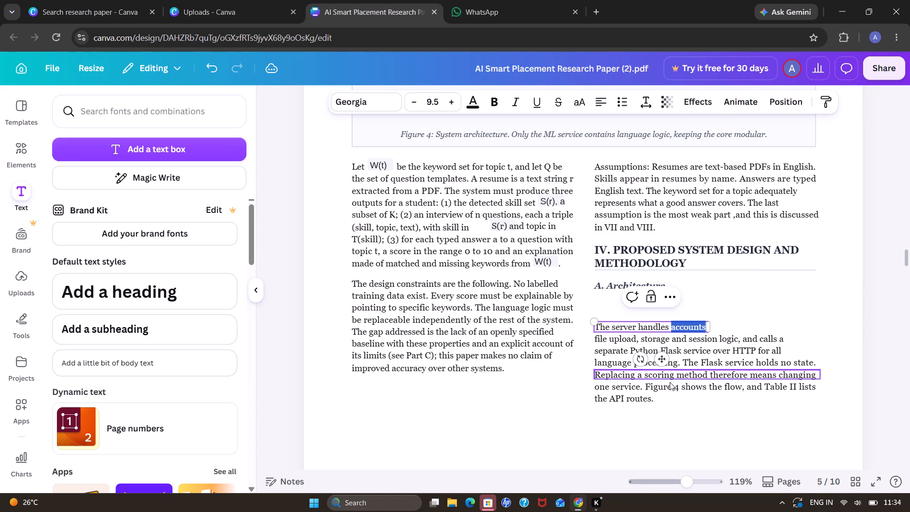
pyautogui.moveTo(670, 382); pyautogui.dragTo(661, 360)
pyautogui.moveTo(661, 360); pyautogui.dragTo(676, 340)
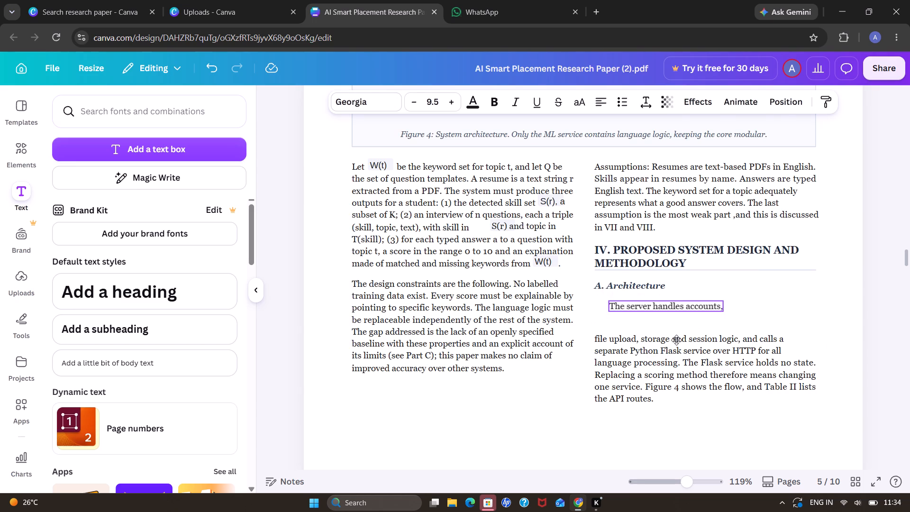
pyautogui.moveTo(676, 340); pyautogui.dragTo(664, 336)
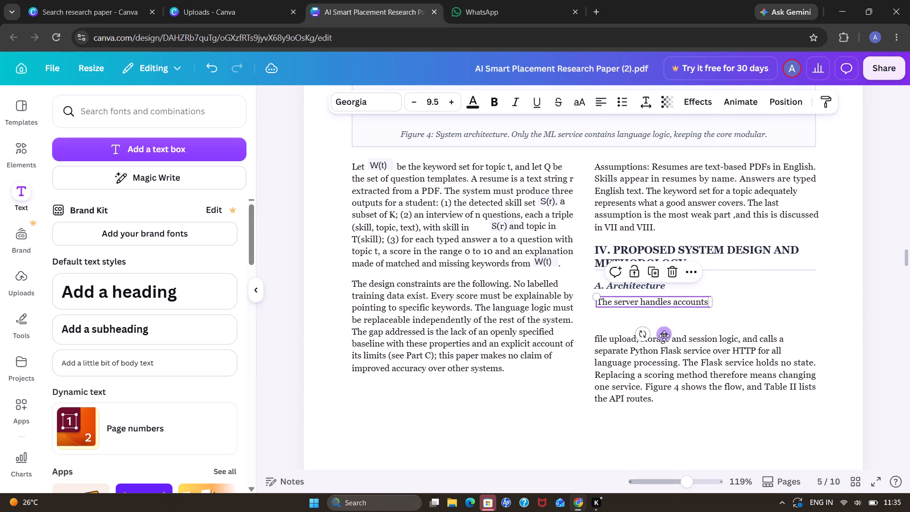
# Paste the copied three-layers rewording in front of "The server handles accounts," in the same text box.
pyautogui.click(669, 297)
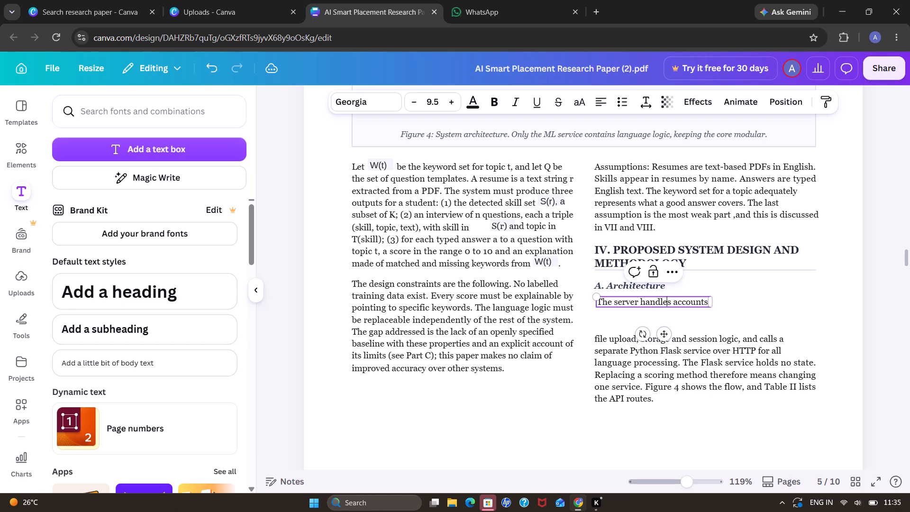
pyautogui.click(600, 302)
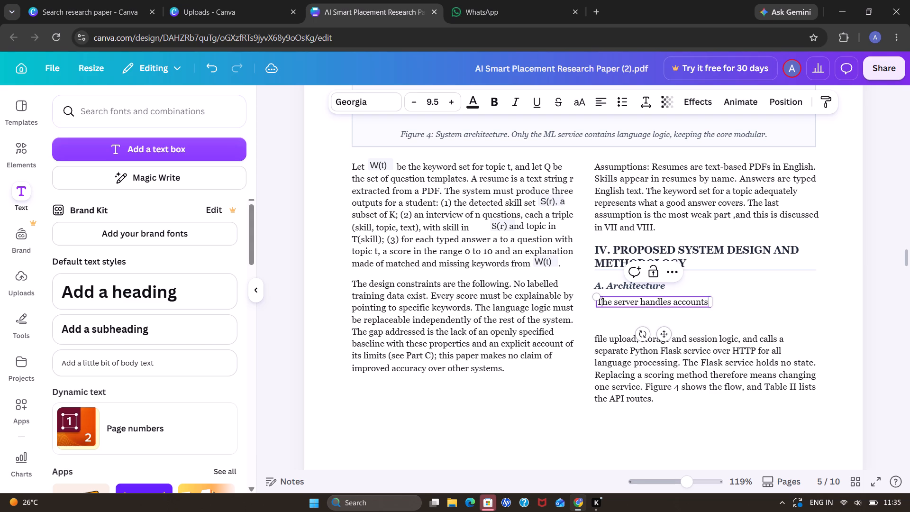
pyautogui.click(599, 301)
pyautogui.hotkey('ctrl', 'v')
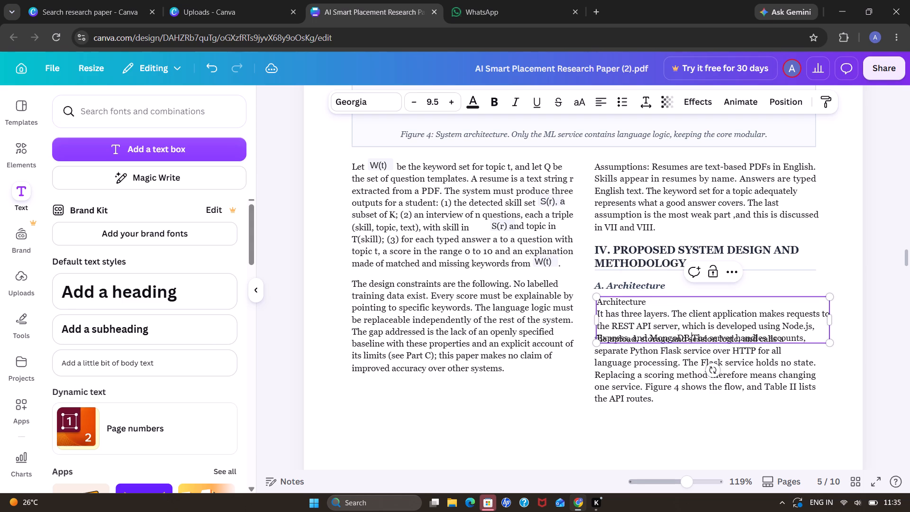
# Delete the extra word "Architecture" at the top of the pasted text.
pyautogui.click(648, 302)
pyautogui.press('BackSpace')
pyautogui.press('BackSpace')
pyautogui.press('BackSpace')
pyautogui.press('BackSpace')
pyautogui.press('BackSpace')
pyautogui.press('BackSpace')
pyautogui.press('BackSpace')
pyautogui.press('BackSpace')
pyautogui.press('BackSpace')
pyautogui.press('BackSpace')
pyautogui.press('BackSpace')
pyautogui.press('BackSpace')
pyautogui.press('BackSpace')
pyautogui.press('BackSpace')
pyautogui.press('BackSpace')
# Remove the empty line above "It has three layers" and retype the initial "I" of "It".
pyautogui.click(599, 313)
pyautogui.press('BackSpace')
pyautogui.press('BackSpace')
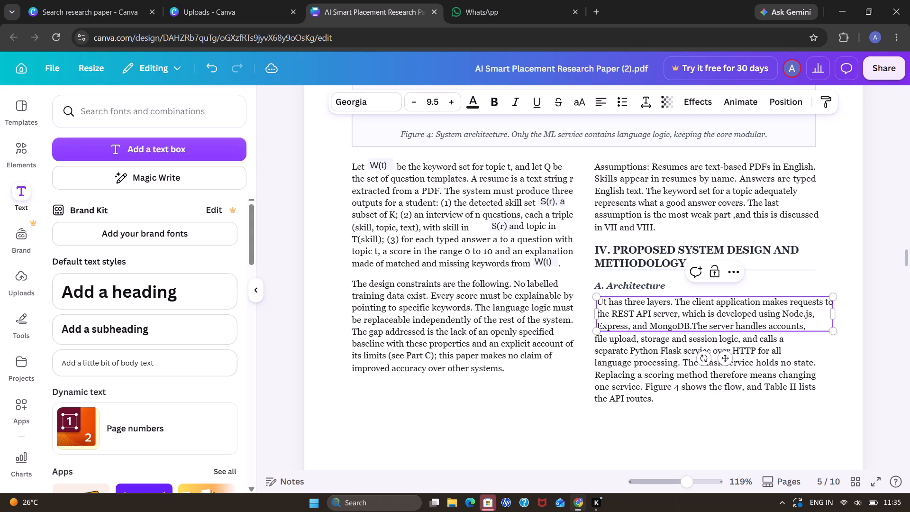
pyautogui.press('BackSpace')
pyautogui.press('i')
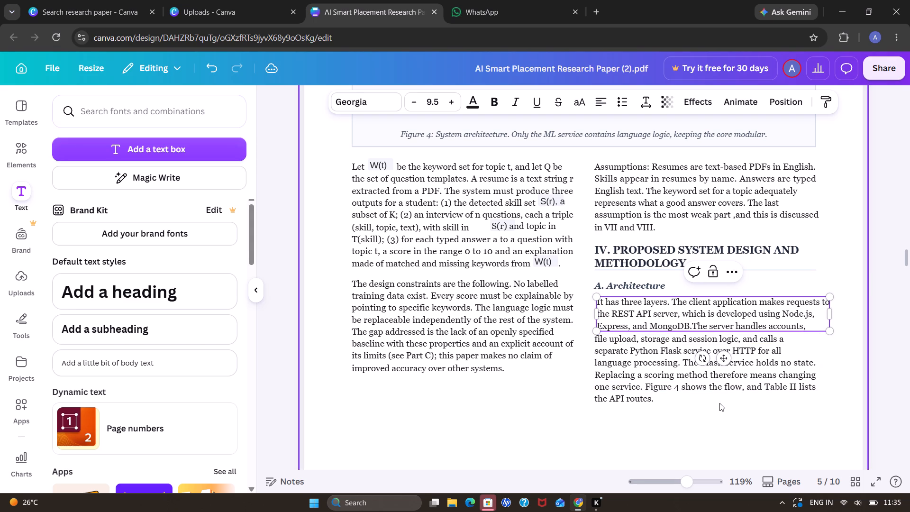
# Insert a space between "MongoDB." and "The server handles accounts,".
pyautogui.click(693, 326)
pyautogui.press('space')
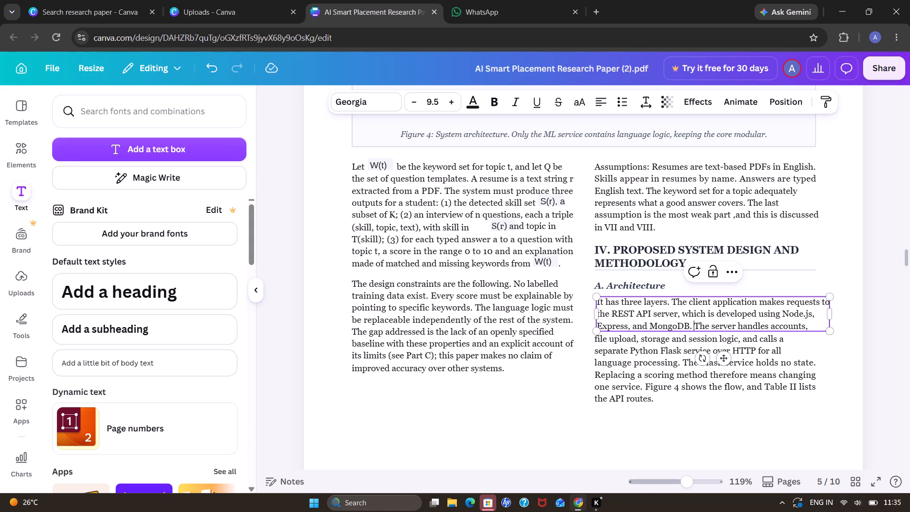
pyautogui.click(774, 420)
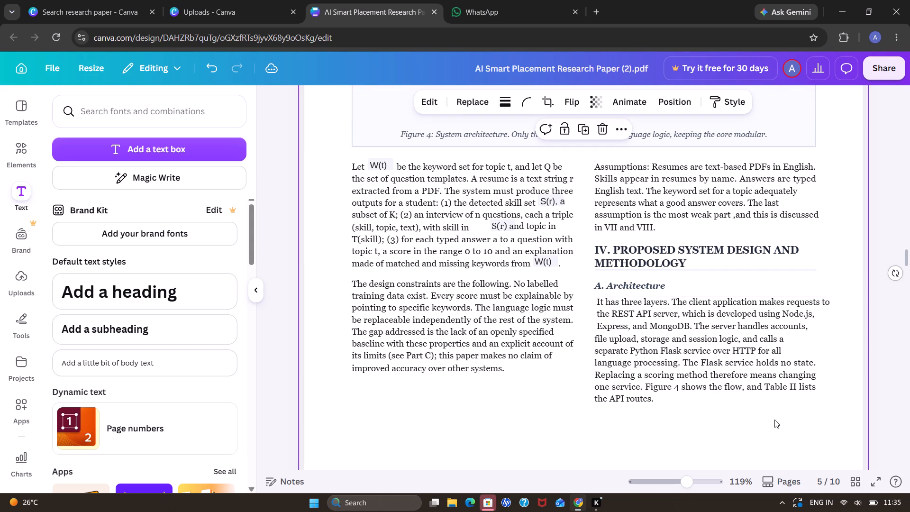
# Set the "It has three layers" text box to justified alignment.
pyautogui.click(672, 303)
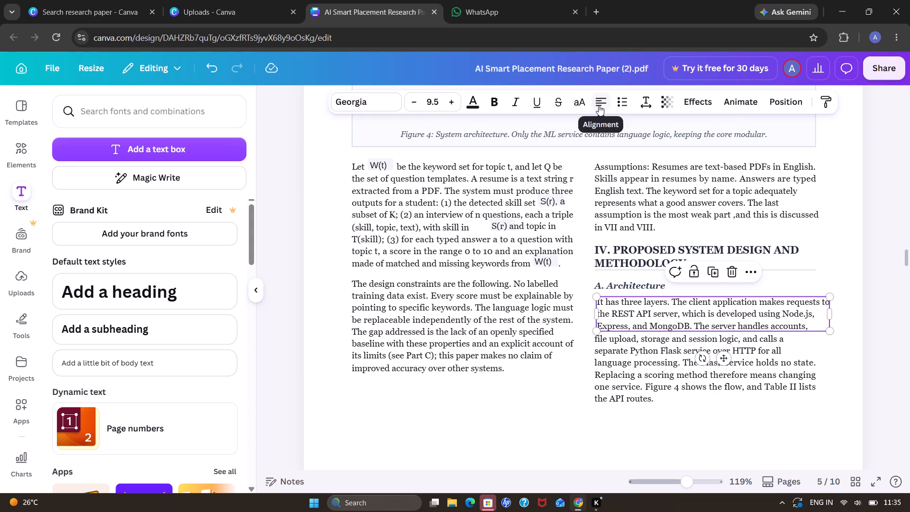
pyautogui.click(599, 105)
pyautogui.click(599, 105)
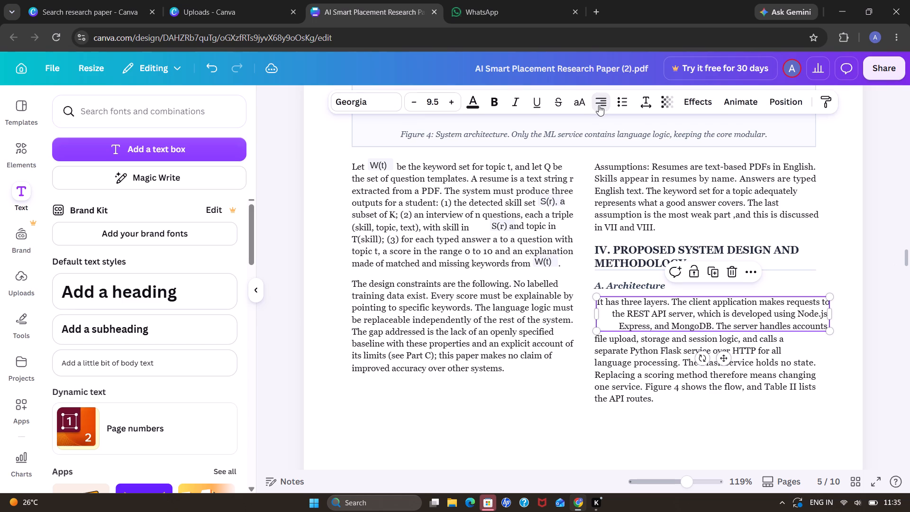
pyautogui.click(599, 105)
pyautogui.click(713, 402)
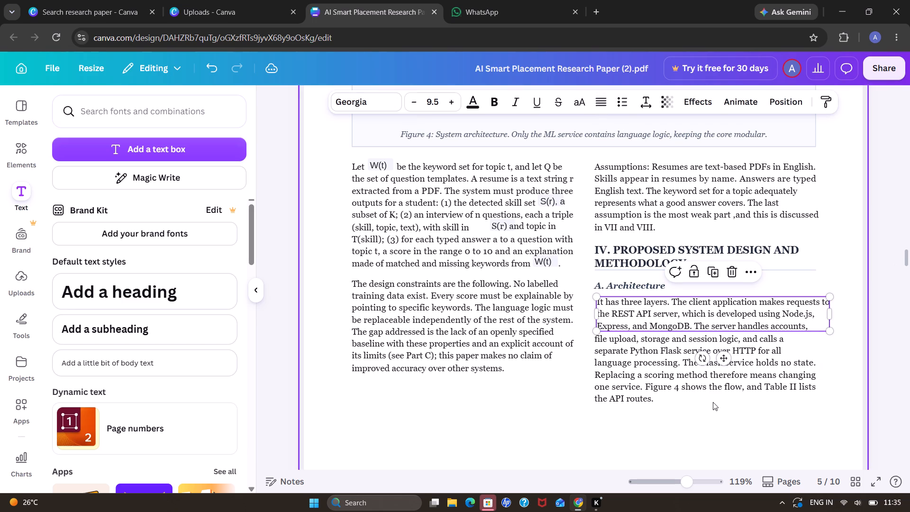
# Move the "It has three layers" text box so its left edge aligns with the rest of the Architecture paragraph.
pyautogui.click(693, 310)
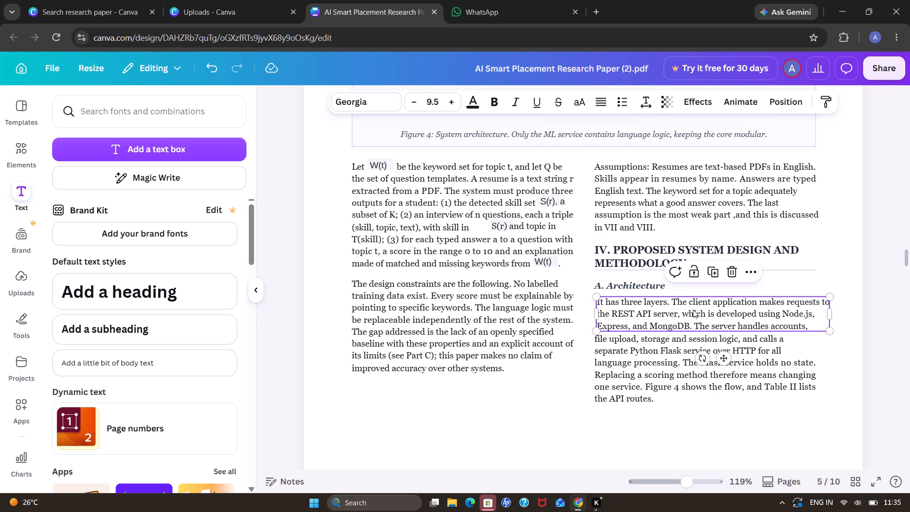
pyautogui.click(726, 358)
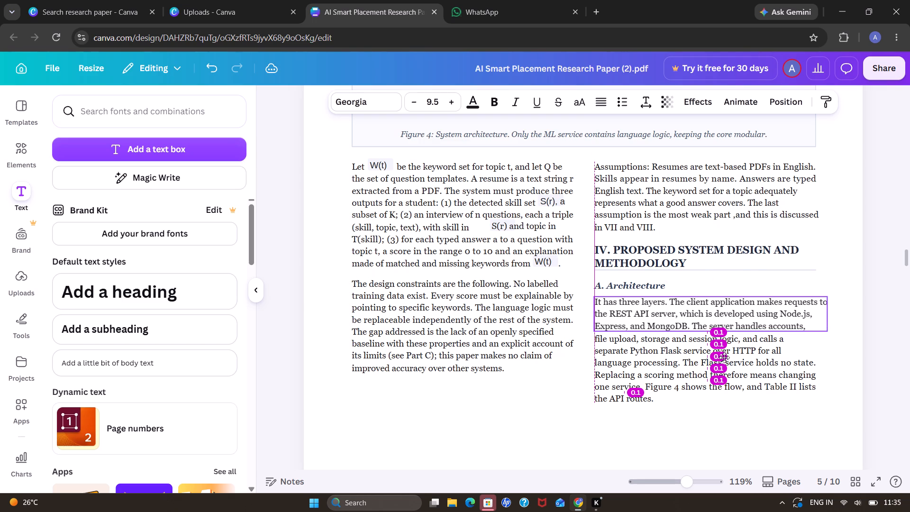
pyautogui.click(734, 414)
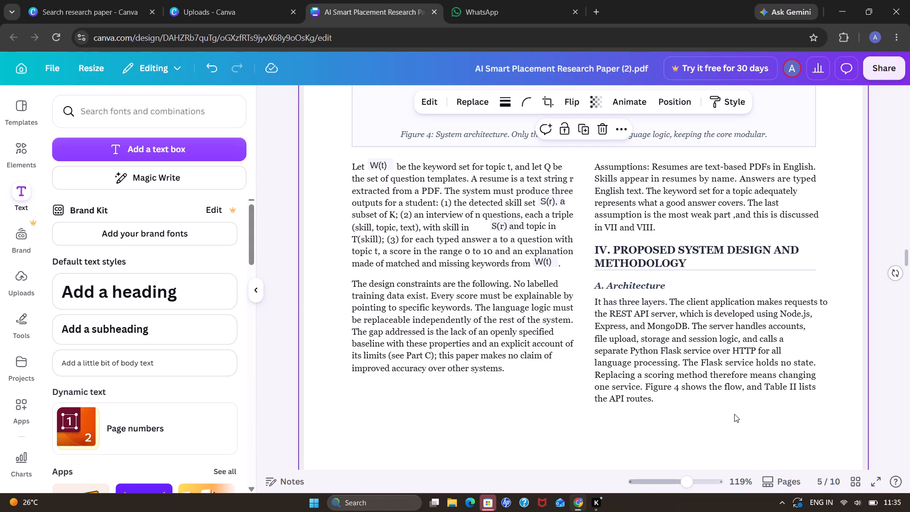
# Review the text, formulas and tables on pages 6 to 10 for remaining wording and layout problems.
pyautogui.scroll(-2, 734, 414)
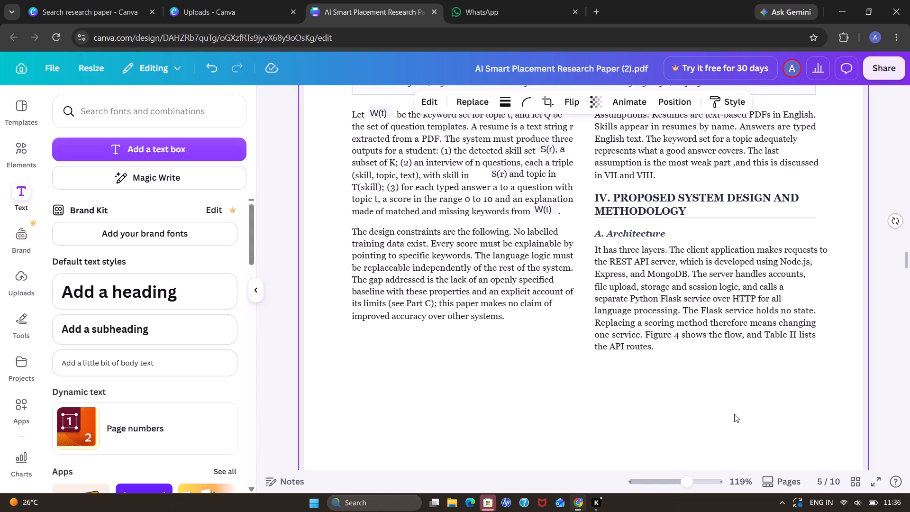
pyautogui.scroll(-5, 734, 414)
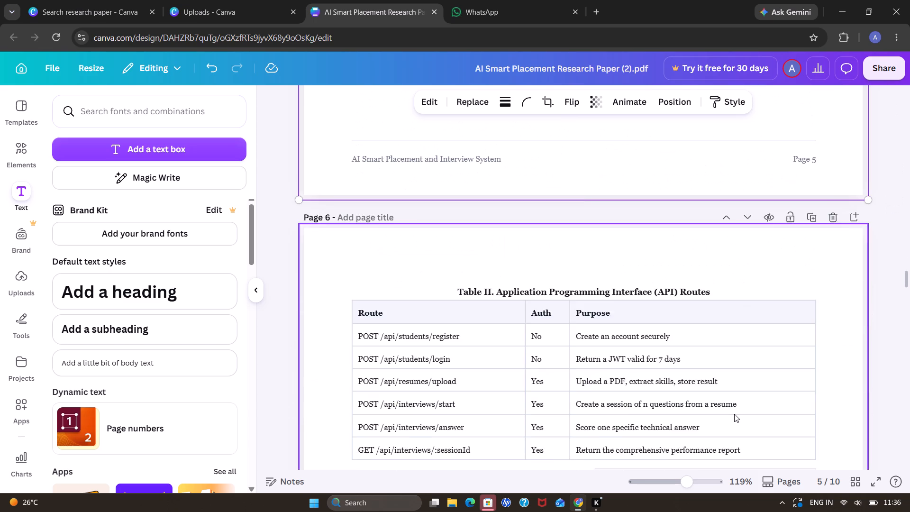
pyautogui.scroll(-4, 734, 414)
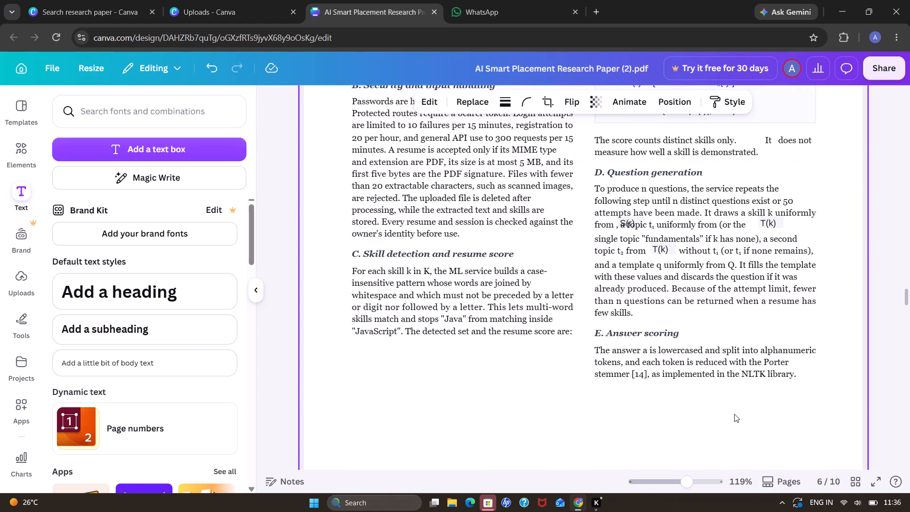
pyautogui.scroll(-12, 734, 414)
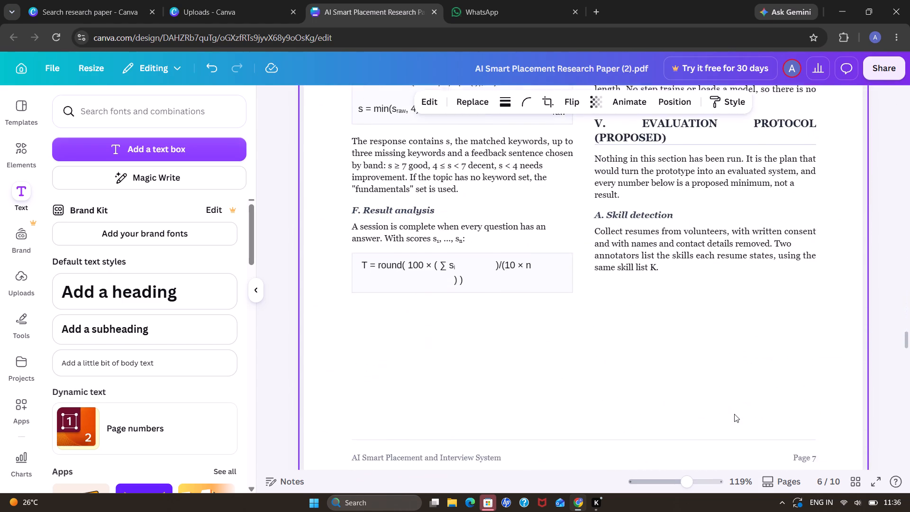
pyautogui.scroll(-8, 734, 414)
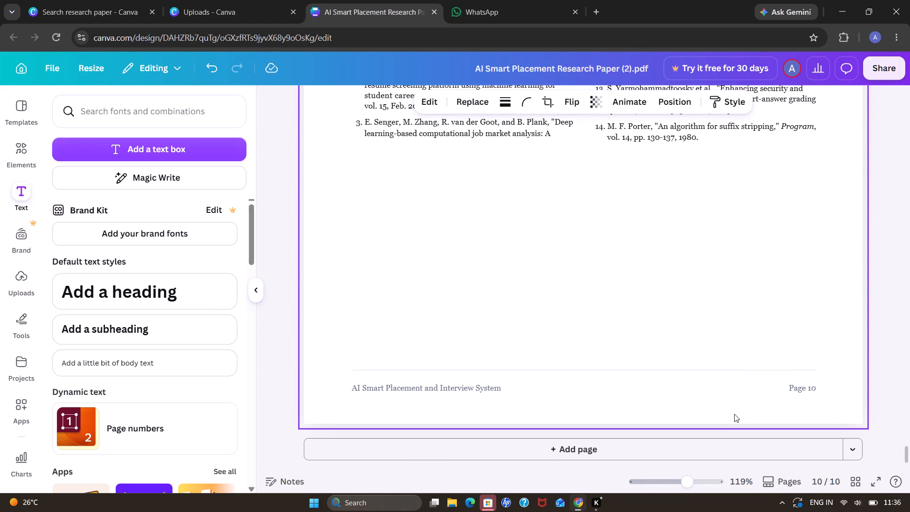
pyautogui.scroll(-3, 734, 414)
pyautogui.scroll(1, 734, 404)
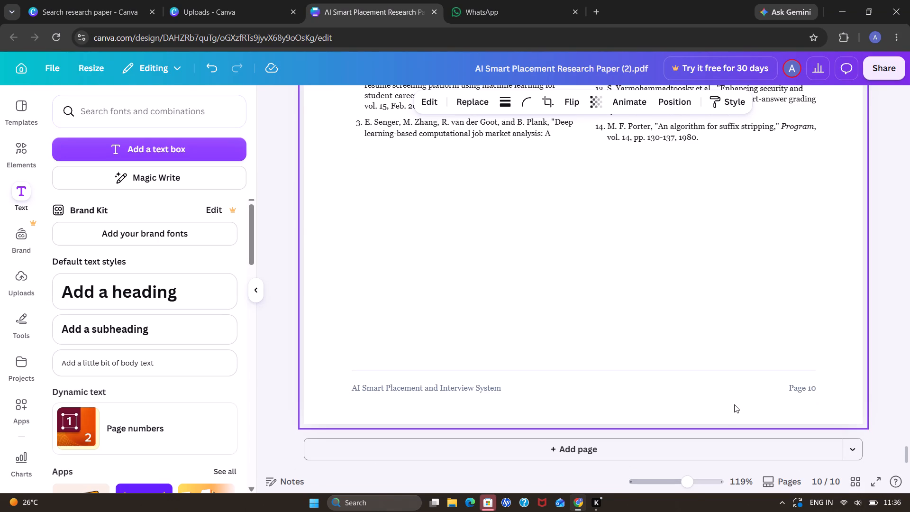
pyautogui.scroll(7, 734, 404)
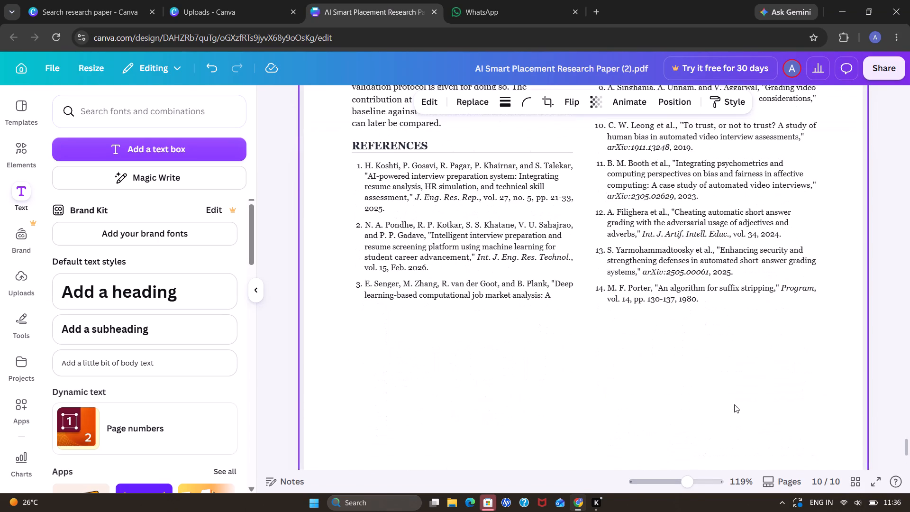
pyautogui.scroll(1, 734, 404)
pyautogui.scroll(-1, 734, 404)
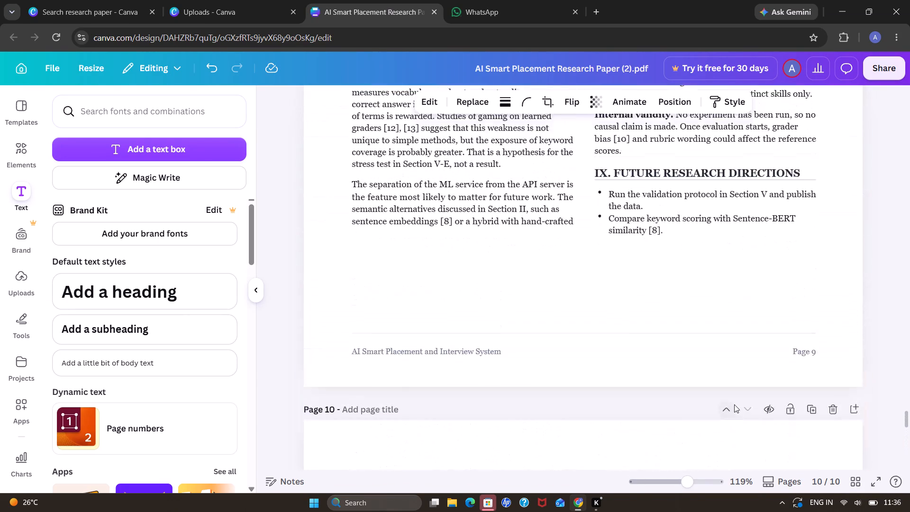
pyautogui.scroll(-1, 734, 404)
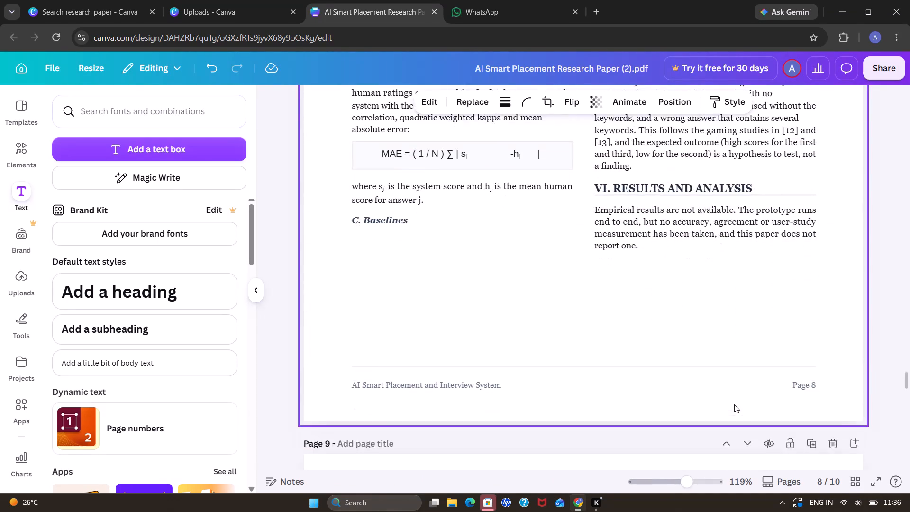
pyautogui.scroll(-5, 734, 404)
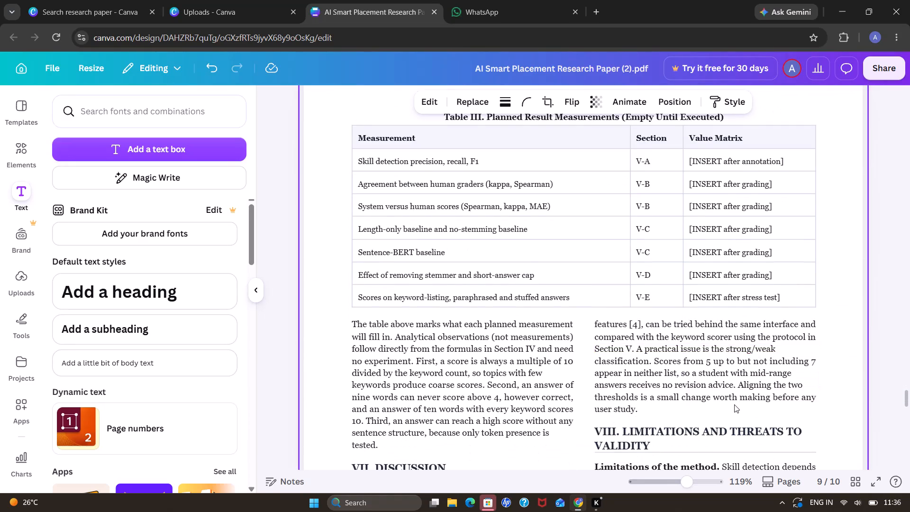
pyautogui.scroll(-4, 734, 404)
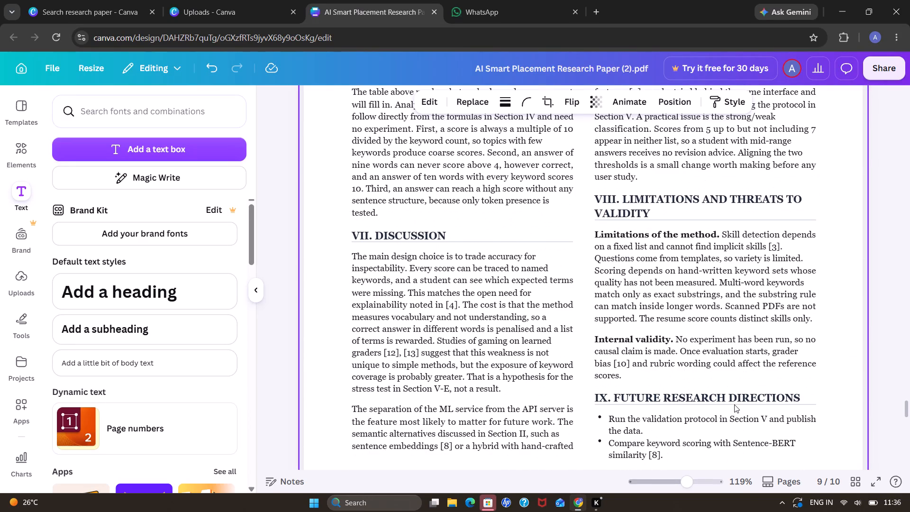
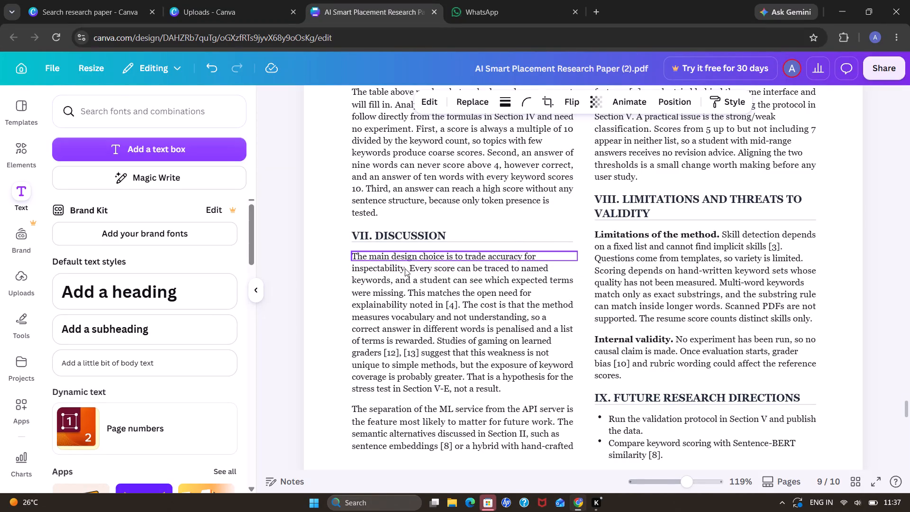
# Replace "inspectability" with "assessability" in the second line of the Discussion section on page 9.
pyautogui.doubleClick(405, 268)
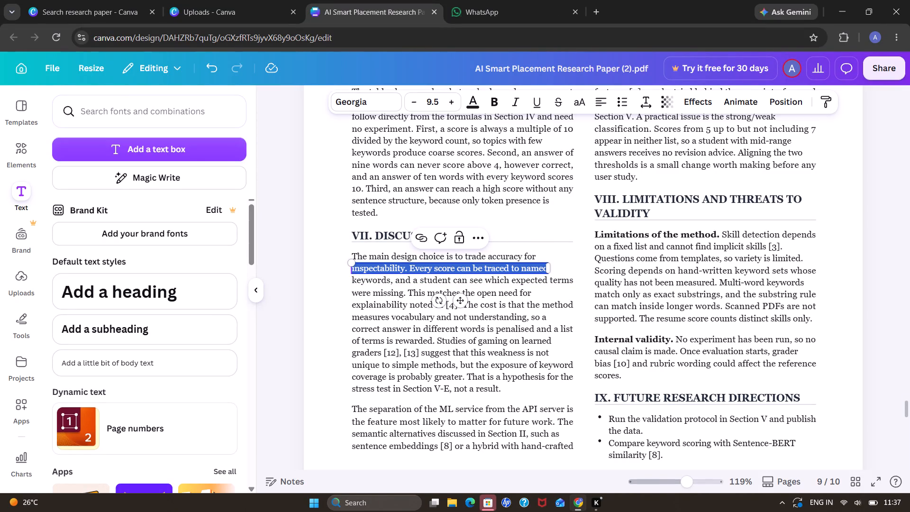
pyautogui.click(383, 269)
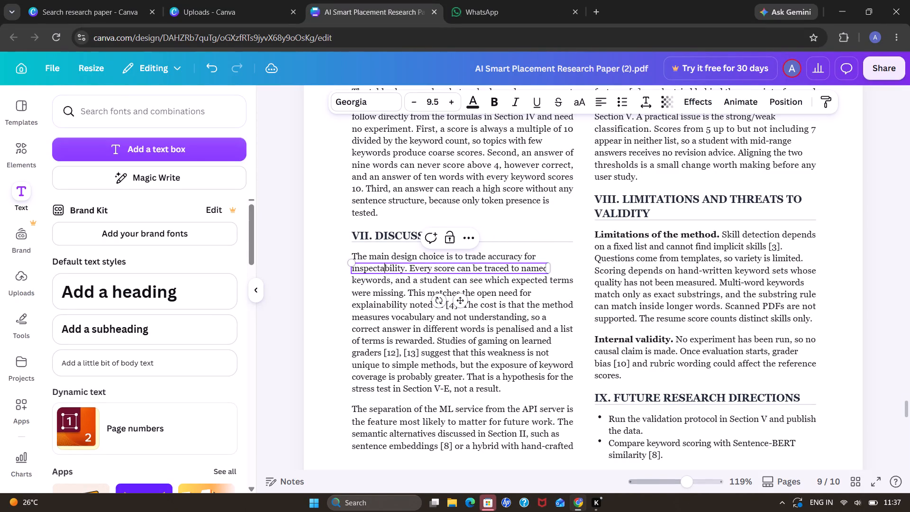
pyautogui.press('BackSpace')
pyautogui.press('BackSpace')
pyautogui.press('BackSpace')
pyautogui.press('BackSpace')
pyautogui.press('BackSpace')
pyautogui.press('BackSpace')
pyautogui.press('BackSpace')
pyautogui.press('BackSpace')
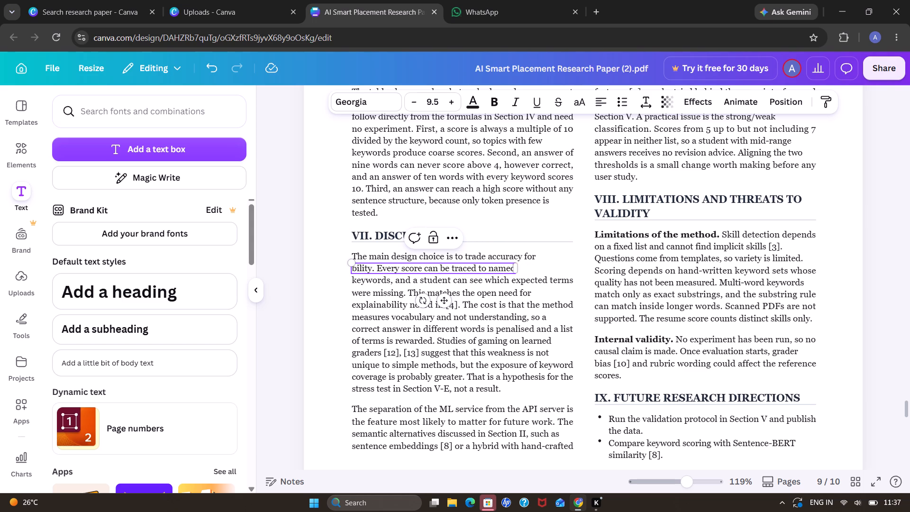
pyautogui.write('AS')
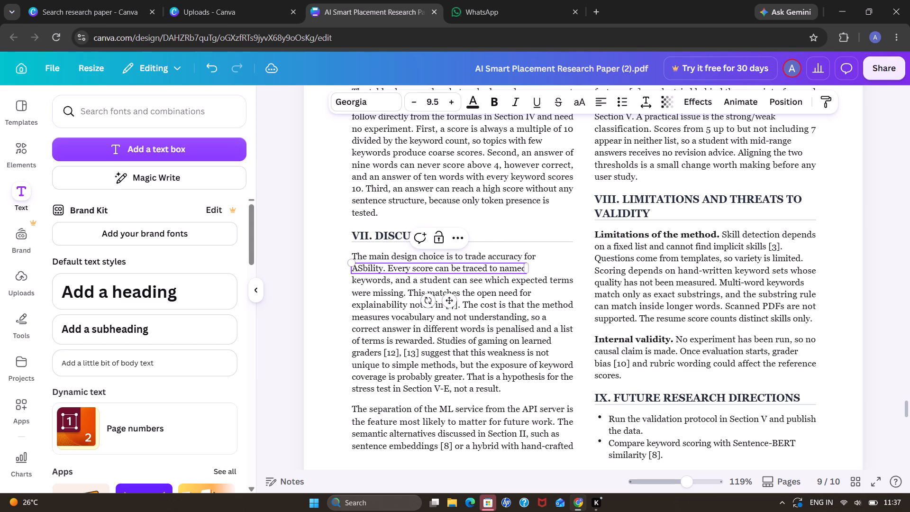
pyautogui.press('BackSpace')
pyautogui.press('BackSpace')
pyautogui.write('asess')
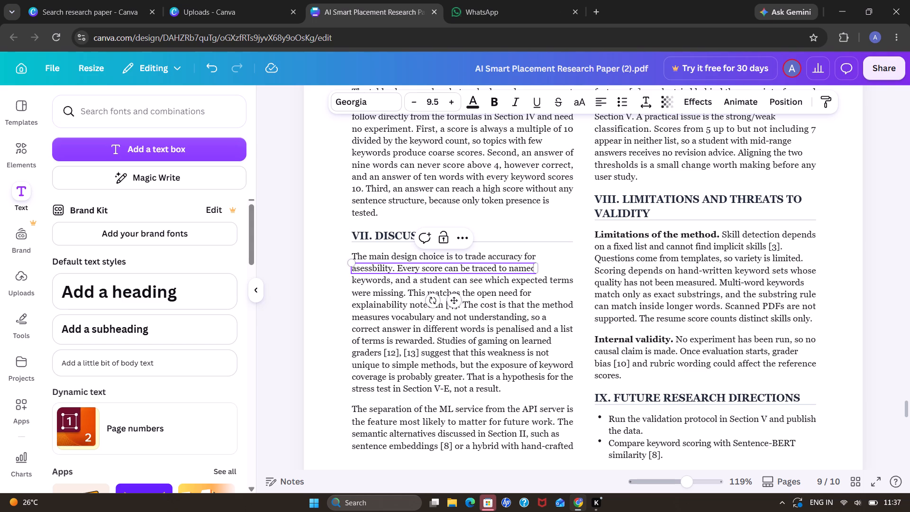
pyautogui.press('BackSpace')
pyautogui.press('BackSpace')
pyautogui.press('BackSpace')
pyautogui.write('sessa')
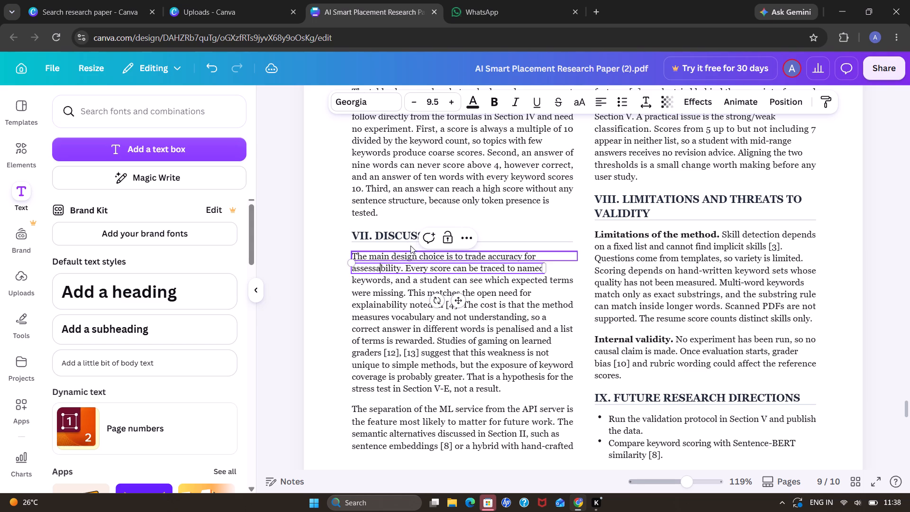
# Replace "trade" with "provide" in the opening line of the Discussion section.
pyautogui.click(437, 257)
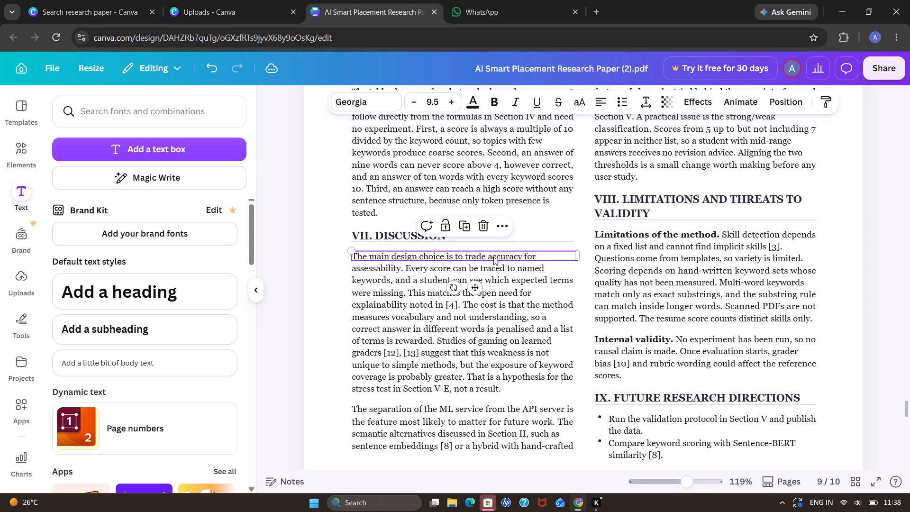
pyautogui.click(486, 253)
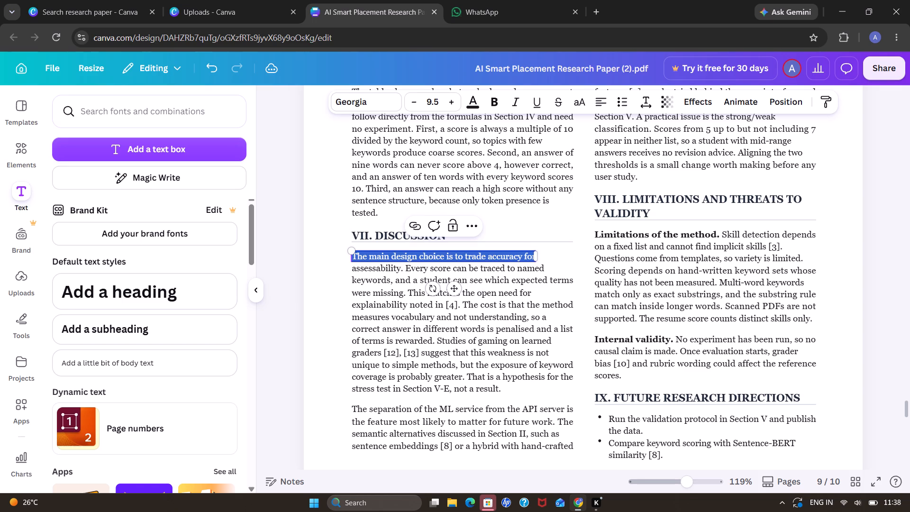
pyautogui.click(486, 253)
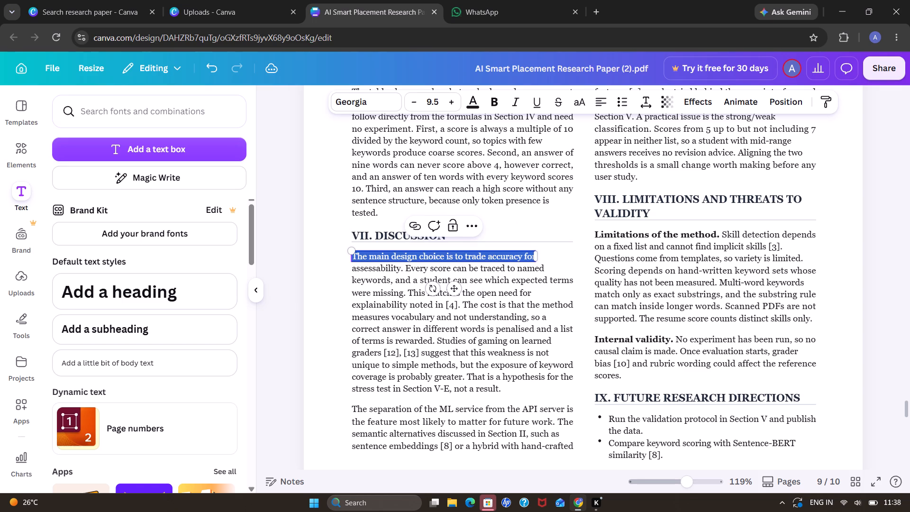
pyautogui.click(487, 256)
pyautogui.press('BackSpace')
pyautogui.press('BackSpace')
pyautogui.press('BackSpace')
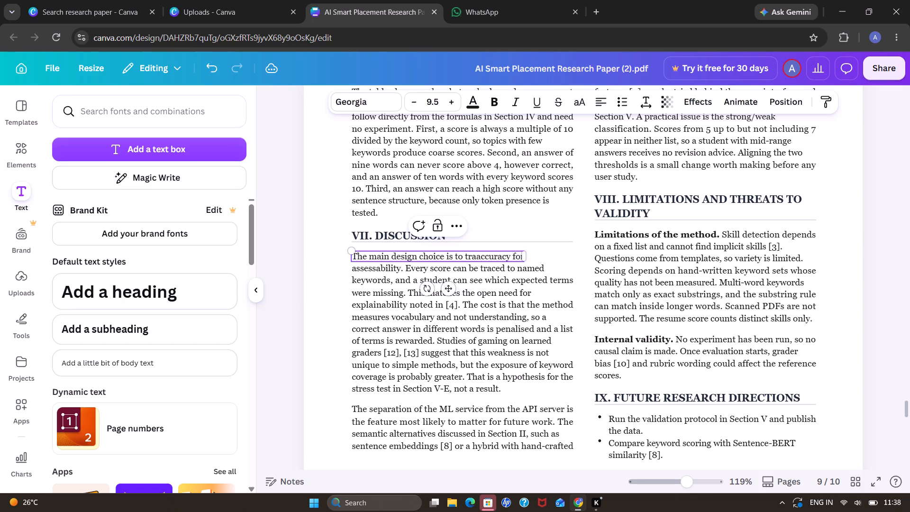
pyautogui.press('BackSpace')
pyautogui.press('BackSpace')
pyautogui.press('BackSpace')
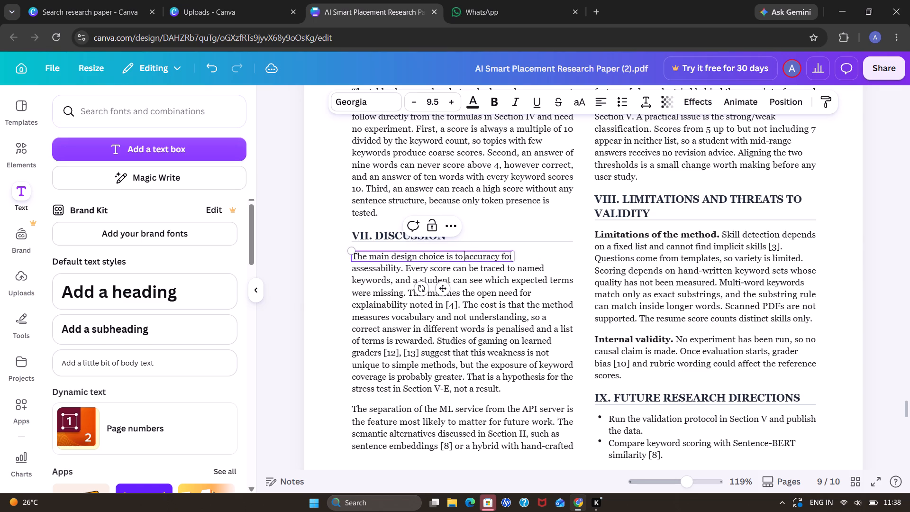
pyautogui.write('provide')
pyautogui.press('space')
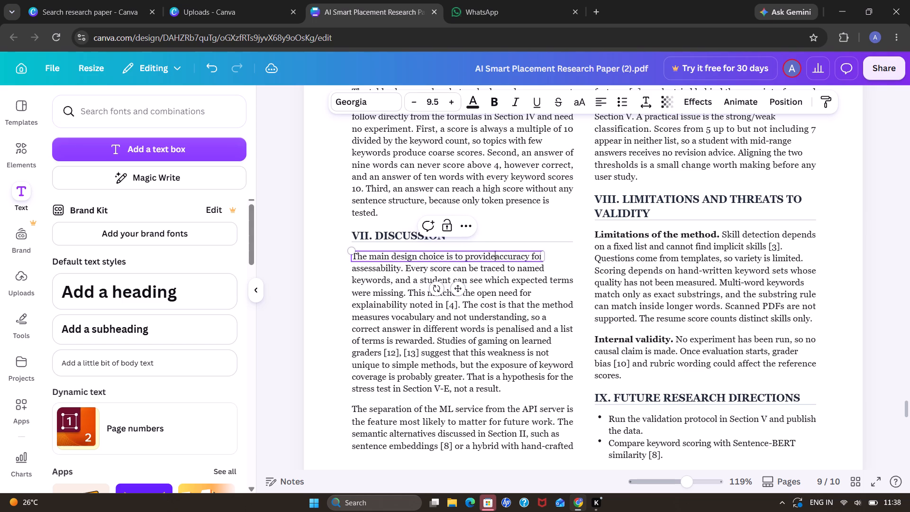
# Replace "design choice" with "objective" so the Discussion section opens with "The main objective is to provide accuracy for".
pyautogui.click(445, 258)
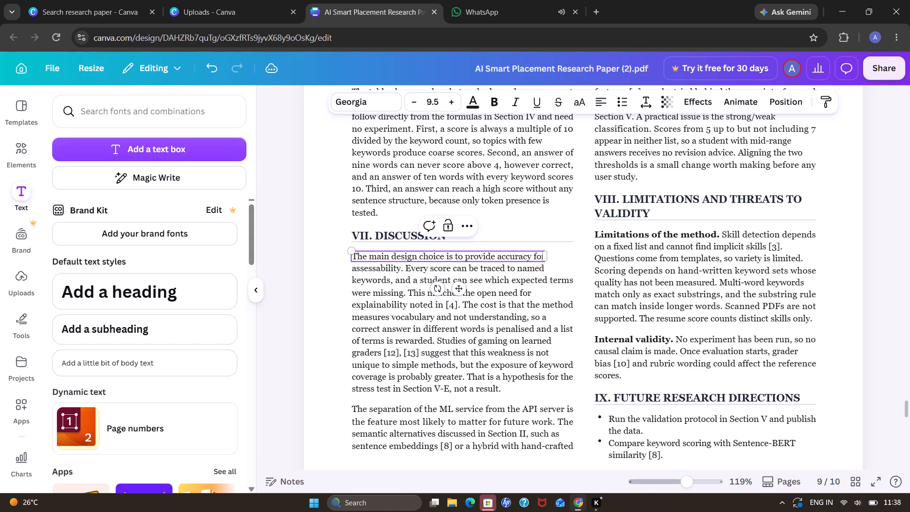
pyautogui.press('BackSpace')
pyautogui.press('BackSpace')
pyautogui.press('BackSpace')
pyautogui.press('BackSpace')
pyautogui.press('BackSpace')
pyautogui.press('BackSpace')
pyautogui.press('BackSpace')
pyautogui.press('BackSpace')
pyautogui.press('BackSpace')
pyautogui.press('BackSpace')
pyautogui.press('BackSpace')
pyautogui.press('BackSpace')
pyautogui.press('BackSpace')
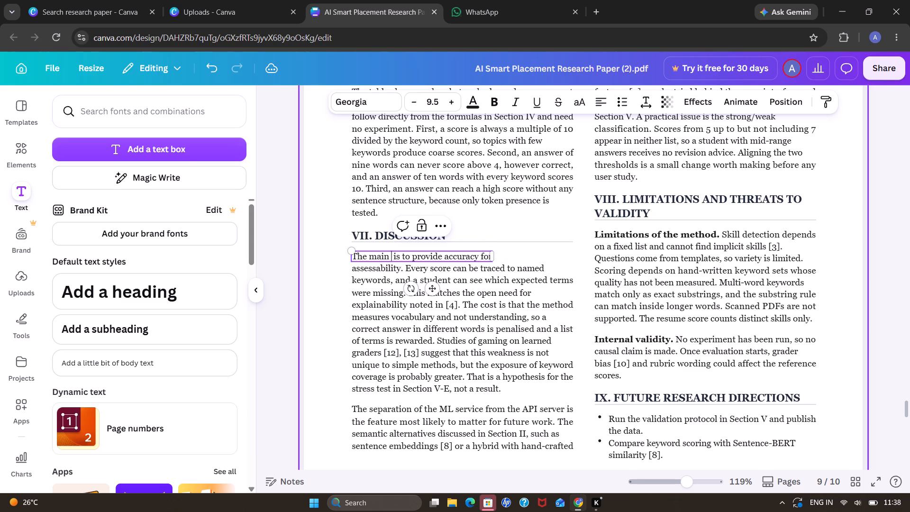
pyautogui.write('objective')
pyautogui.press('space')
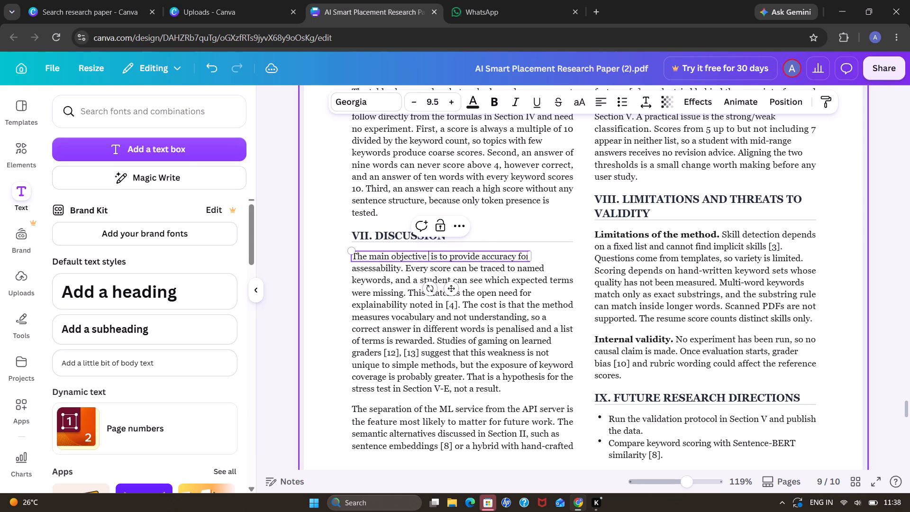
pyautogui.press('BackSpace')
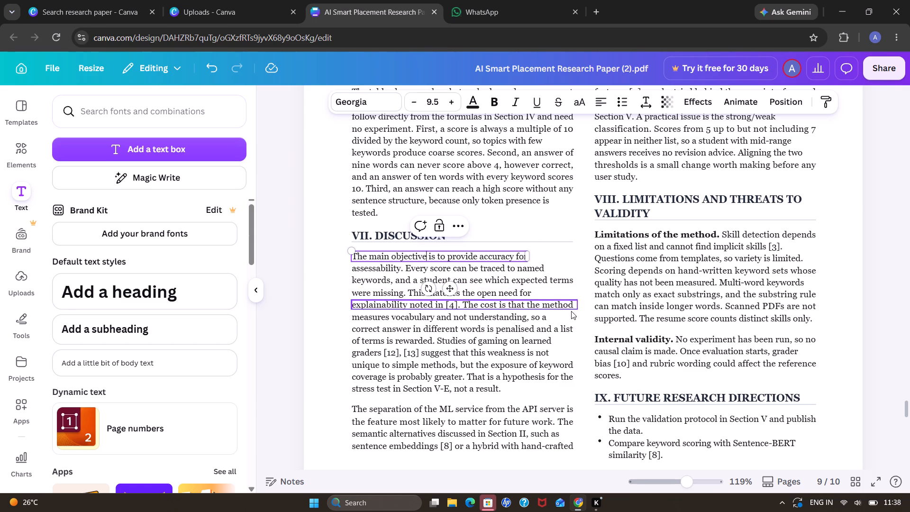
# Set the two reworded opening lines of the Discussion section to justified alignment.
pyautogui.click(604, 103)
pyautogui.click(604, 103)
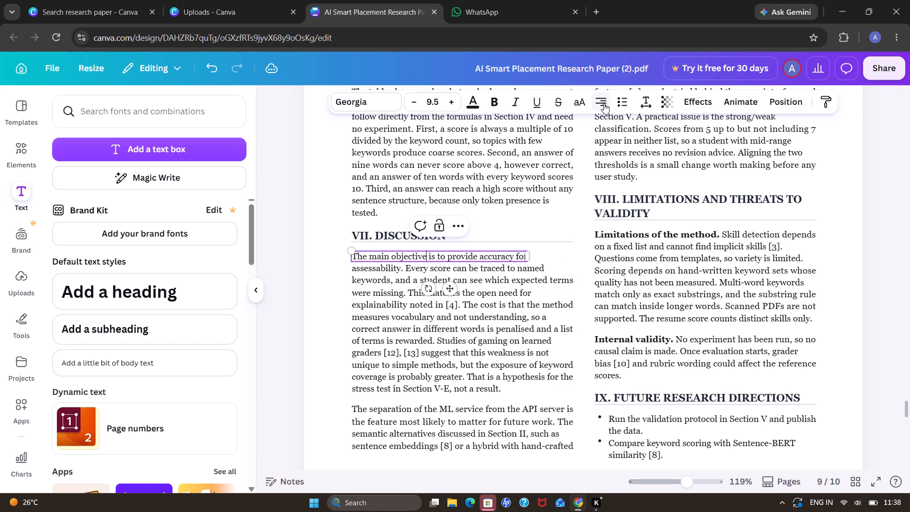
pyautogui.click(604, 103)
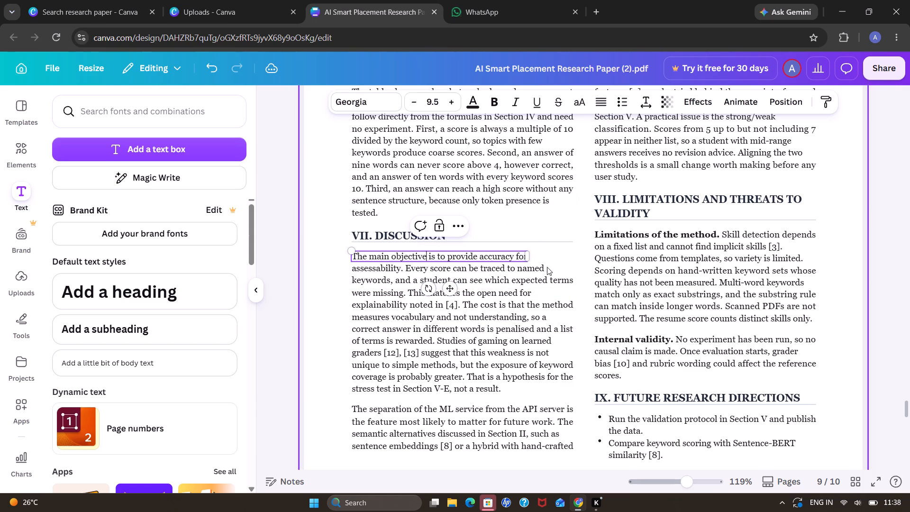
pyautogui.click(544, 267)
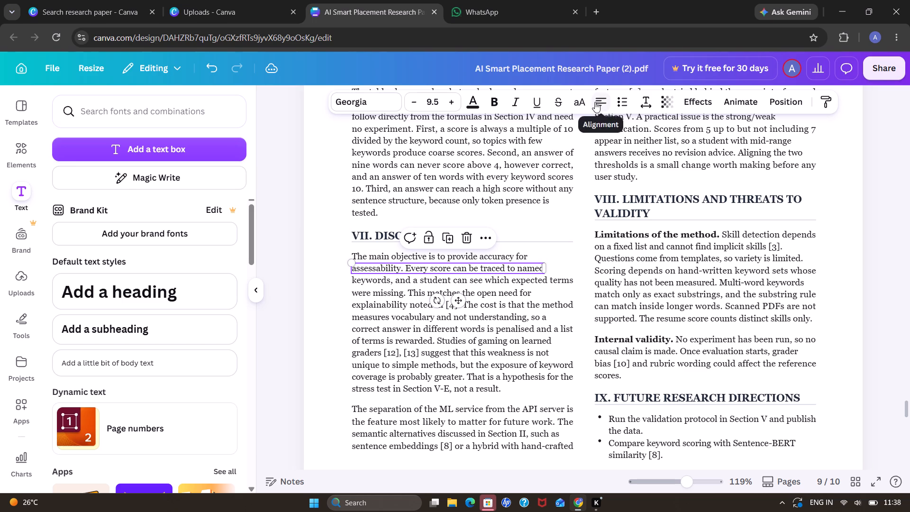
pyautogui.click(595, 102)
pyautogui.click(595, 102)
pyautogui.click(595, 102)
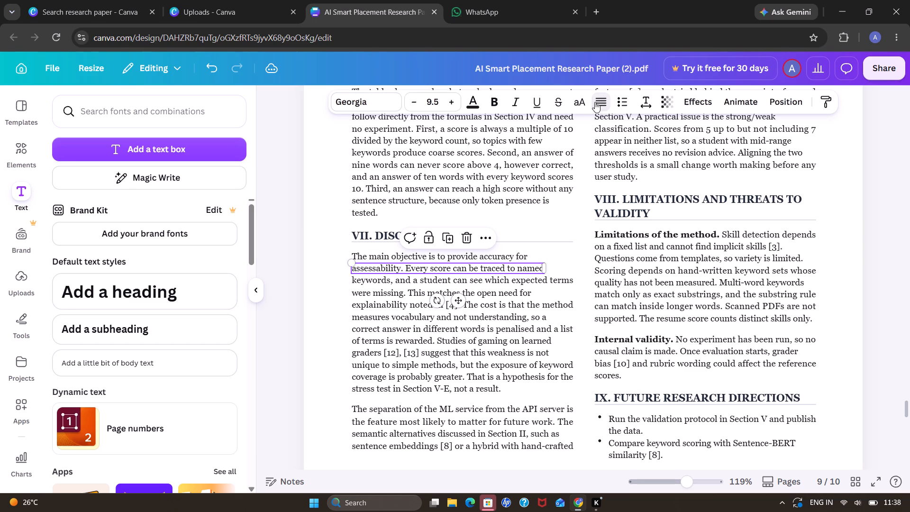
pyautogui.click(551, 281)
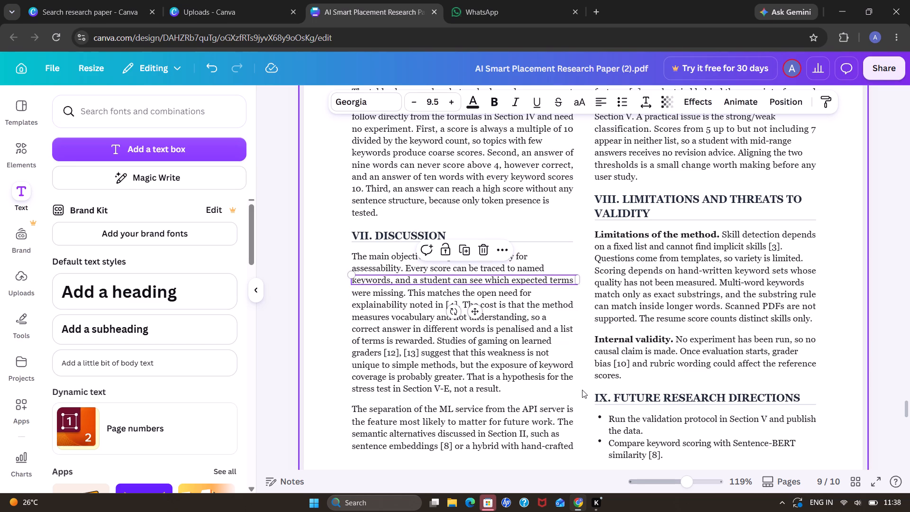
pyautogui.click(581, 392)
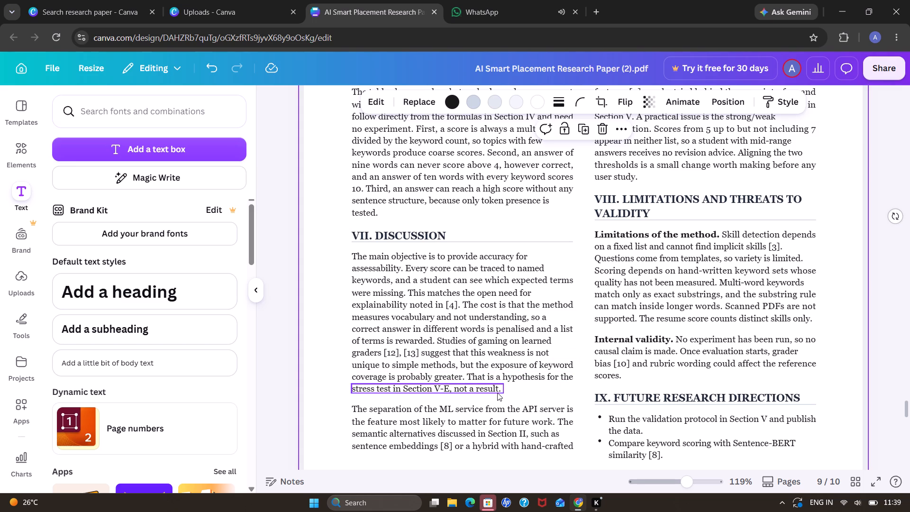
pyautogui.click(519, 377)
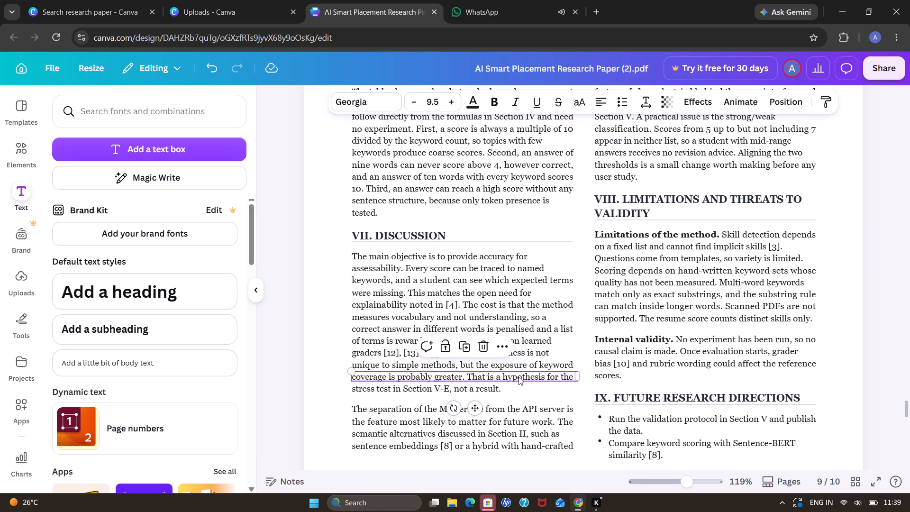
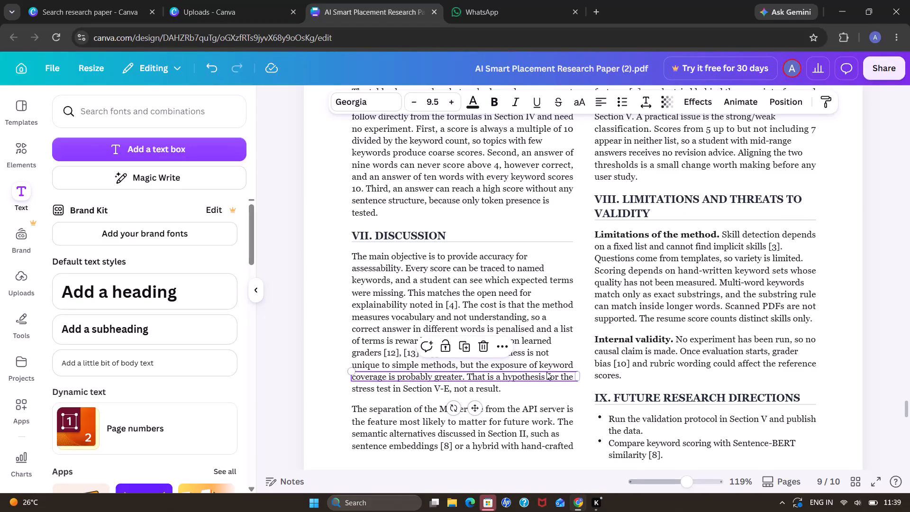
# Replace "a hypothesis" with "assumption" in the Discussion line beginning "coverage is probably greater".
pyautogui.doubleClick(546, 372)
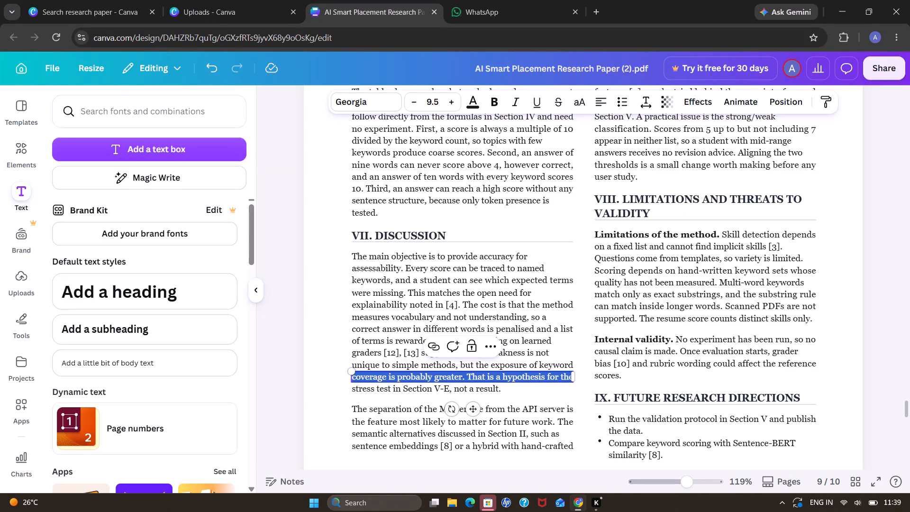
pyautogui.click(546, 377)
pyautogui.press('BackSpace')
pyautogui.press('BackSpace')
pyautogui.press('BackSpace')
pyautogui.press('BackSpace')
pyautogui.press('BackSpace')
pyautogui.press('BackSpace')
pyautogui.press('BackSpace')
pyautogui.press('BackSpace')
pyautogui.press('BackSpace')
pyautogui.press('BackSpace')
pyautogui.press('BackSpace')
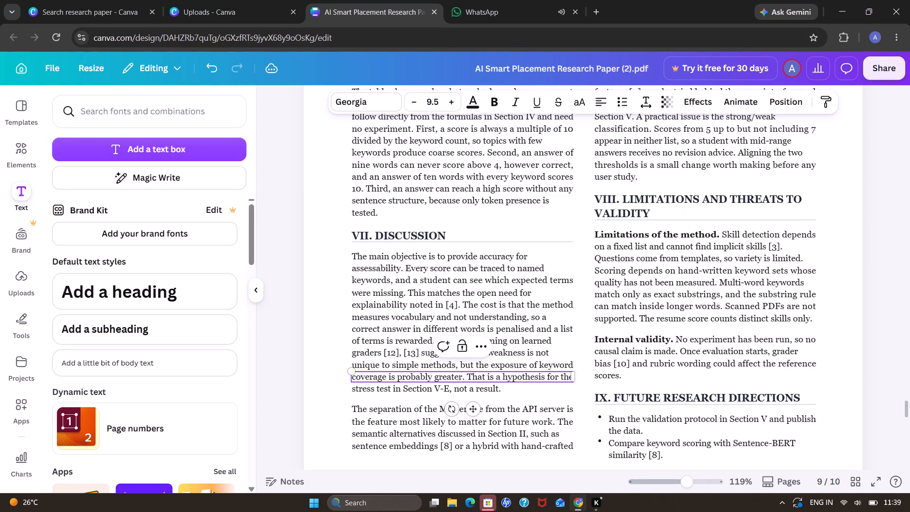
pyautogui.press('BackSpace')
pyautogui.press('BackSpace')
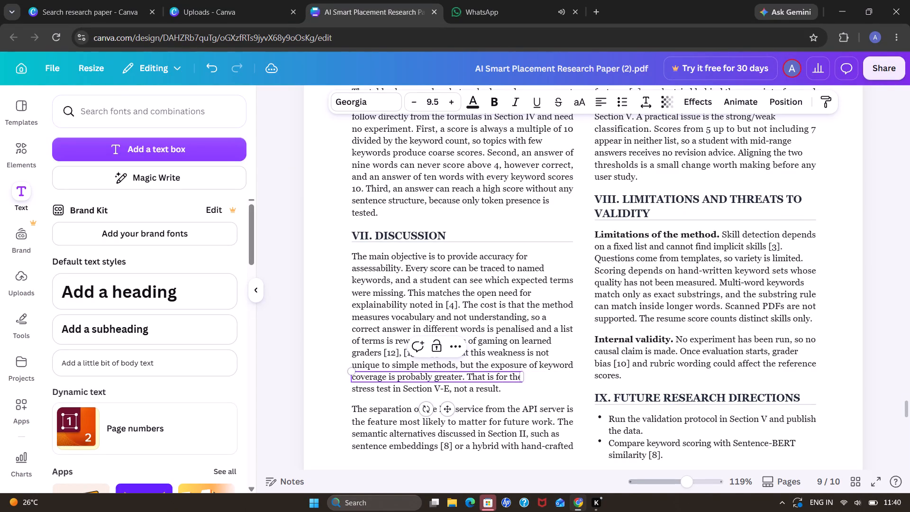
pyautogui.press('space')
pyautogui.write('ss')
pyautogui.press('BackSpace')
pyautogui.press('BackSpace')
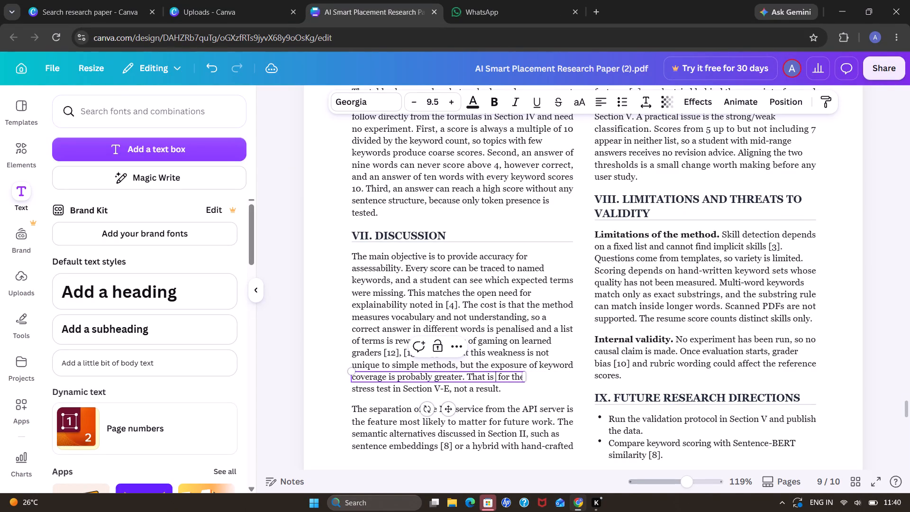
pyautogui.write('ass')
pyautogui.write('umptio')
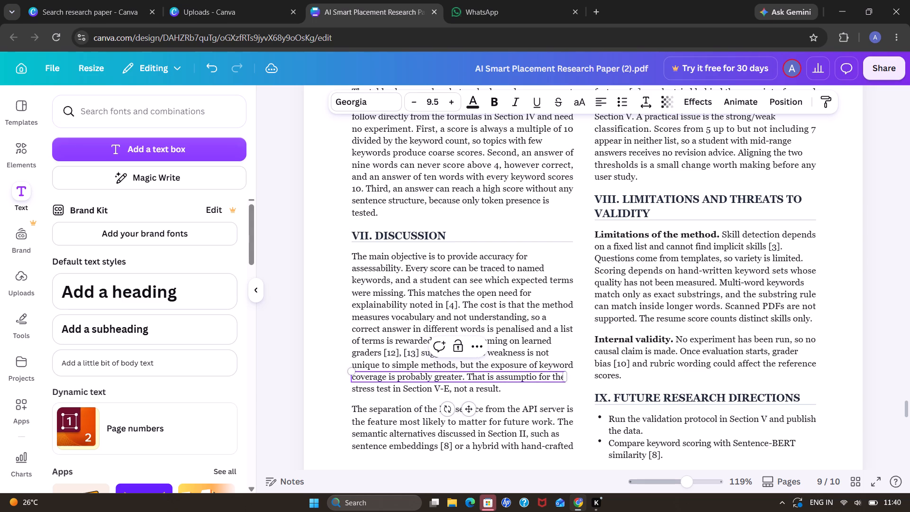
pyautogui.press('n')
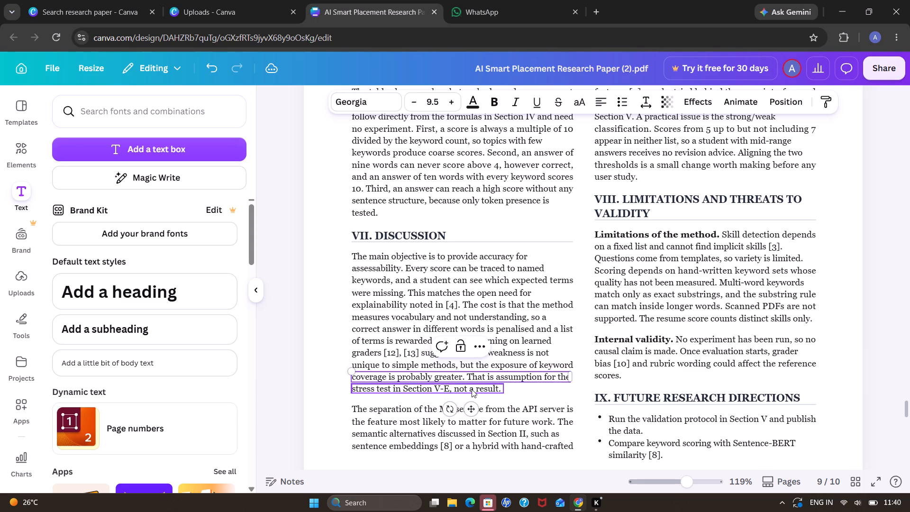
# Delete the word "stress" and its trailing space so the Discussion paragraph's last line starts with "test in Section V-E".
pyautogui.click(472, 389)
pyautogui.click(378, 385)
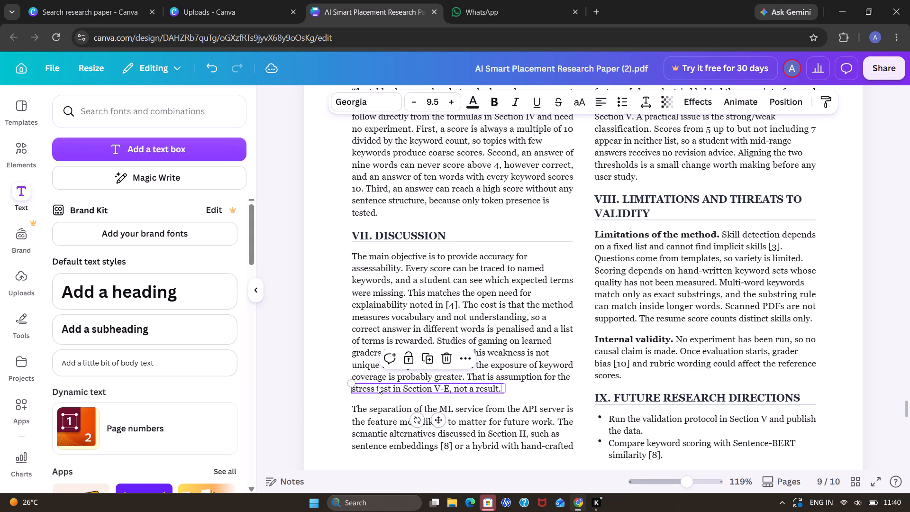
pyautogui.click(375, 388)
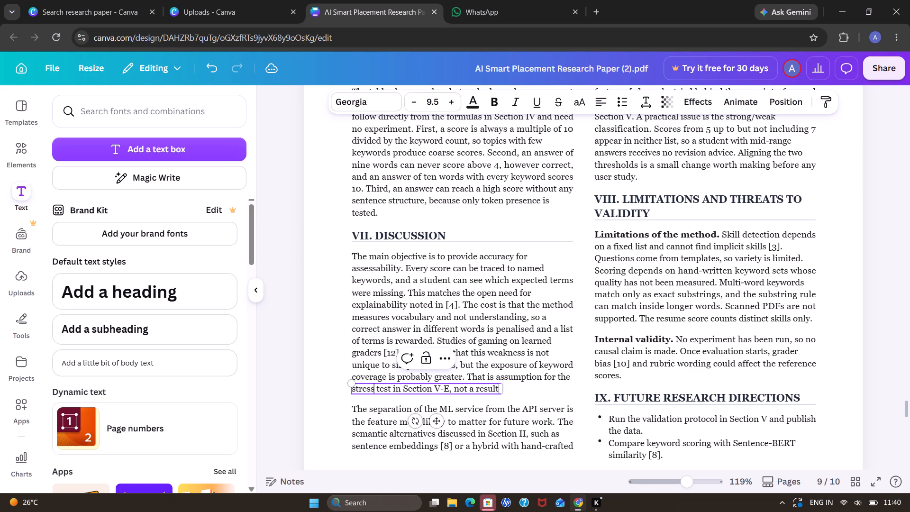
pyautogui.press('BackSpace')
pyautogui.press('BackSpace')
pyautogui.press('BackSpace')
pyautogui.press('BackSpace')
pyautogui.press('BackSpace')
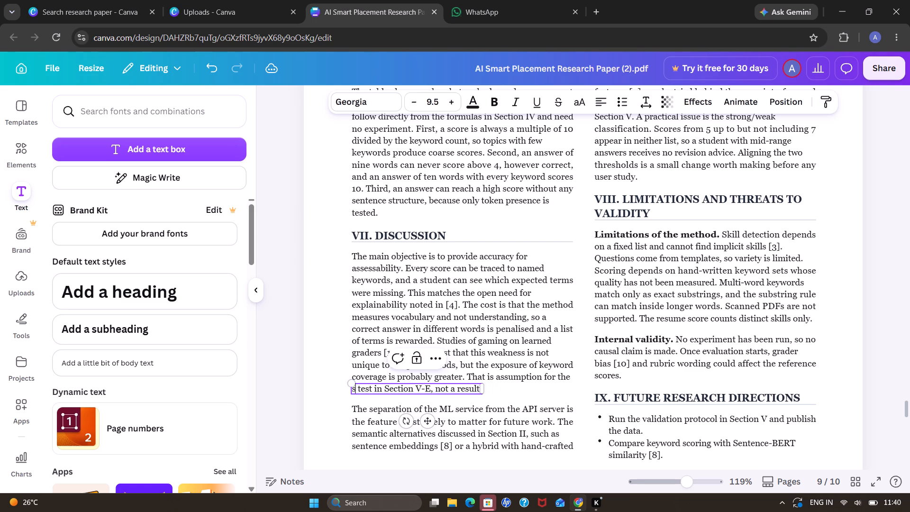
pyautogui.press('BackSpace')
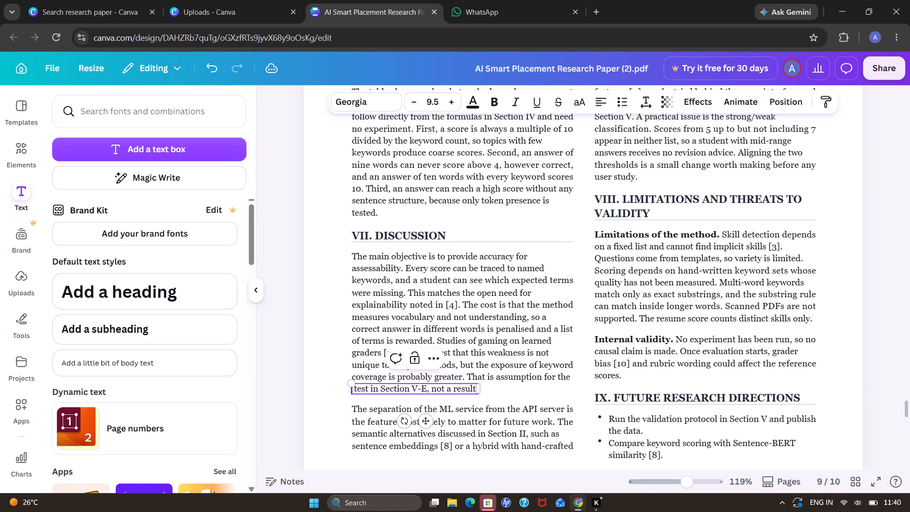
pyautogui.click(502, 386)
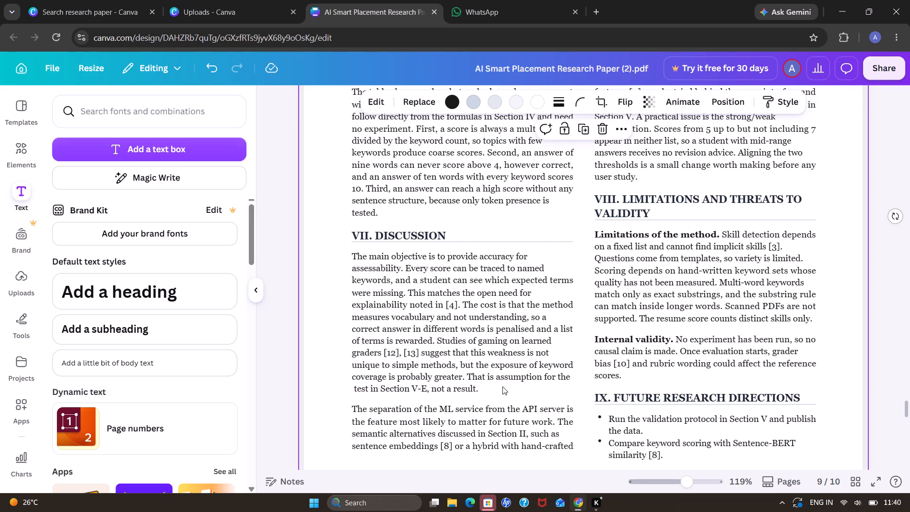
pyautogui.click(462, 389)
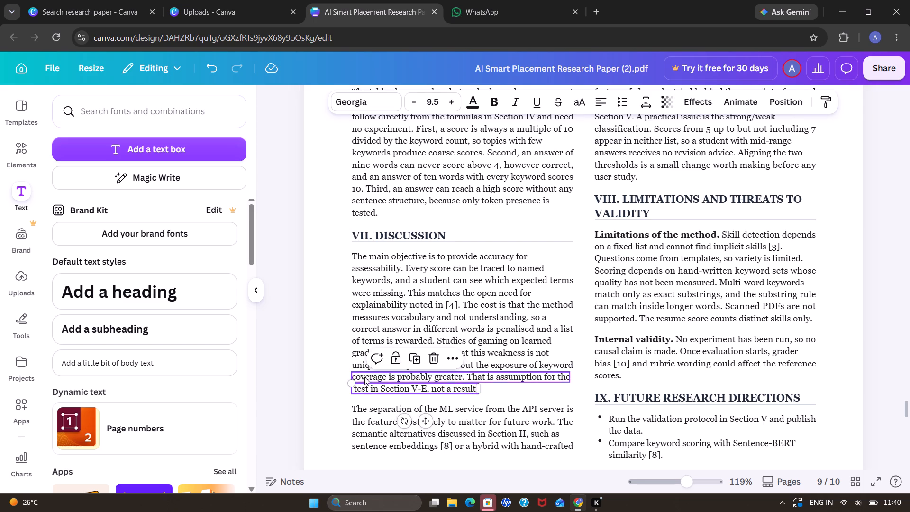
pyautogui.click(355, 385)
pyautogui.doubleClick(355, 385)
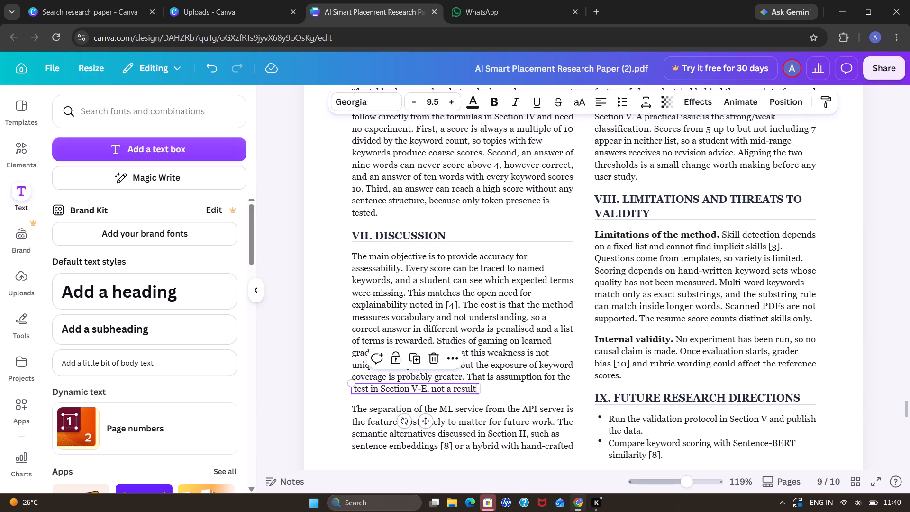
pyautogui.click(355, 385)
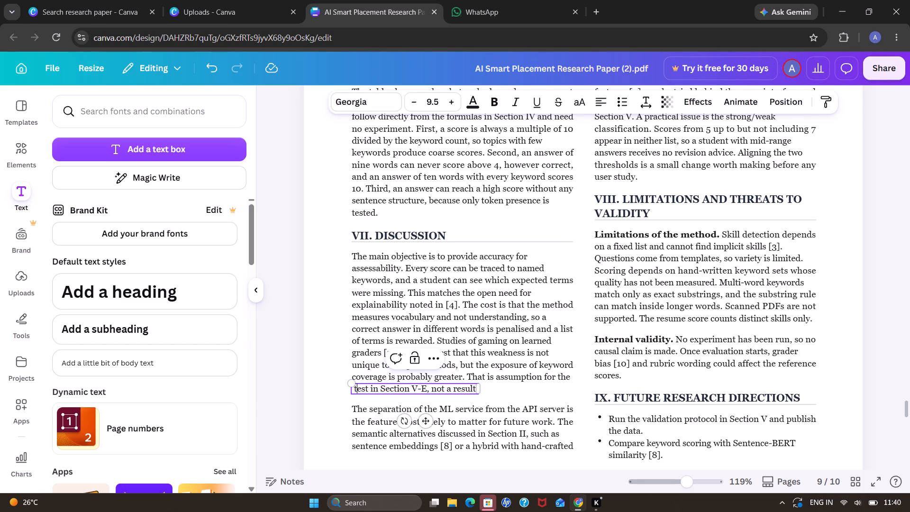
pyautogui.click(354, 390)
pyautogui.press('BackSpace')
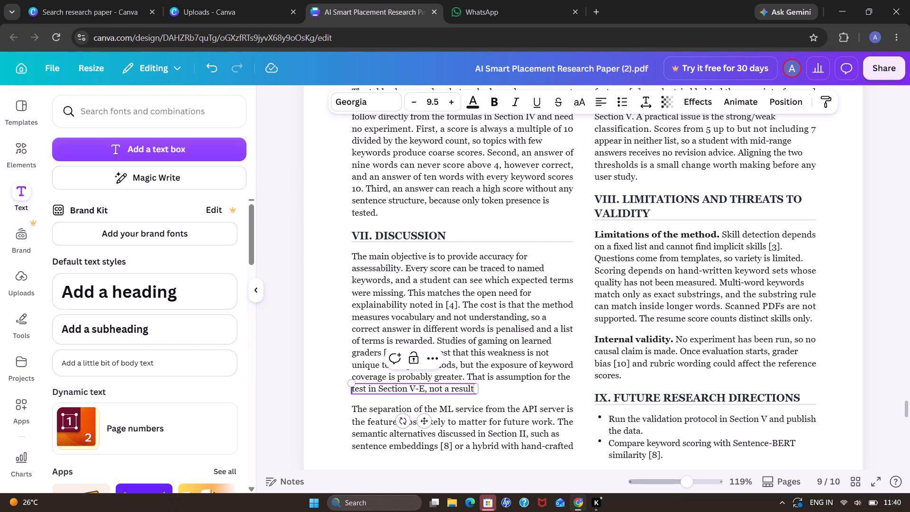
# Insert "final" before "result" so the first Discussion paragraph ends with "not a final result.".
pyautogui.click(449, 389)
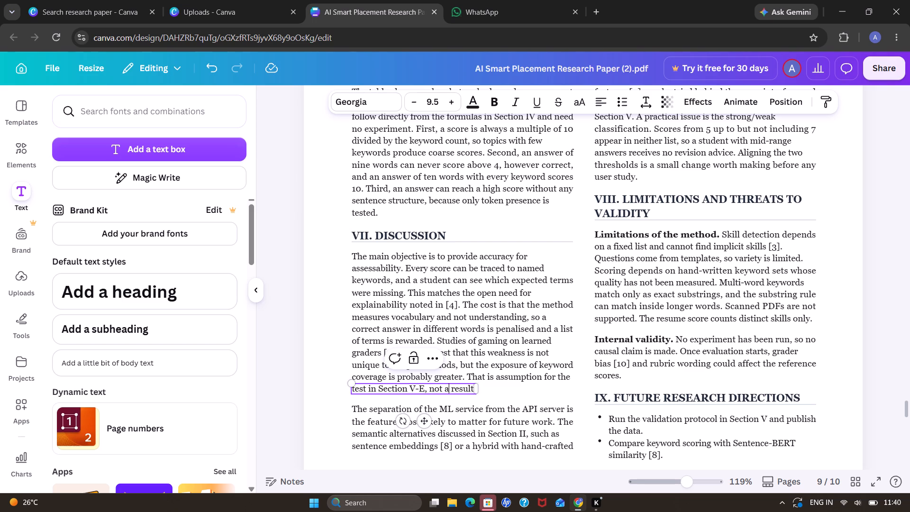
pyautogui.click(449, 389)
pyautogui.press('space')
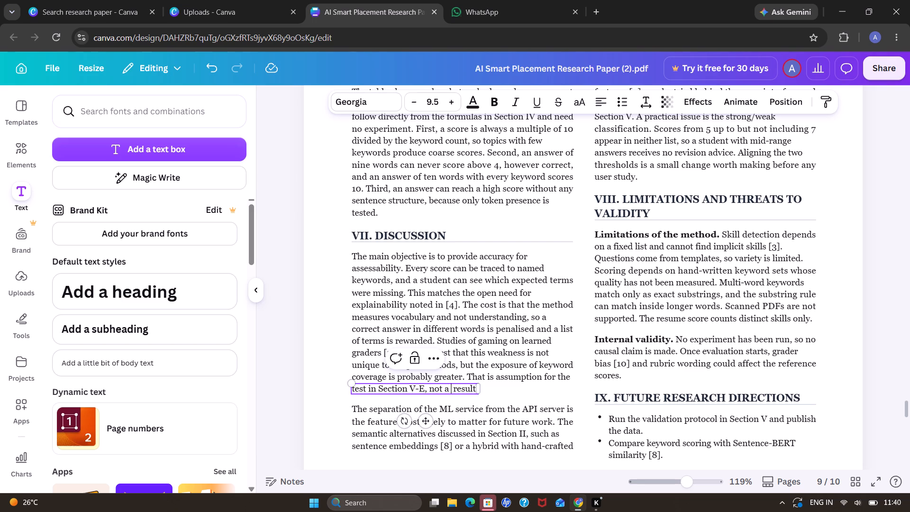
pyautogui.write('final')
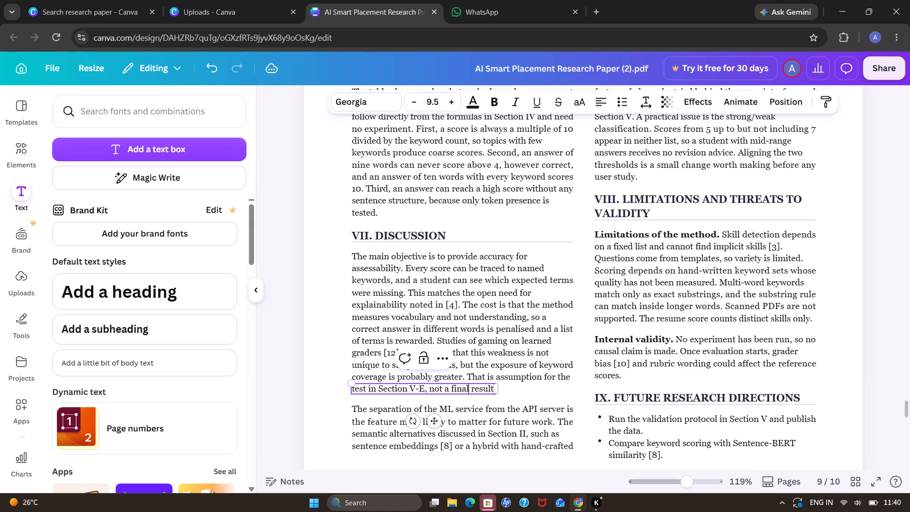
pyautogui.click(512, 395)
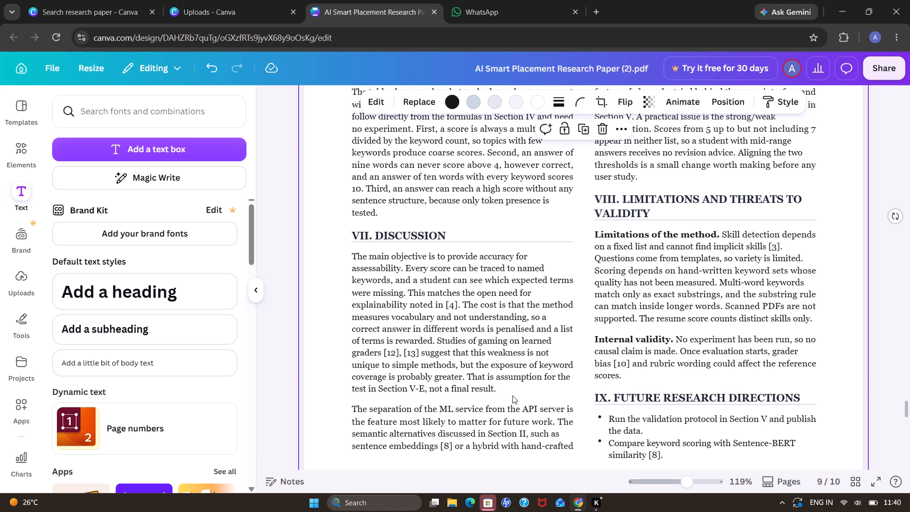
# Delete the four text lines above the Limitations heading, from "appear in neither list" through "user study.".
pyautogui.scroll(-1, 512, 395)
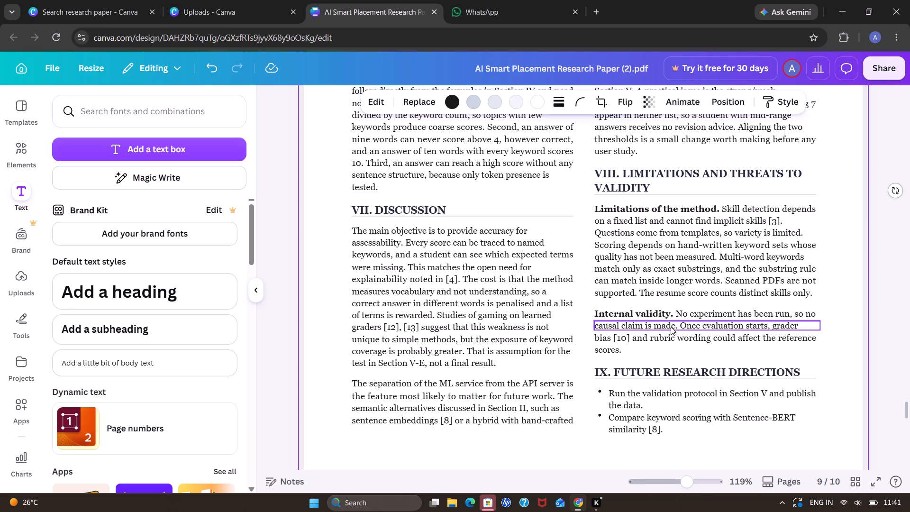
pyautogui.scroll(1, 671, 327)
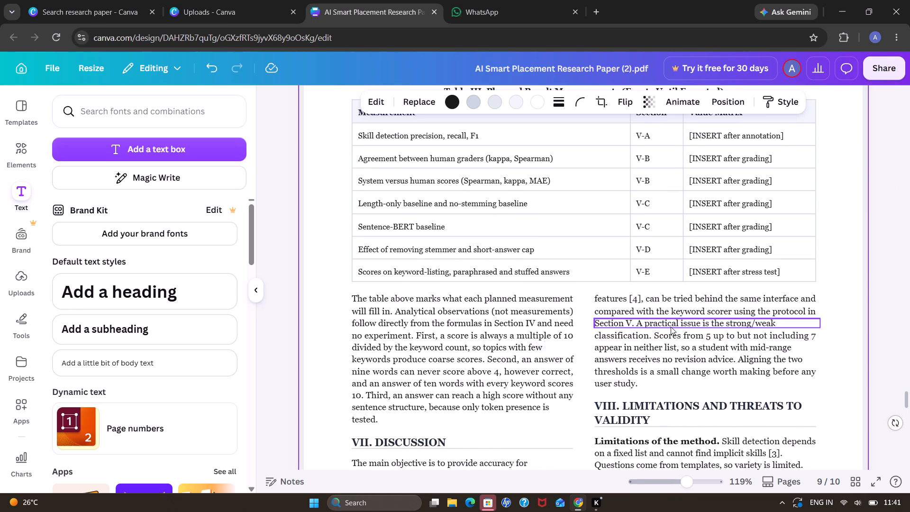
pyautogui.scroll(1, 671, 327)
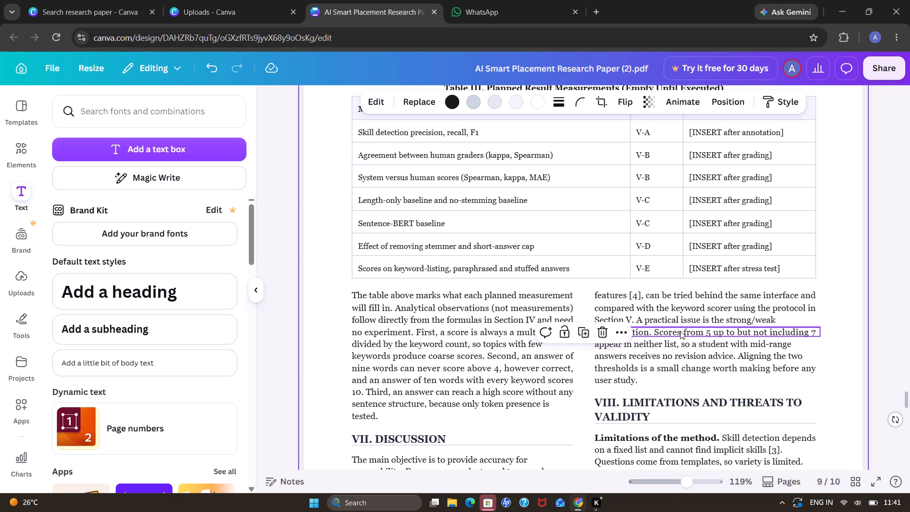
pyautogui.click(680, 331)
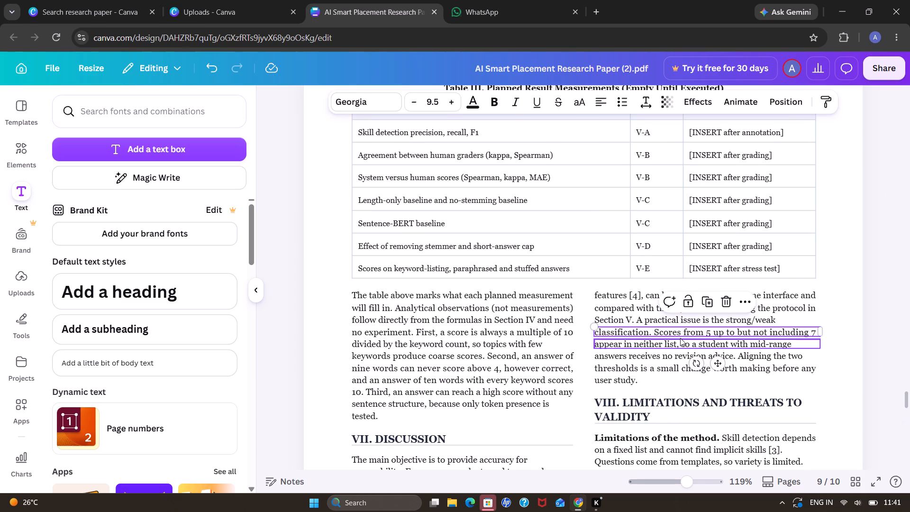
pyautogui.click(680, 341)
pyautogui.press('BackSpace')
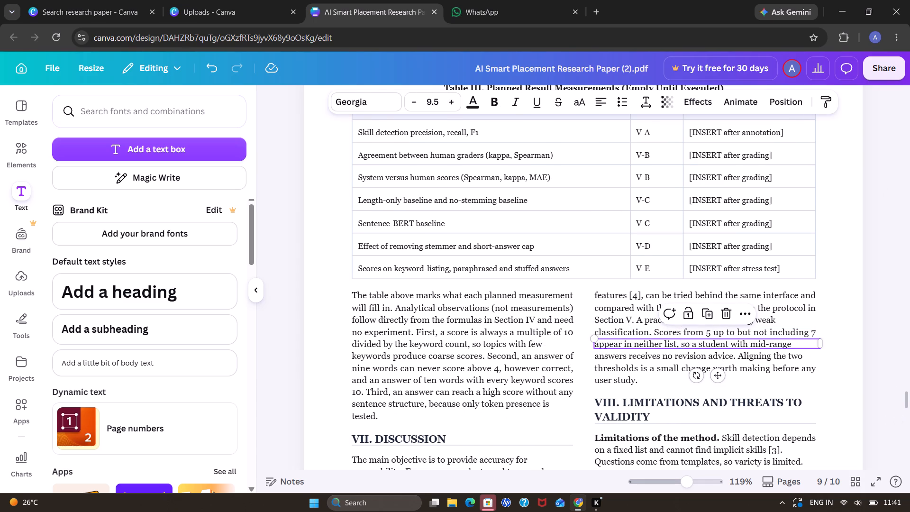
pyautogui.click(680, 353)
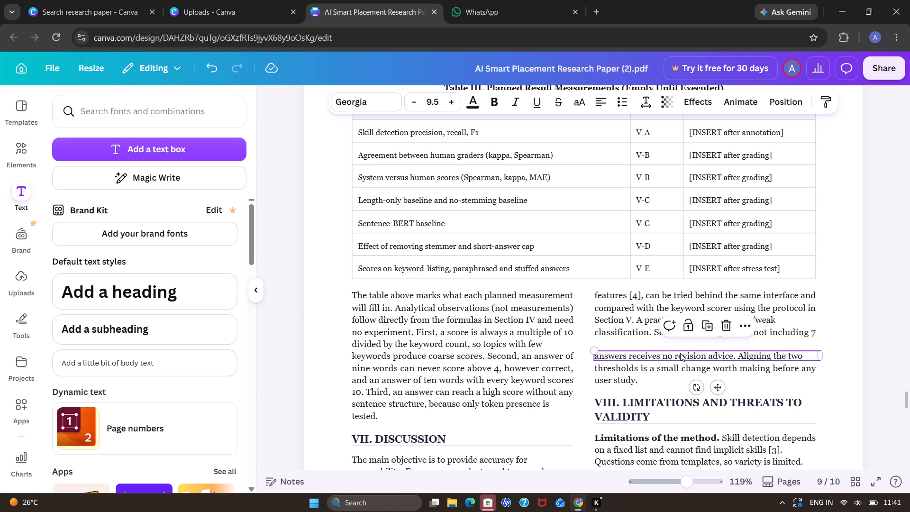
pyautogui.press('BackSpace')
pyautogui.click(677, 364)
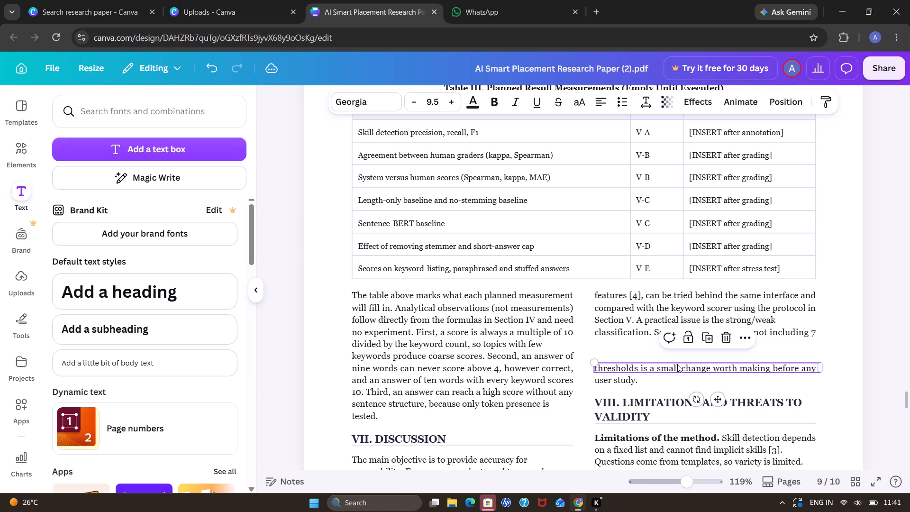
pyautogui.press('BackSpace')
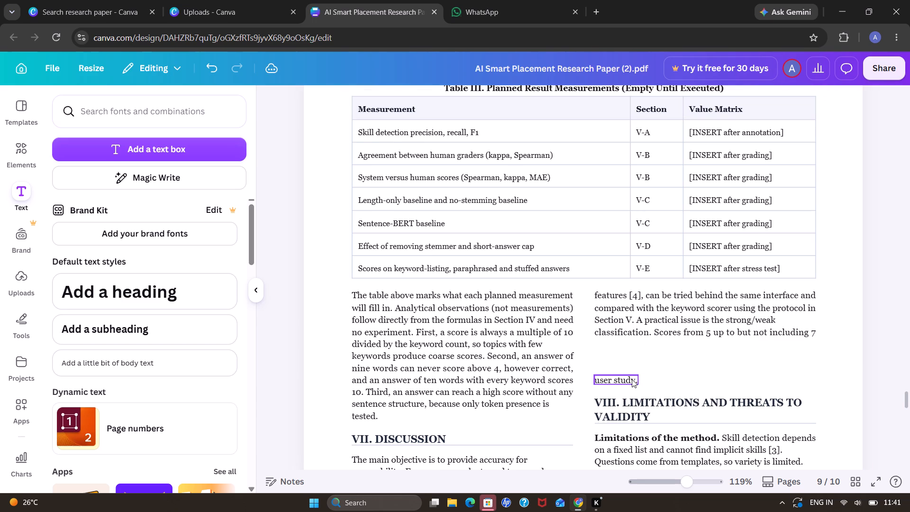
pyautogui.click(632, 379)
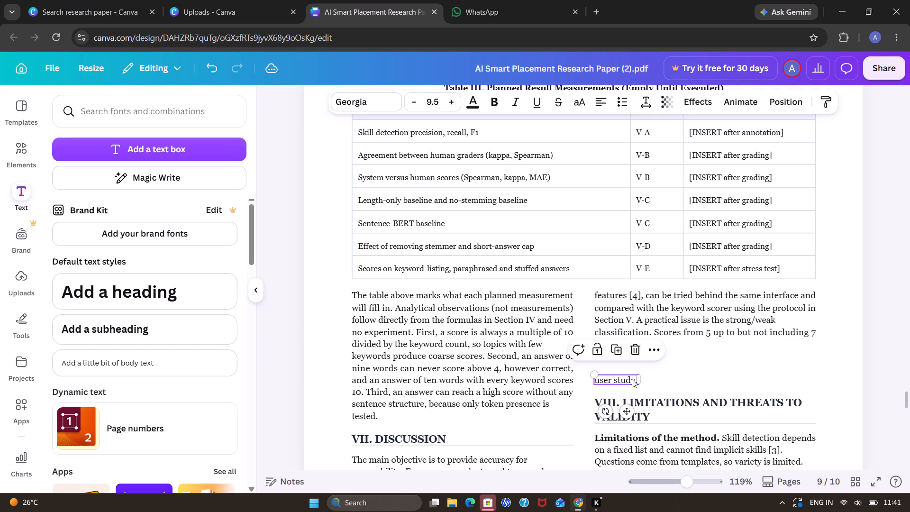
pyautogui.press('BackSpace')
# Delete "Scores from 5 up to but not including 7" so the paragraph above the Limitations heading ends at "classification.".
pyautogui.doubleClick(713, 329)
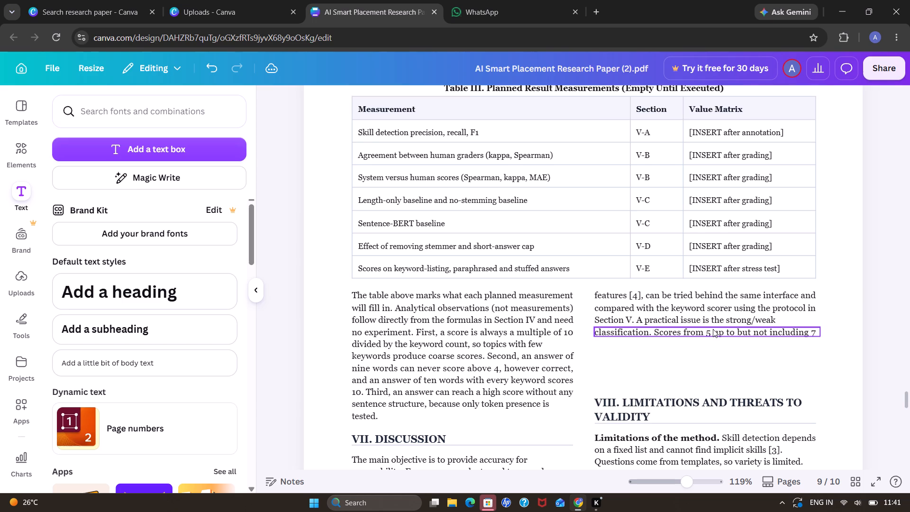
pyautogui.click(814, 332)
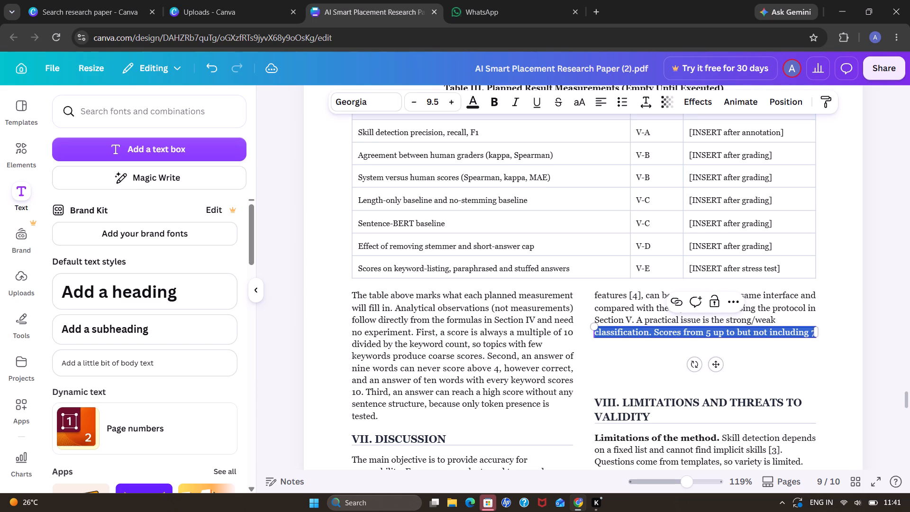
pyautogui.press('BackSpace')
pyautogui.press('BackSpace')
pyautogui.press('BackSpace')
pyautogui.press('BackSpace')
pyautogui.press('BackSpace')
pyautogui.press('BackSpace')
pyautogui.press('BackSpace')
pyautogui.press('BackSpace')
pyautogui.press('BackSpace')
pyautogui.press('BackSpace')
pyautogui.press('BackSpace')
pyautogui.press('BackSpace')
pyautogui.press('BackSpace')
pyautogui.press('BackSpace')
pyautogui.press('BackSpace')
pyautogui.press('BackSpace')
pyautogui.press('BackSpace')
pyautogui.press('BackSpace')
pyautogui.press('BackSpace')
pyautogui.press('BackSpace')
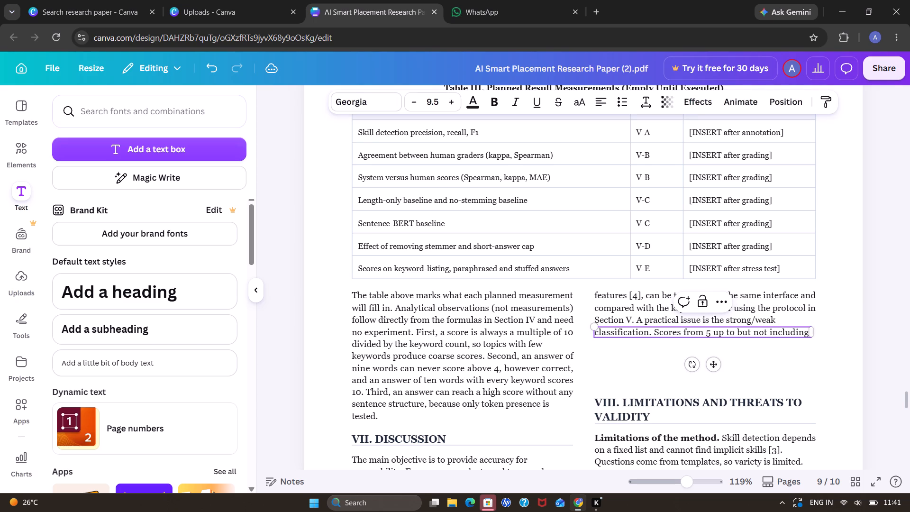
pyautogui.press('BackSpace')
pyautogui.press('BackSpace')
pyautogui.press('BackSpace')
pyautogui.press('BackSpace')
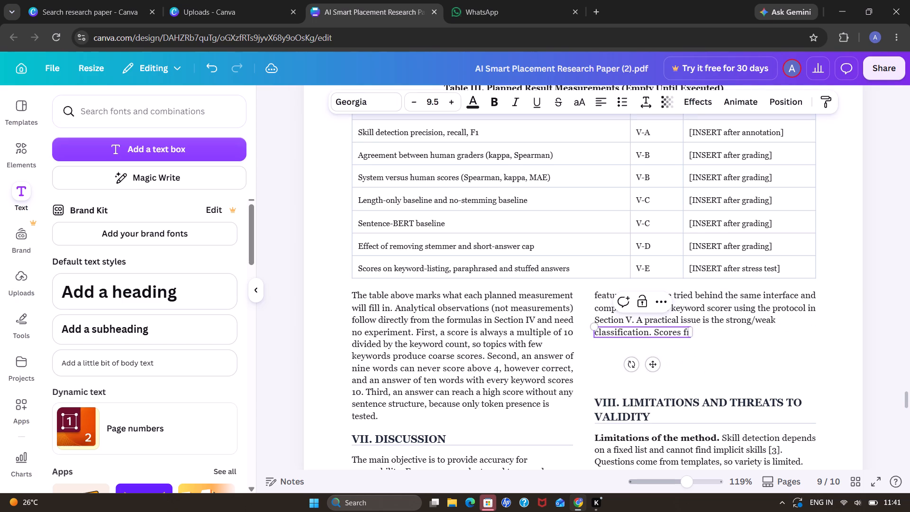
pyautogui.press('BackSpace')
pyautogui.press('BackSpace')
pyautogui.press('BackSpace')
pyautogui.press('BackSpace')
pyautogui.press('BackSpace')
pyautogui.press('BackSpace')
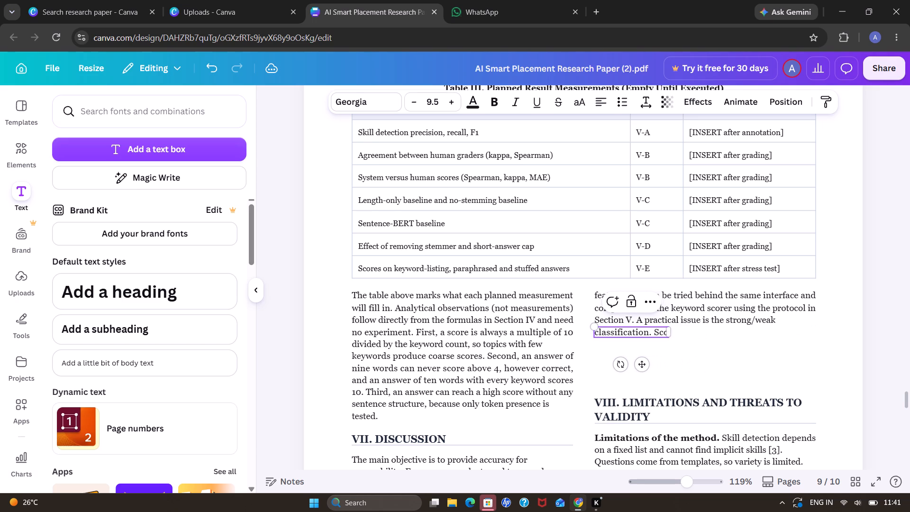
pyautogui.press('BackSpace')
pyautogui.press('BackSpace')
pyautogui.press('BackSpace')
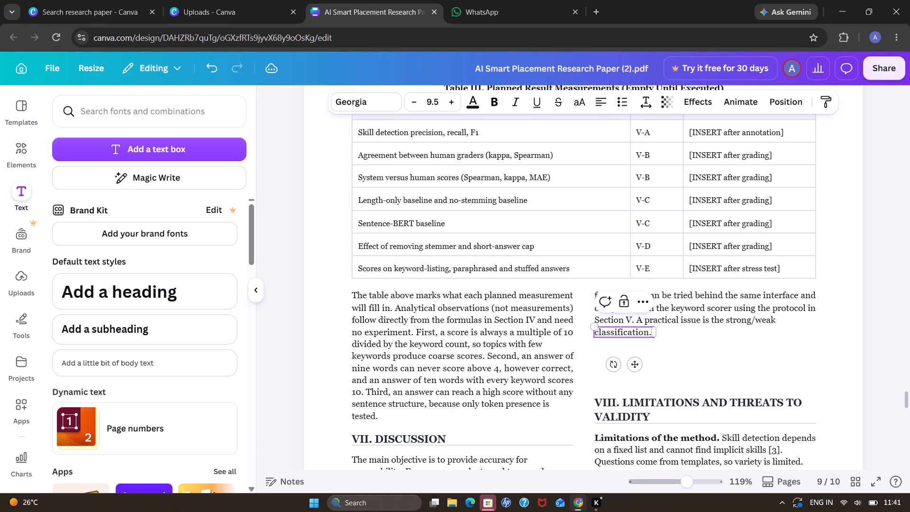
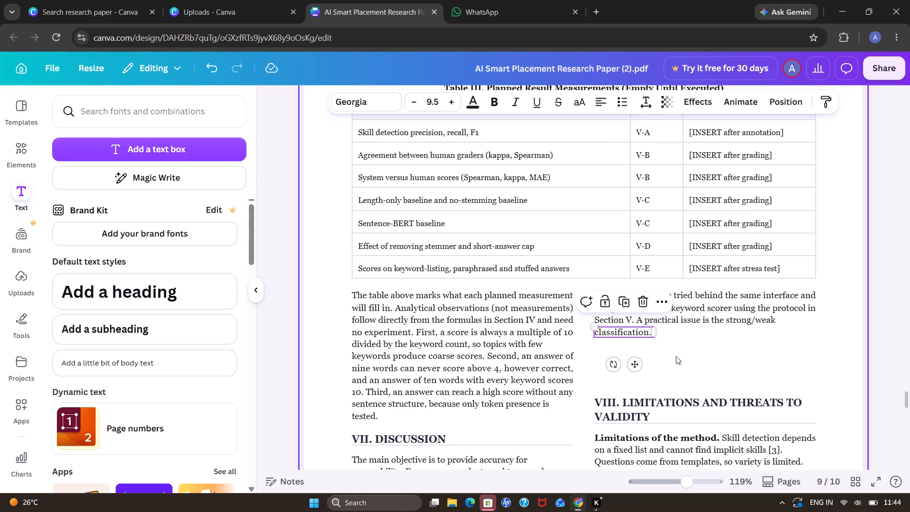
# Replace the ending punctuation after "classification" in the paragraph above the Limitations heading with a single period.
pyautogui.click(693, 331)
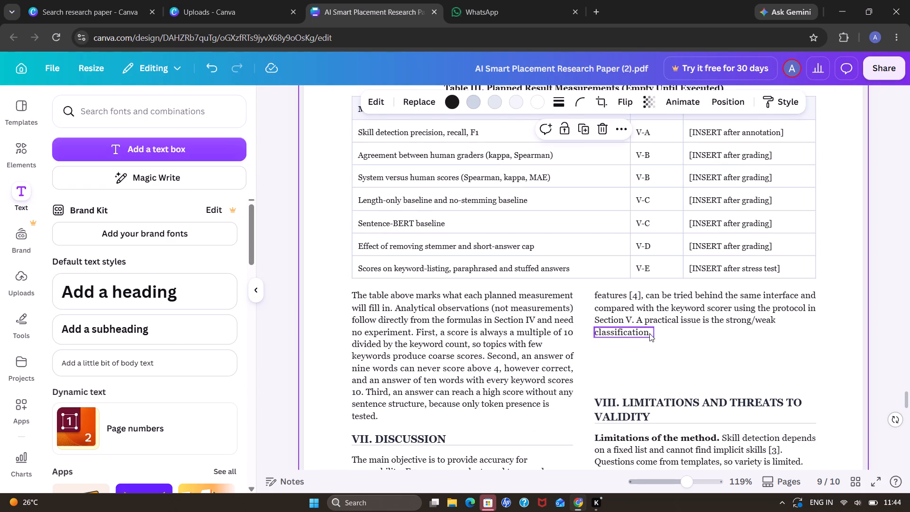
pyautogui.click(649, 333)
pyautogui.doubleClick(648, 329)
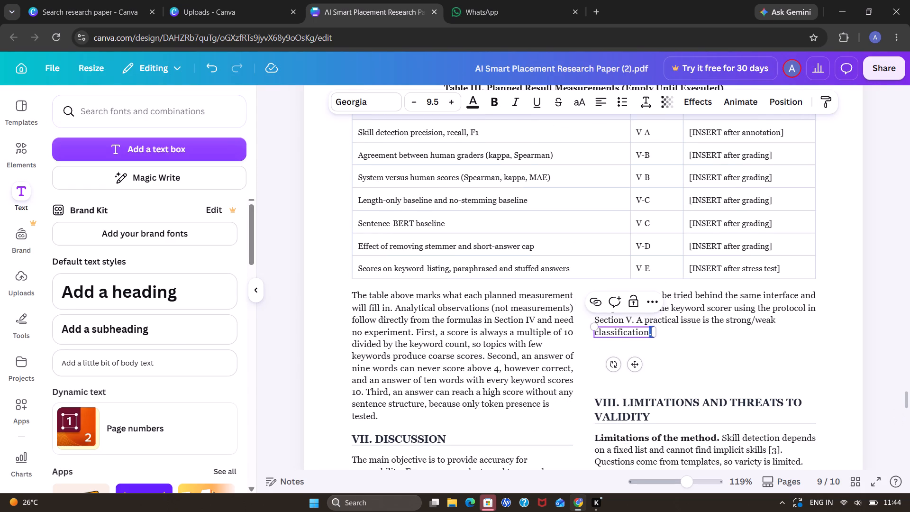
pyautogui.click(648, 329)
pyautogui.click(648, 329)
pyautogui.click(648, 329)
pyautogui.press('BackSpace')
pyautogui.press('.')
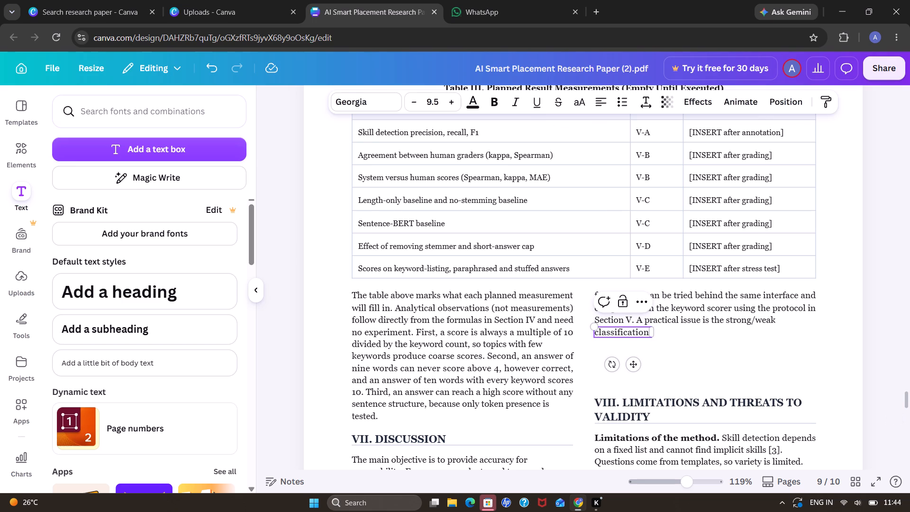
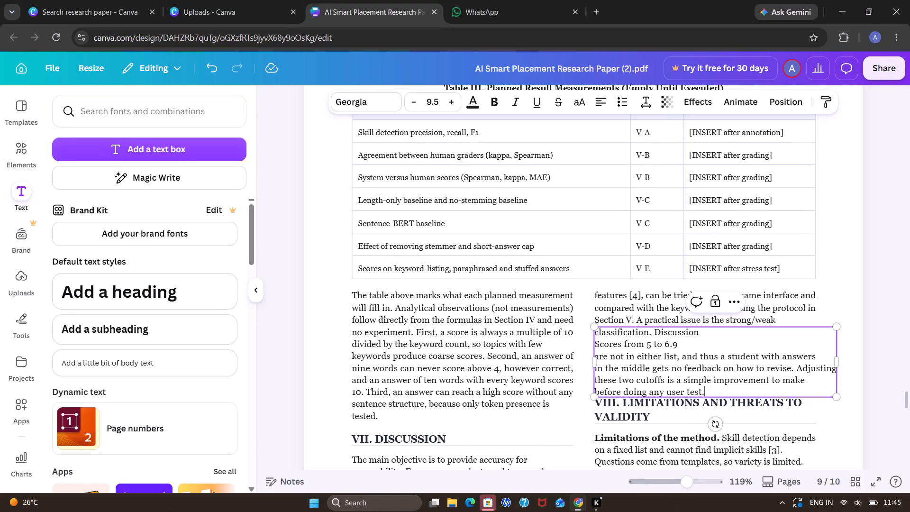
# Delete the stray word "Discussion" after "classification." in the paragraph above the Limitations heading.
pyautogui.press('BackSpace')
pyautogui.press('BackSpace')
pyautogui.press('BackSpace')
pyautogui.press('BackSpace')
pyautogui.press('BackSpace')
pyautogui.press('BackSpace')
pyautogui.press('BackSpace')
pyautogui.press('BackSpace')
pyautogui.press('BackSpace')
pyautogui.press('BackSpace')
pyautogui.press('BackSpace')
# Remove the line break before "Scores from 5 to 6.9" so it continues on the same line as "classification.".
pyautogui.click(596, 347)
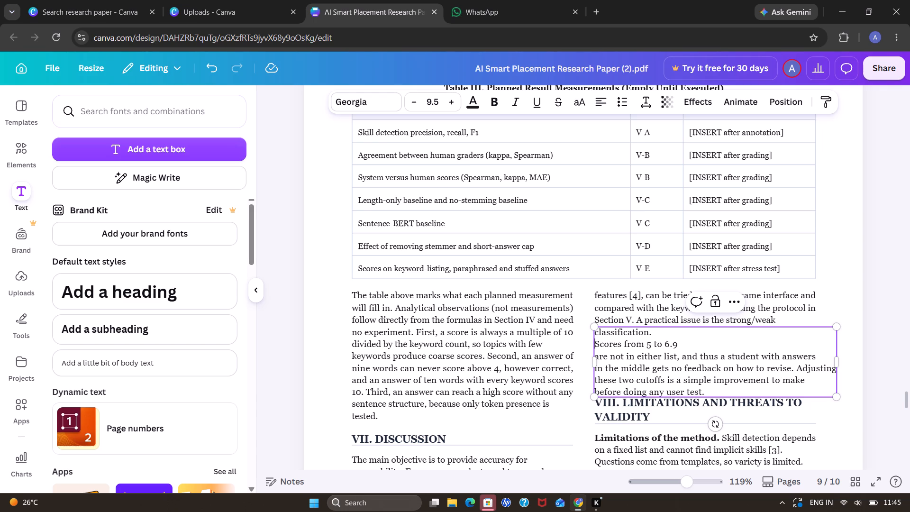
pyautogui.press('BackSpace')
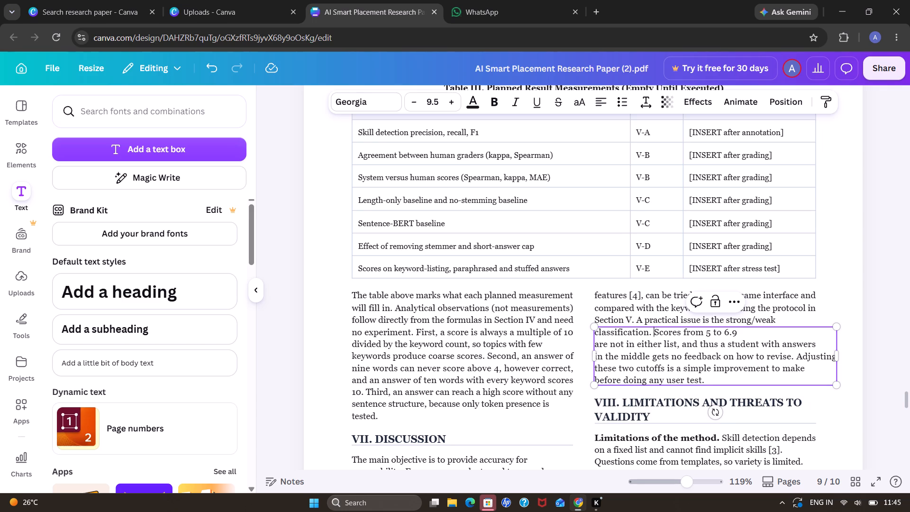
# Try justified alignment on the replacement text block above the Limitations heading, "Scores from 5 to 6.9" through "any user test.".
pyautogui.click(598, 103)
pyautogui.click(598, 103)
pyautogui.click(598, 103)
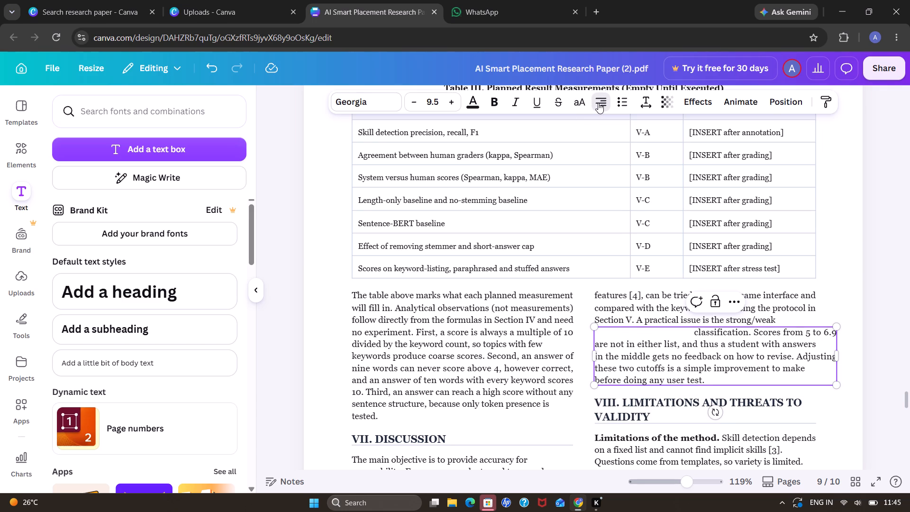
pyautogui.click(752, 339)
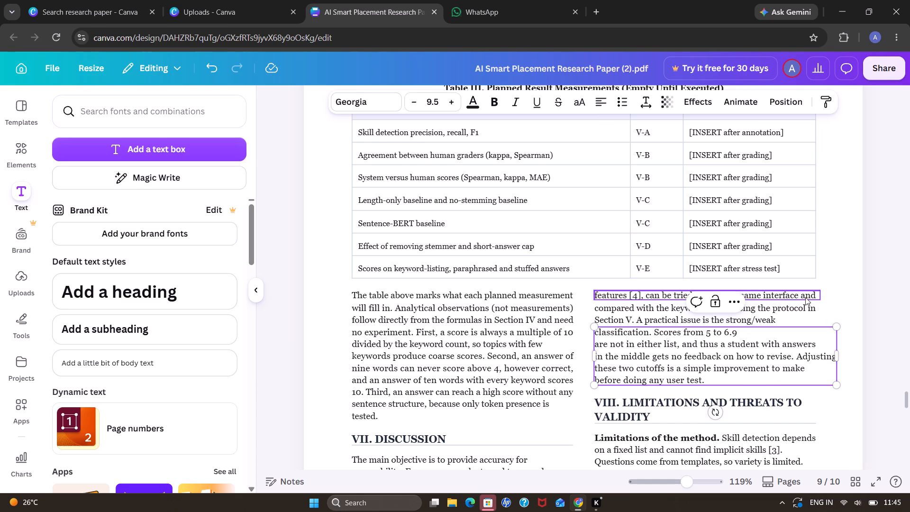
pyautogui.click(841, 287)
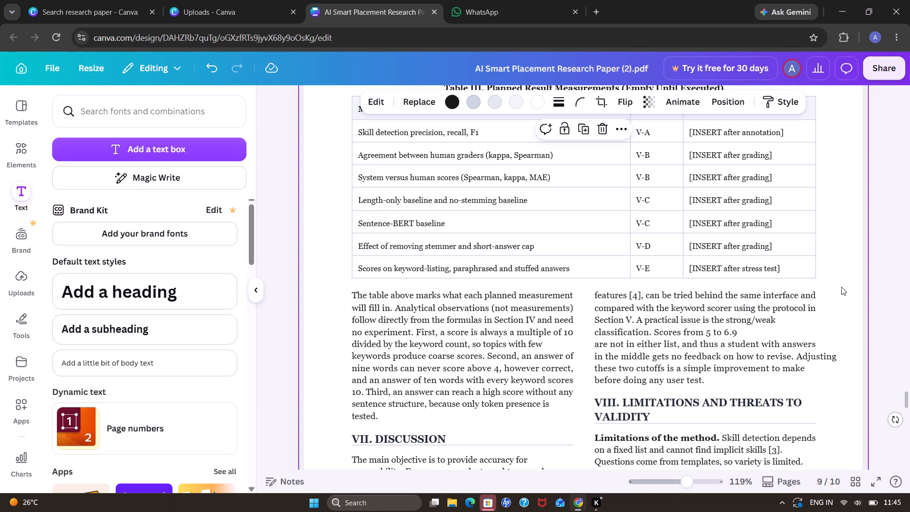
# Delete the opening text lines of the "Limitations of the method" paragraph, starting with "Skill detection depends" and "on a fixed list".
pyautogui.scroll(-1, 841, 287)
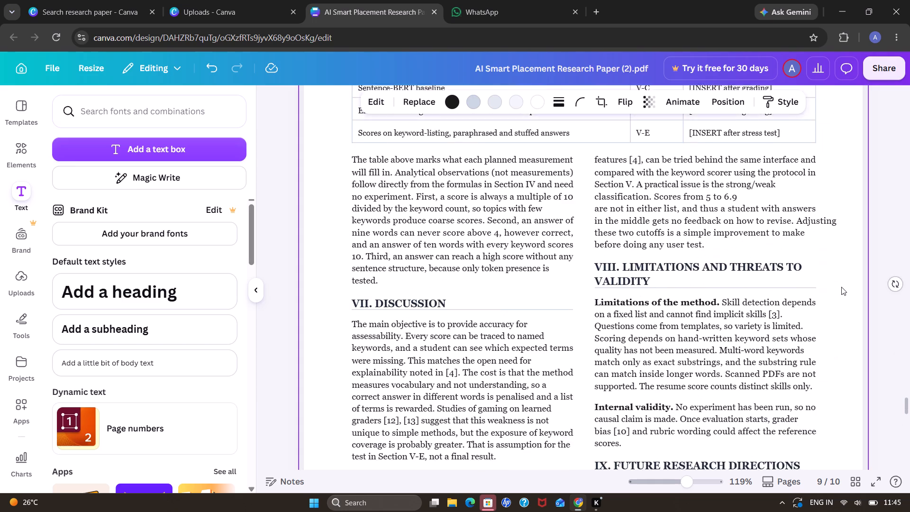
pyautogui.scroll(-2, 841, 287)
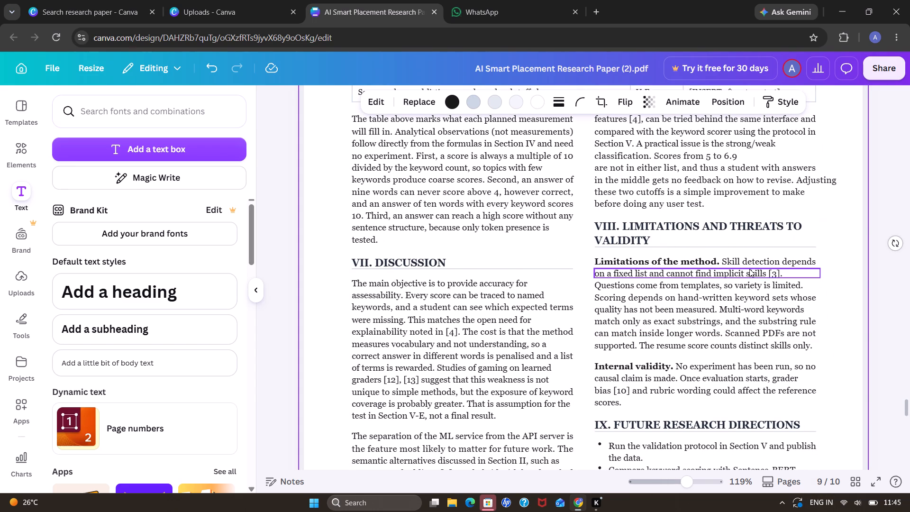
pyautogui.click(758, 259)
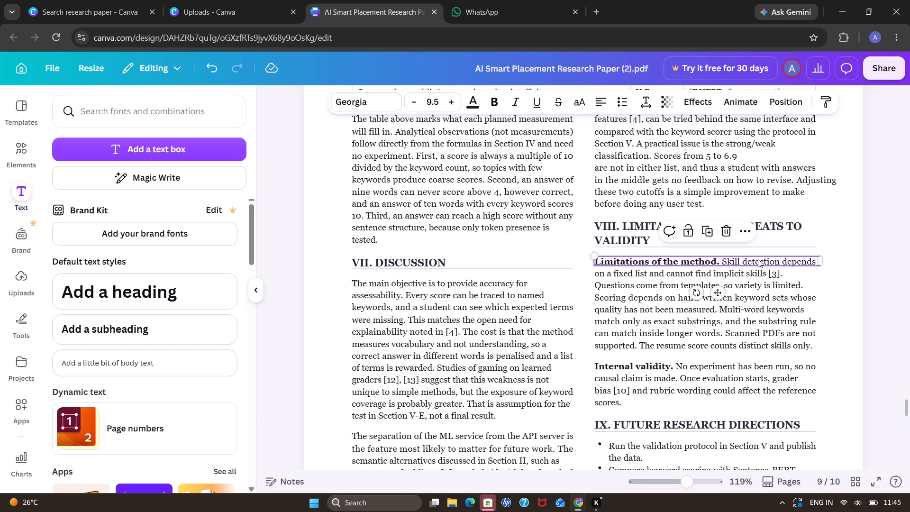
pyautogui.press('BackSpace')
pyautogui.click(752, 272)
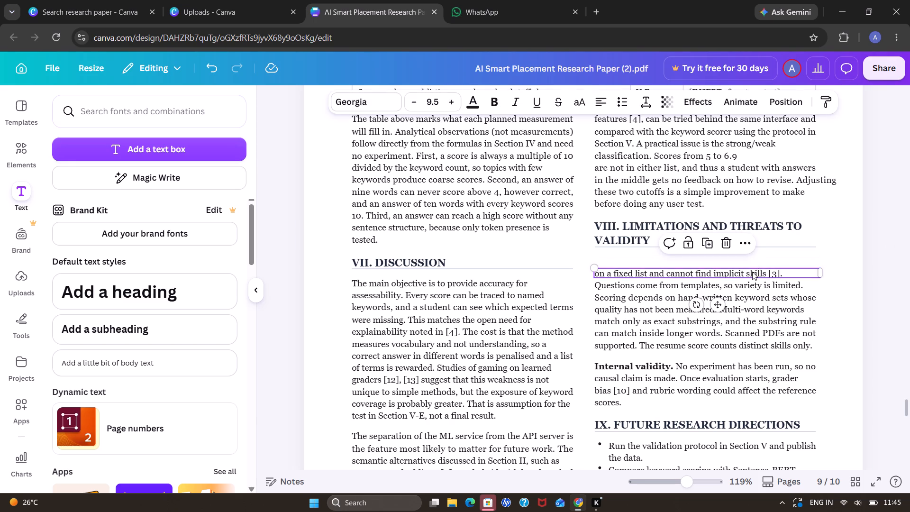
pyautogui.press('BackSpace')
pyautogui.click(753, 282)
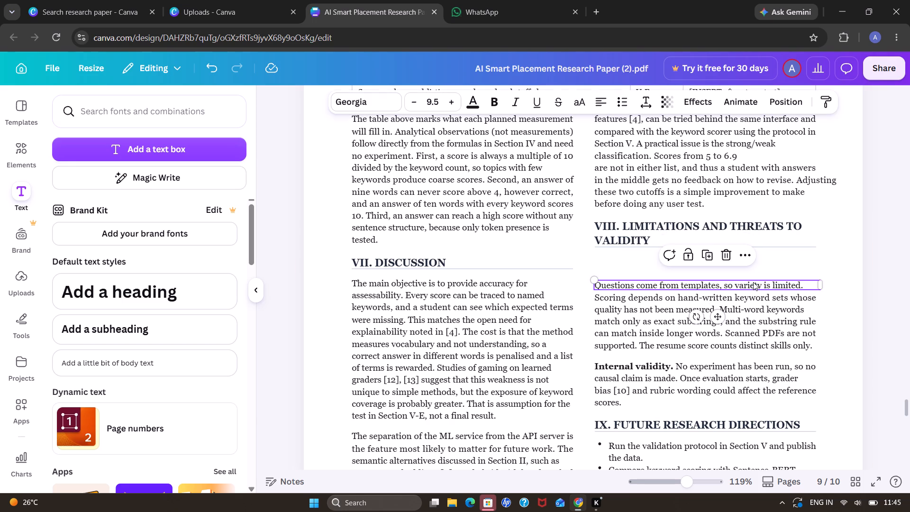
pyautogui.press('BackSpace')
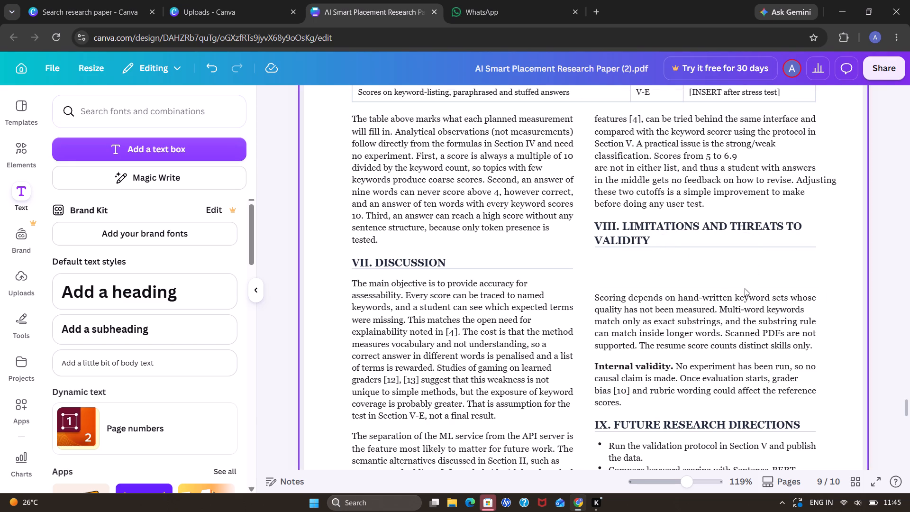
pyautogui.moveTo(751, 302); pyautogui.dragTo(751, 326)
pyautogui.press('BackSpace')
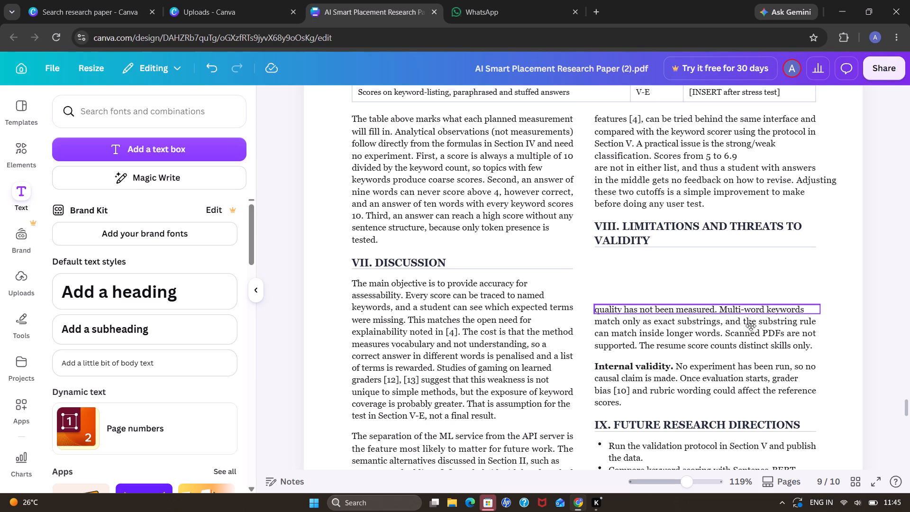
pyautogui.moveTo(751, 326); pyautogui.dragTo(750, 325)
pyautogui.press('BackSpace')
pyautogui.click(750, 325)
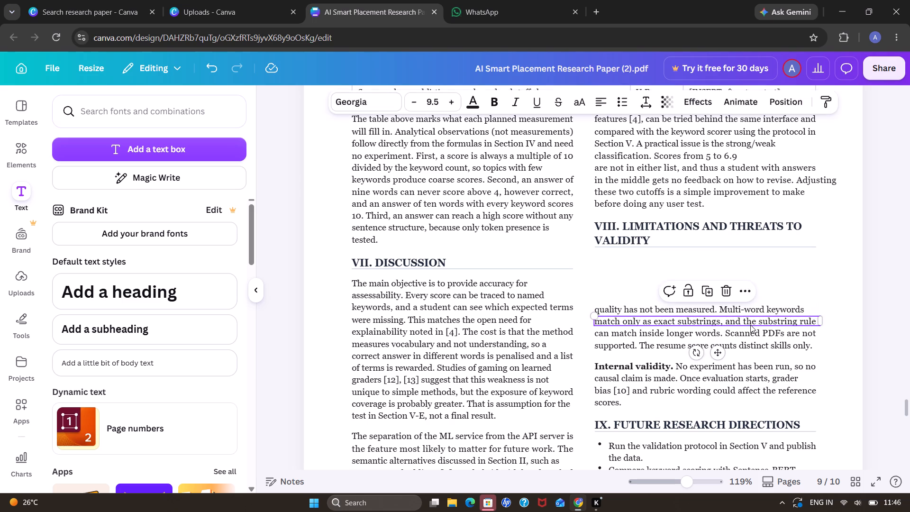
pyautogui.press('BackSpace')
pyautogui.click(748, 309)
pyautogui.press('BackSpace')
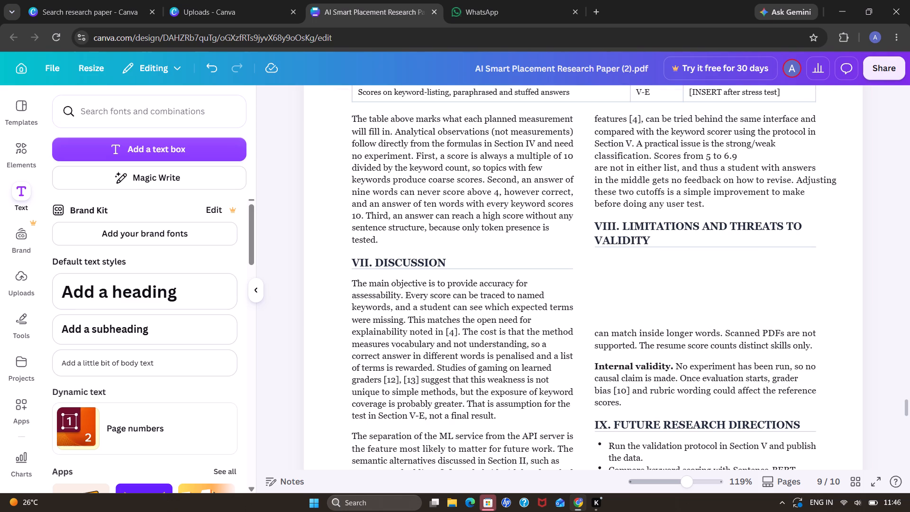
pyautogui.click(747, 328)
pyautogui.press('BackSpace')
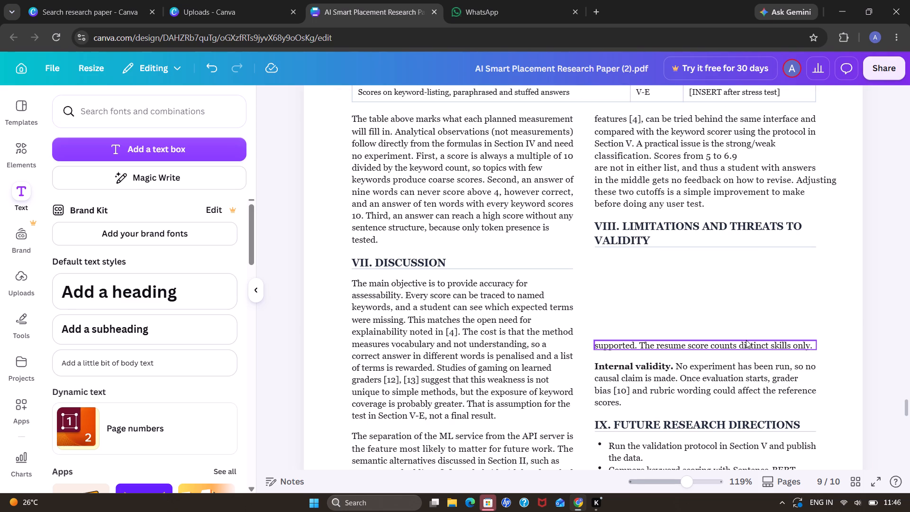
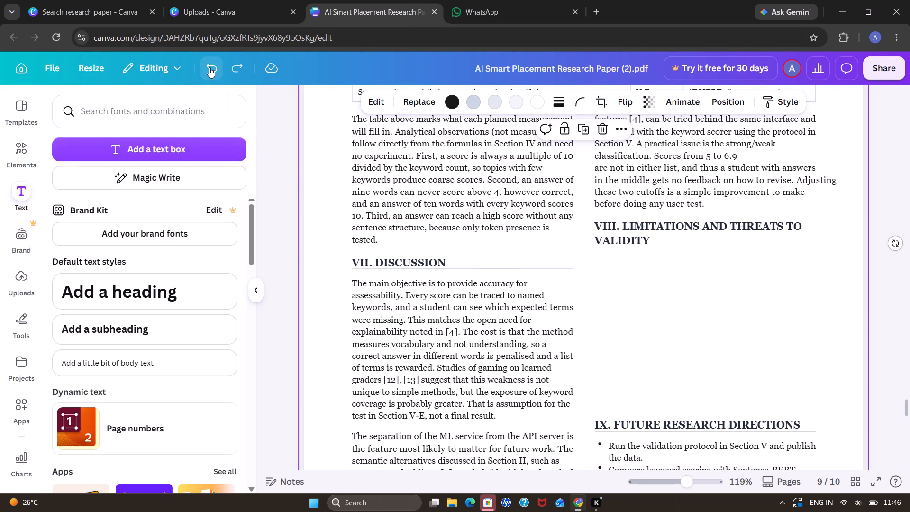
# Undo the latest deletions so the closing lines of the Limitations paragraph, from "causal claim is made" to "scores.", are back.
pyautogui.click(209, 67)
pyautogui.click(209, 67)
pyautogui.click(209, 67)
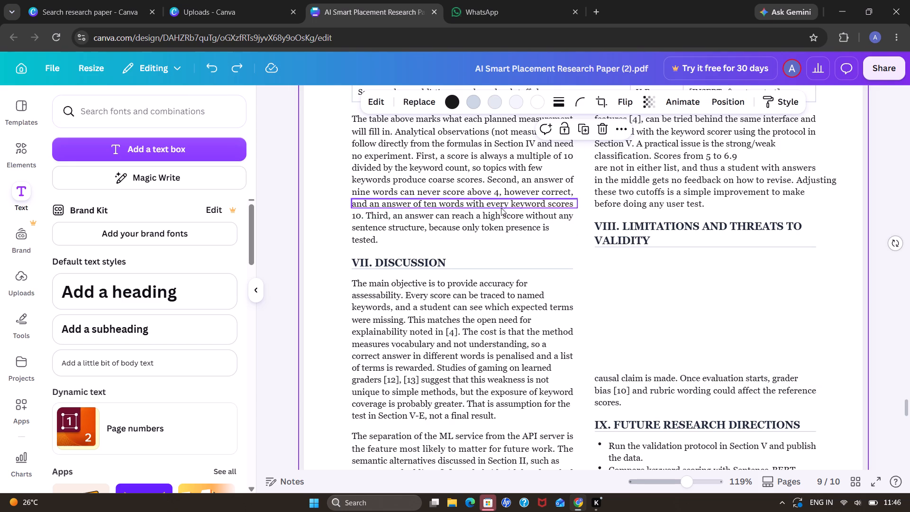
# Delete the line "causal claim is made. Once evaluation starts, grader" from the Limitations section.
pyautogui.click(793, 379)
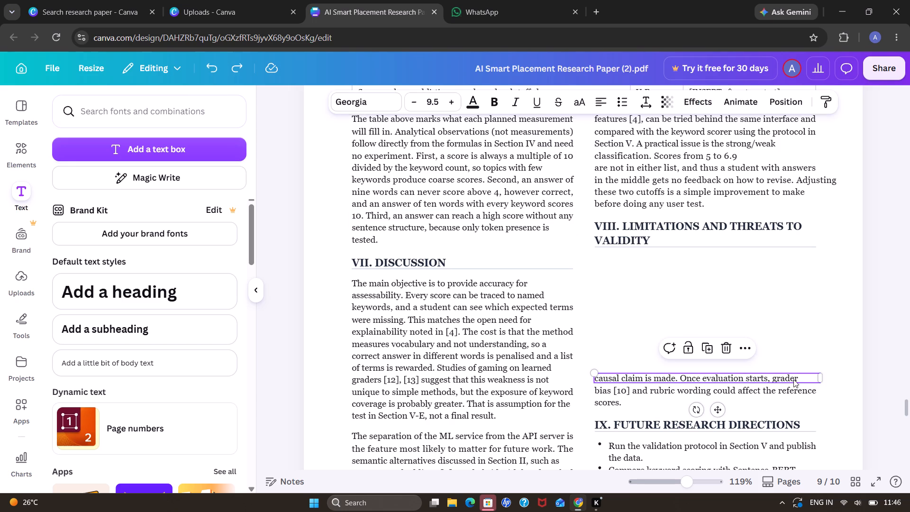
pyautogui.press('BackSpace')
pyautogui.click(793, 379)
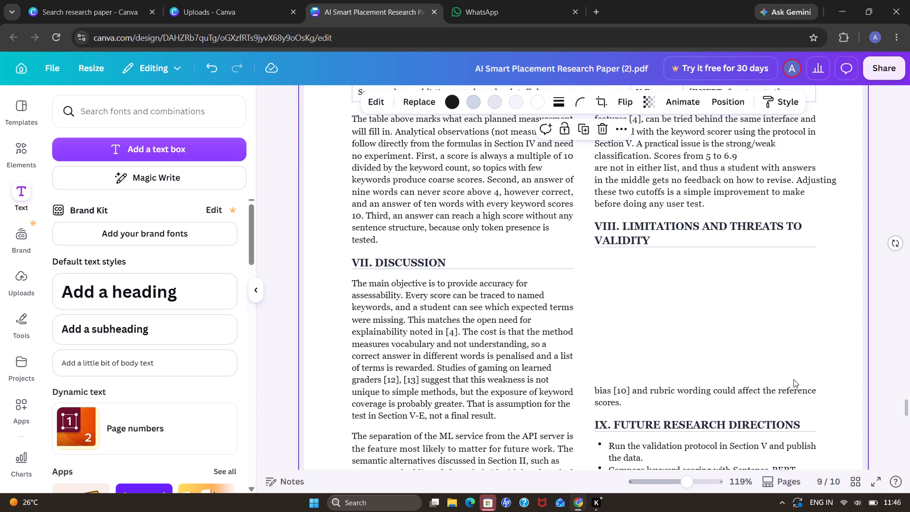
# Replace the "bias [10] and rubric wording" line with the copied paragraph beginning "Limitations of the method. Detection of skills relies on".
pyautogui.click(794, 390)
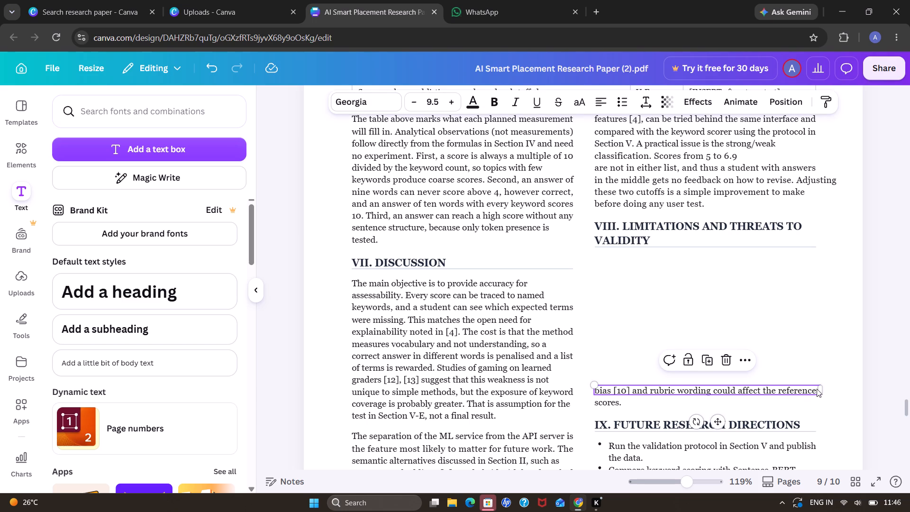
pyautogui.doubleClick(817, 389)
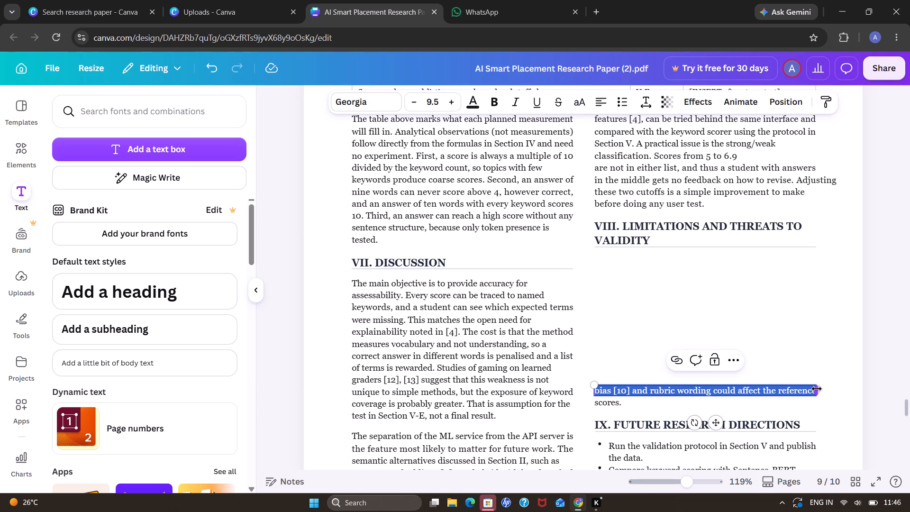
pyautogui.hotkey('ctrl', 'v')
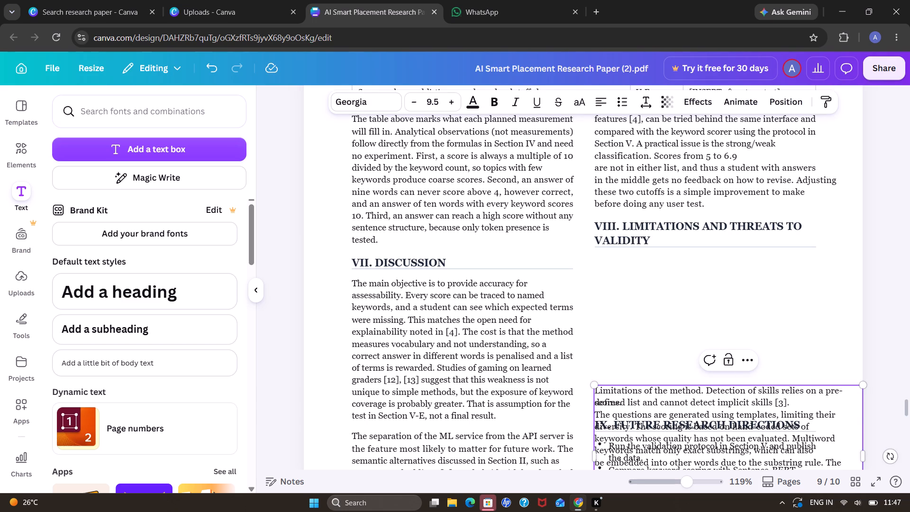
# Move the pasted Limitations paragraph up into the empty space directly beneath the section VIII heading.
pyautogui.moveTo(817, 385); pyautogui.dragTo(802, 283)
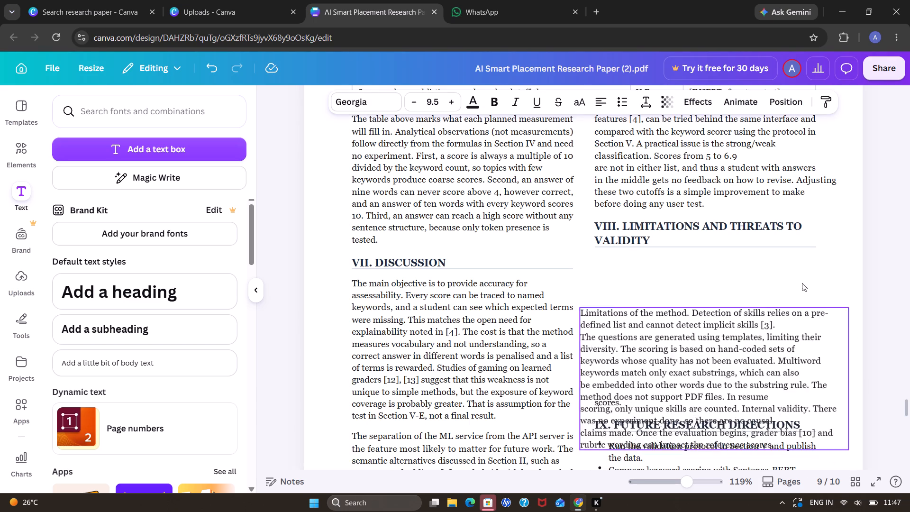
pyautogui.moveTo(802, 283); pyautogui.dragTo(811, 262)
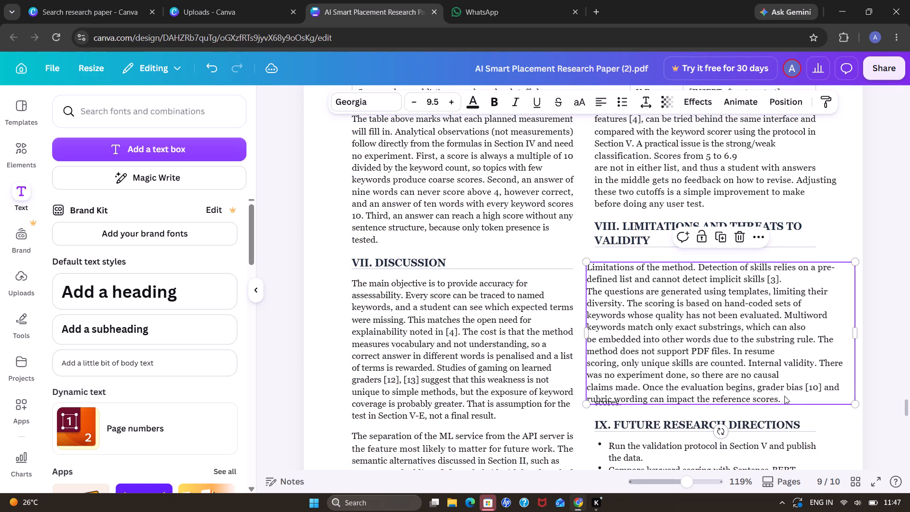
pyautogui.moveTo(785, 398); pyautogui.dragTo(793, 384)
# Delete the leftover "scores." line above the Future Research Directions heading.
pyautogui.click(614, 405)
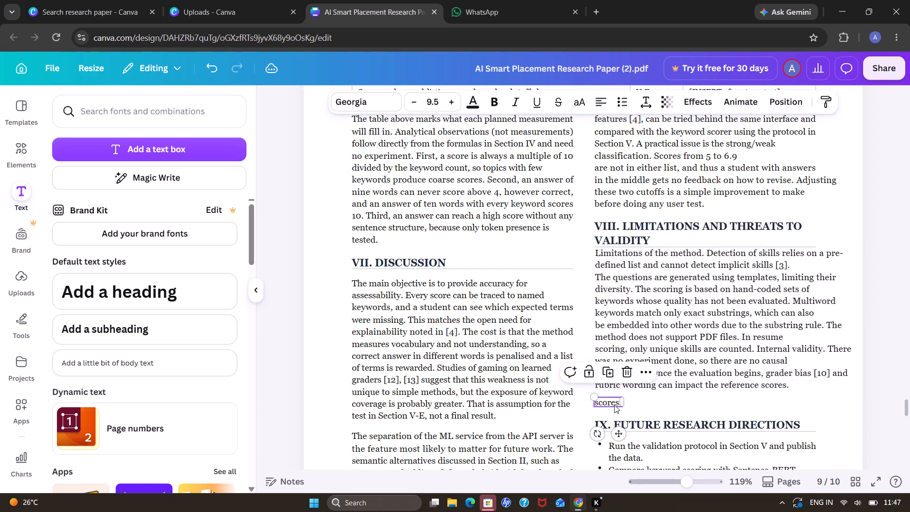
pyautogui.press('BackSpace')
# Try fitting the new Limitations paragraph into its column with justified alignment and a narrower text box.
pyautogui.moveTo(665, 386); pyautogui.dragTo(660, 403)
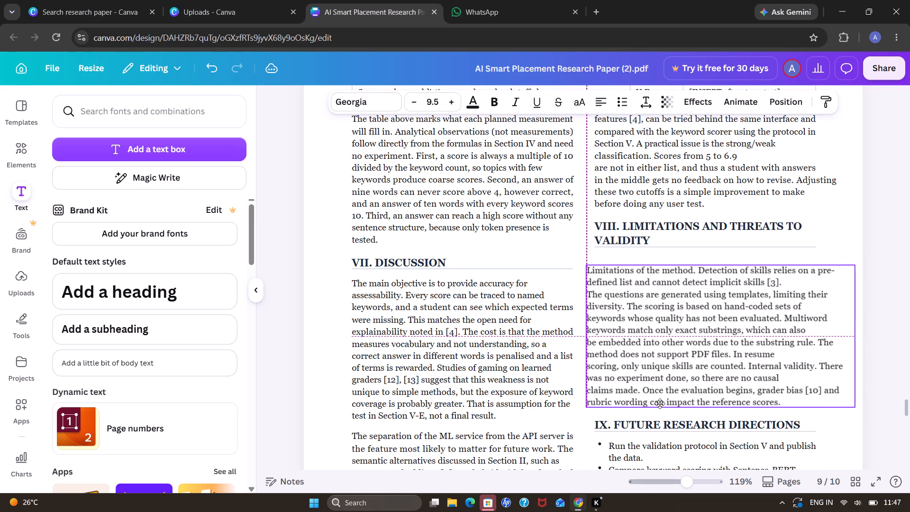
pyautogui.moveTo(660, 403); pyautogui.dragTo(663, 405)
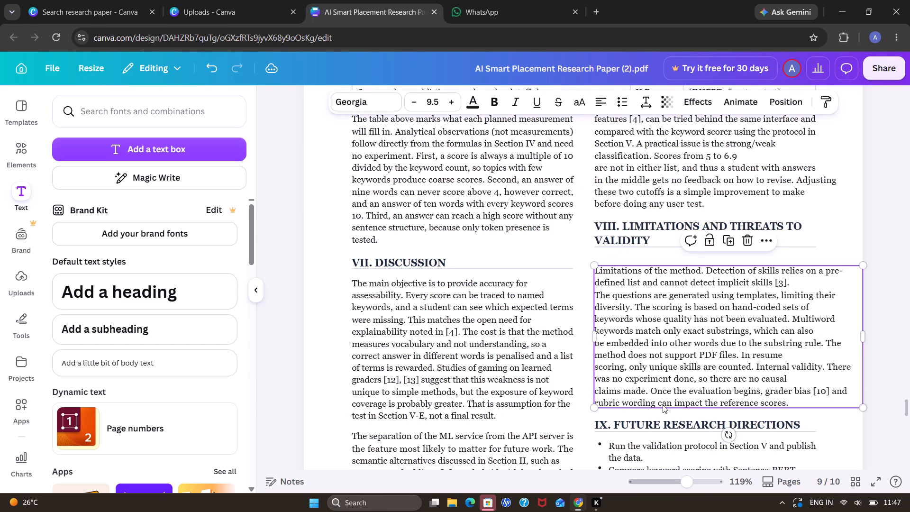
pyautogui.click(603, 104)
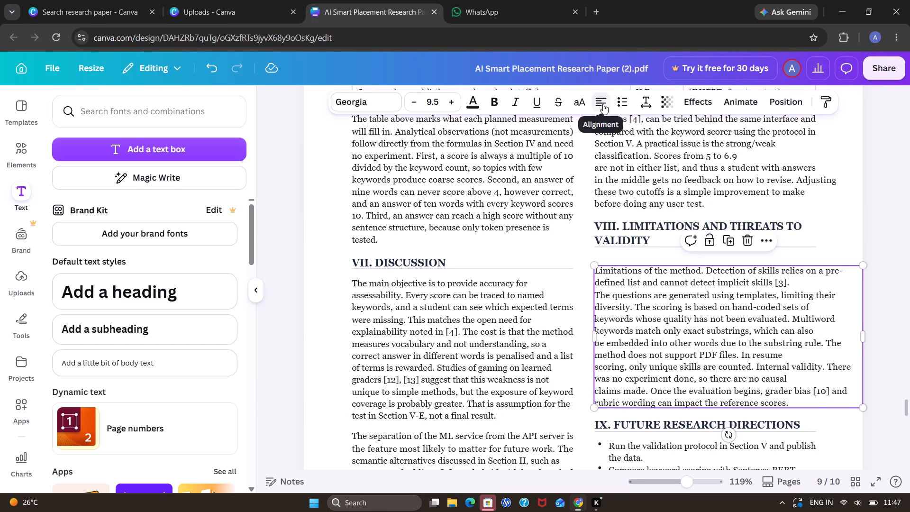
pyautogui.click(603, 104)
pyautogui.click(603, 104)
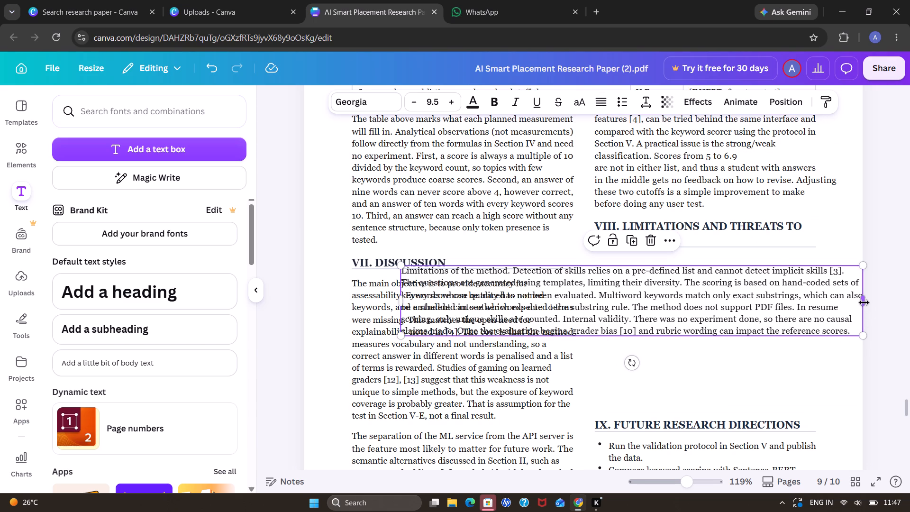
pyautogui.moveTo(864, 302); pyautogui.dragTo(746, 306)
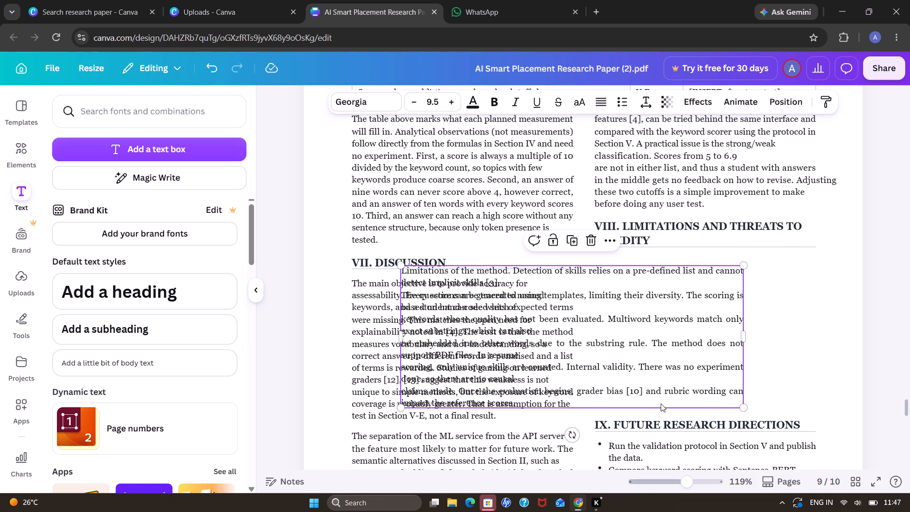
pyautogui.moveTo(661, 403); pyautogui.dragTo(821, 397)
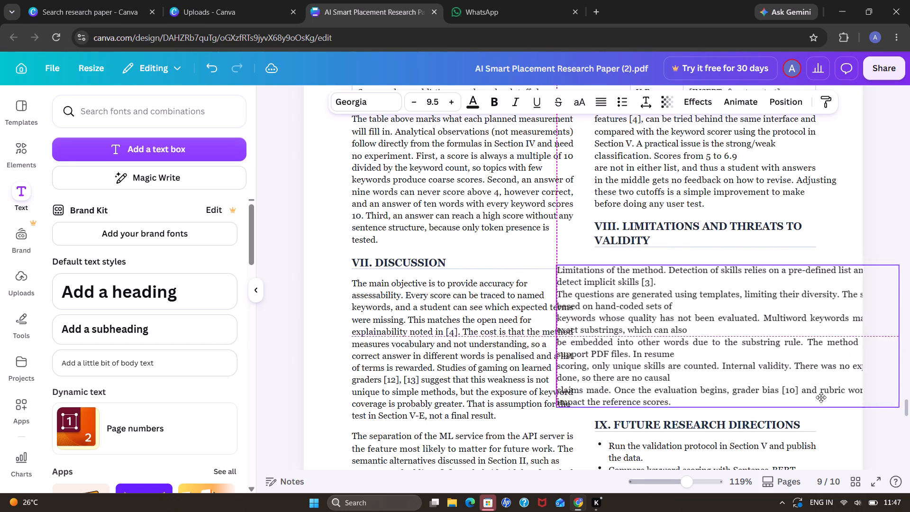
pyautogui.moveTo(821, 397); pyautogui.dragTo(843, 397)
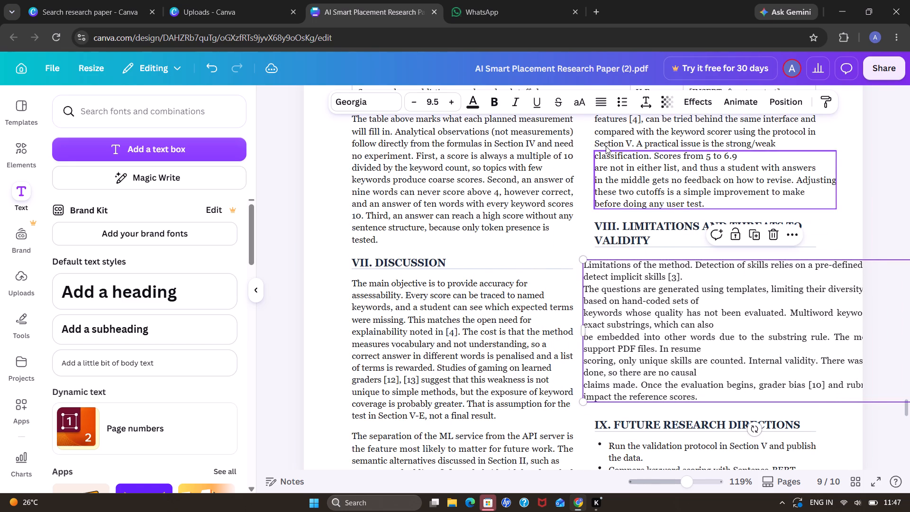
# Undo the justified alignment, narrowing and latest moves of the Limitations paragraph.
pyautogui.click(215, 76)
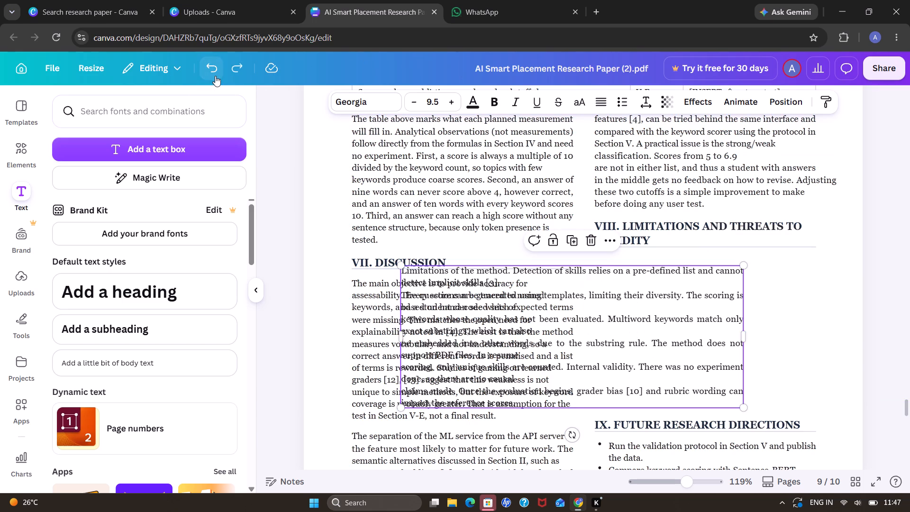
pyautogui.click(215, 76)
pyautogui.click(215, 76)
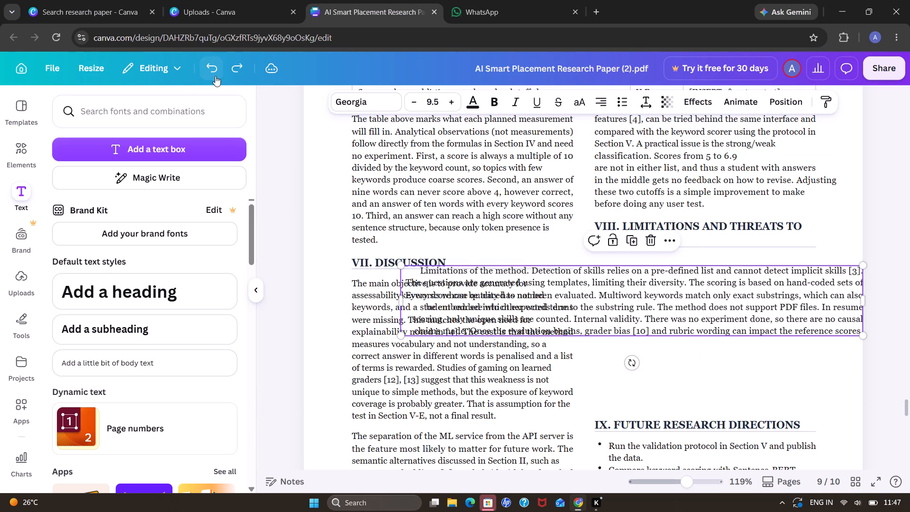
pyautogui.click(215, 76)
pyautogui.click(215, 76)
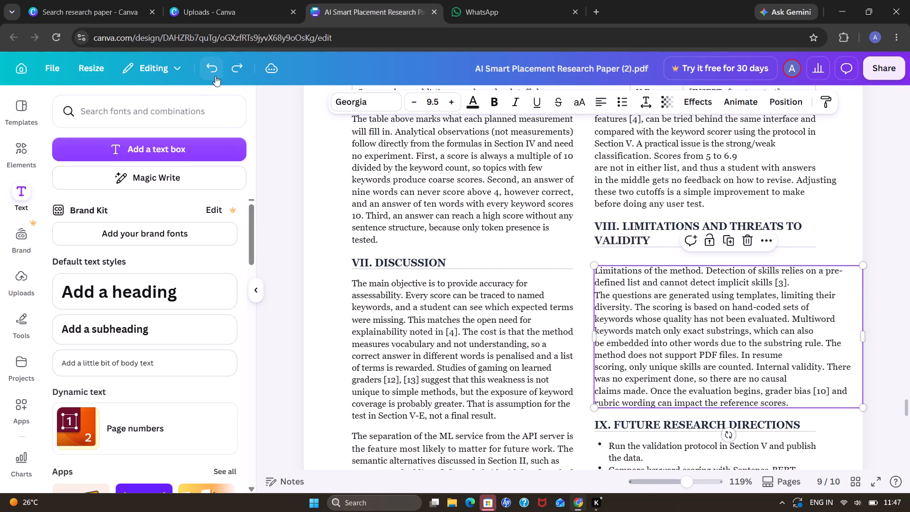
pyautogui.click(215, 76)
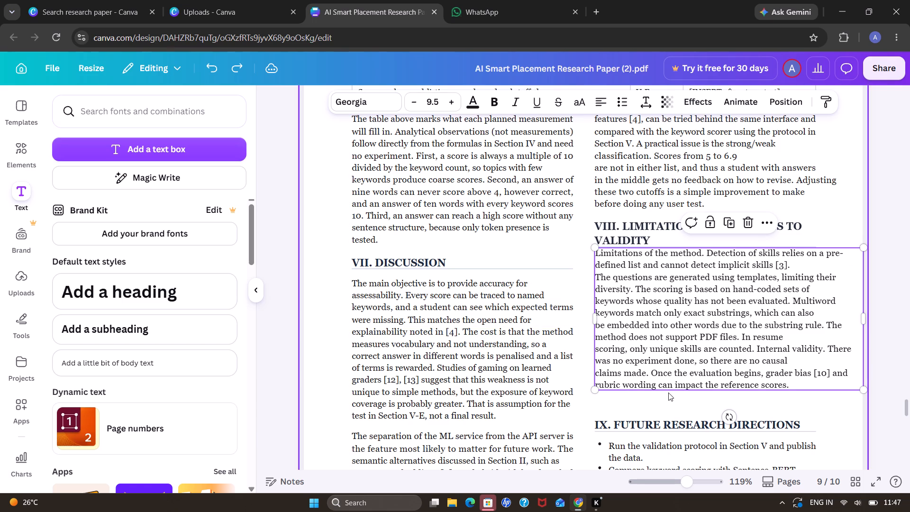
# Move the Limitations paragraph down slightly, leaving a gap below the section VIII heading and keeping it aligned with the column's text edge.
pyautogui.moveTo(671, 388); pyautogui.dragTo(667, 400)
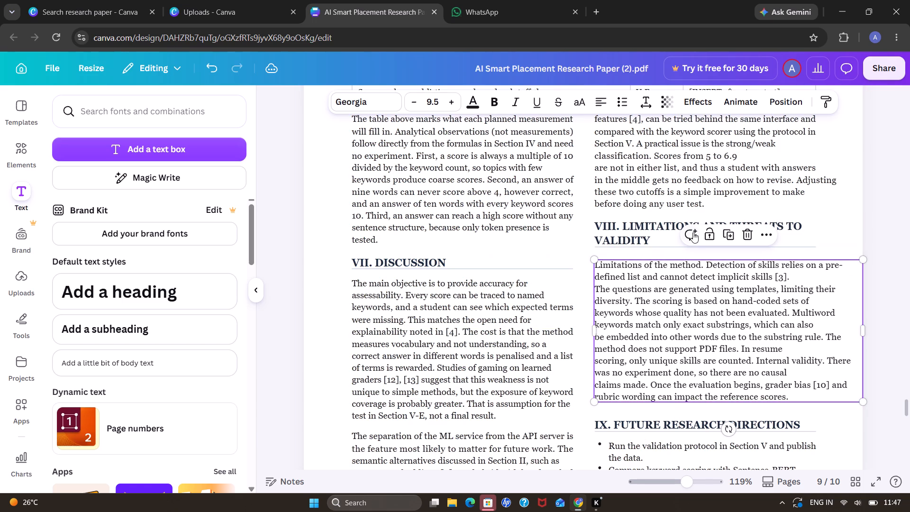
pyautogui.click(580, 250)
# Review the layout of page 9's two columns, from the results table to the Future Research Directions bullets.
pyautogui.hscroll(1, 580, 250)
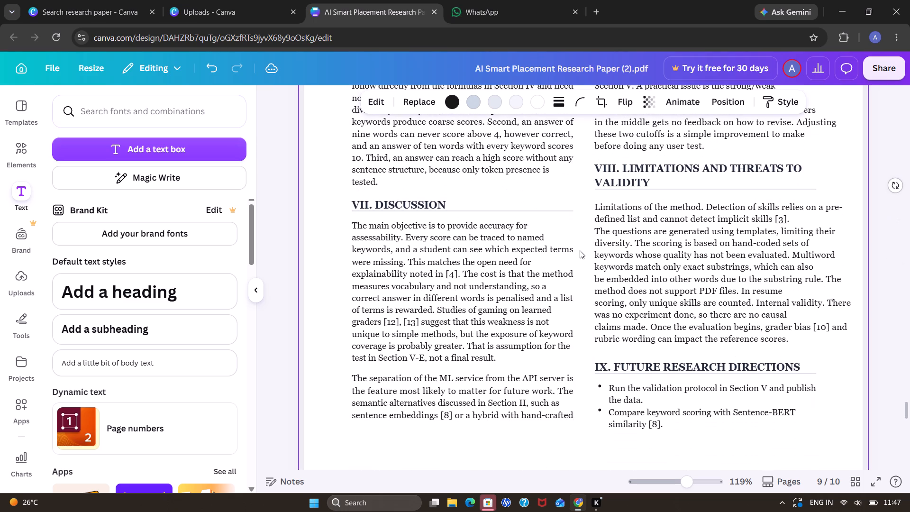
pyautogui.hscroll(1, 580, 250)
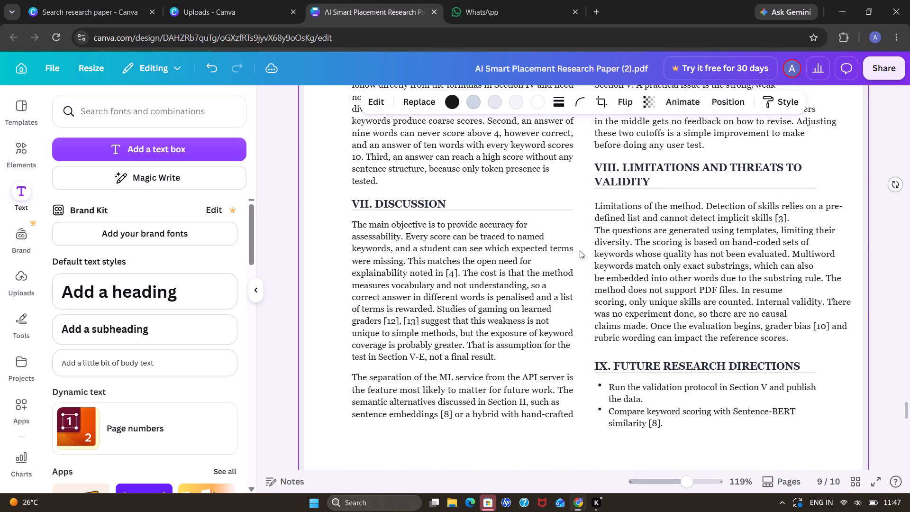
pyautogui.hscroll(1, 580, 250)
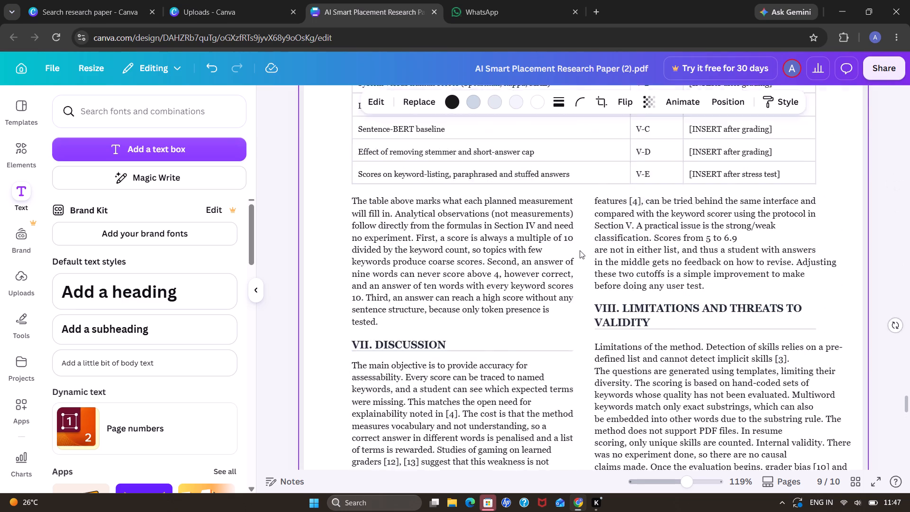
pyautogui.hscroll(1, 580, 250)
pyautogui.scroll(-3, 580, 250)
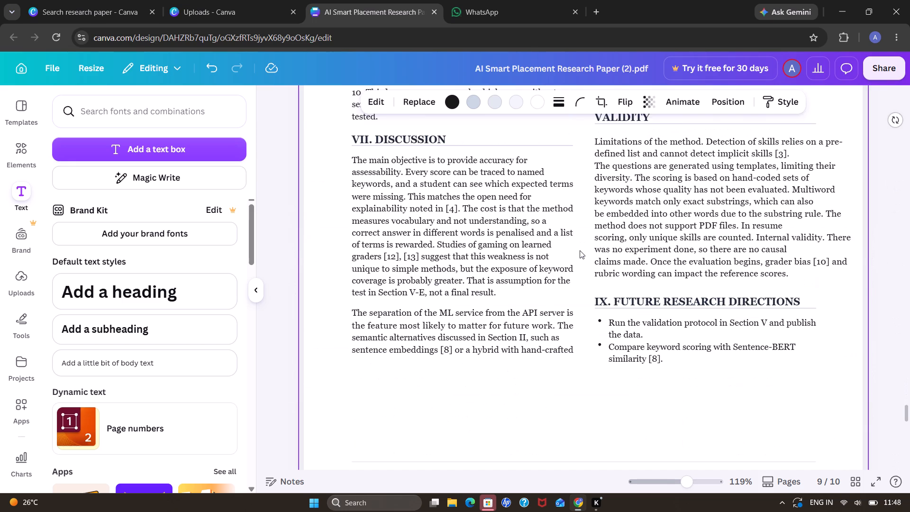
pyautogui.scroll(-3, 580, 250)
pyautogui.scroll(1, 580, 250)
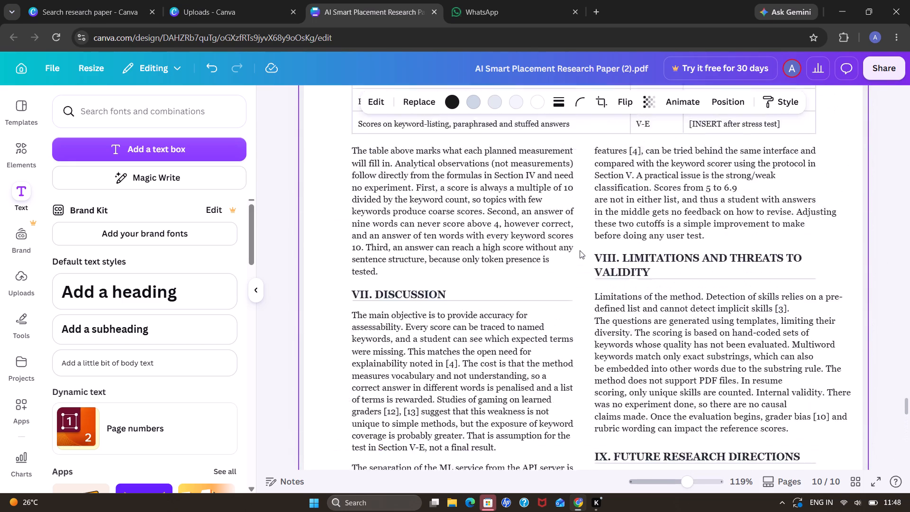
pyautogui.scroll(1, 580, 250)
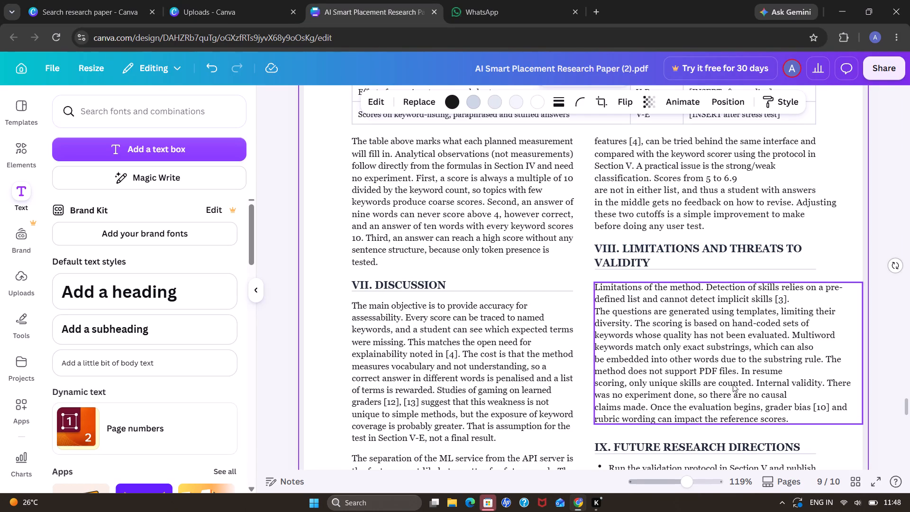
# Insert a line break before "Internal validity." in the Limitations paragraph so it starts on its own line.
pyautogui.click(824, 384)
pyautogui.click(823, 381)
pyautogui.doubleClick(823, 381)
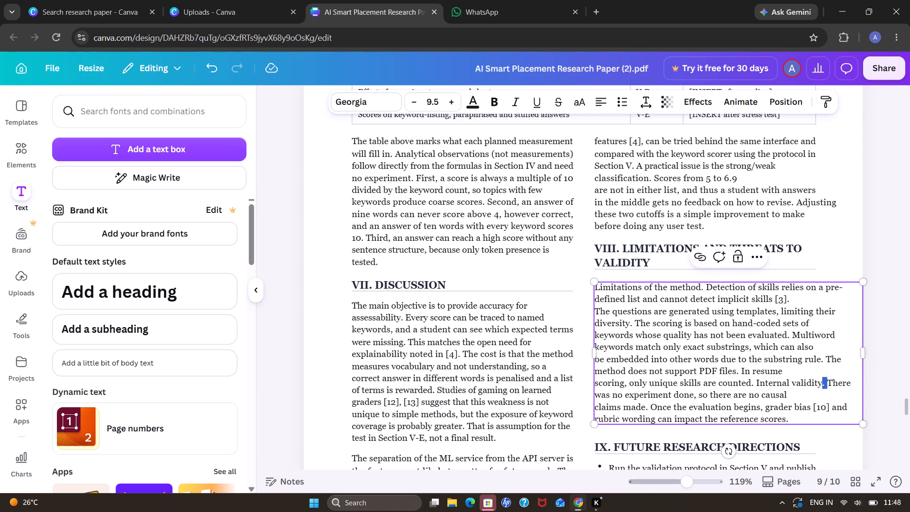
pyautogui.click(756, 381)
pyautogui.press('Return')
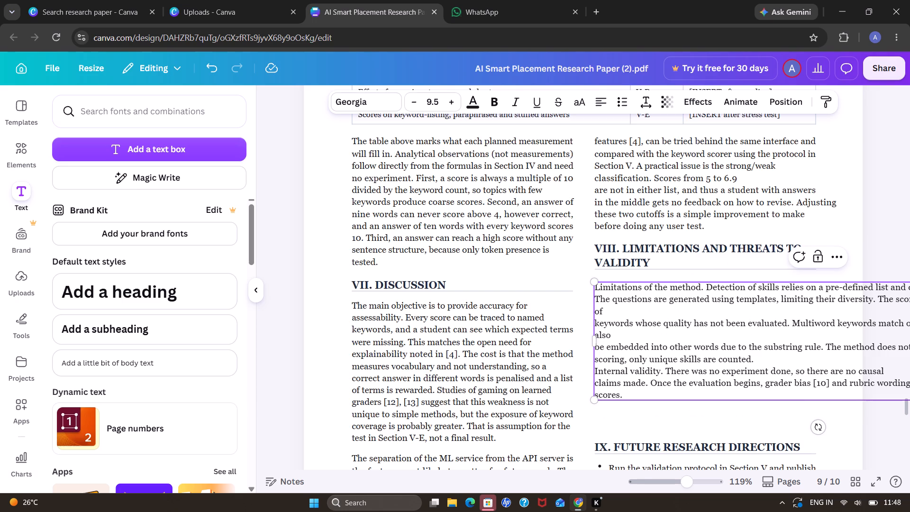
# Apply justified alignment to the "Internal validity" paragraph in the Limitations text block.
pyautogui.click(602, 104)
pyautogui.click(602, 104)
pyautogui.click(602, 104)
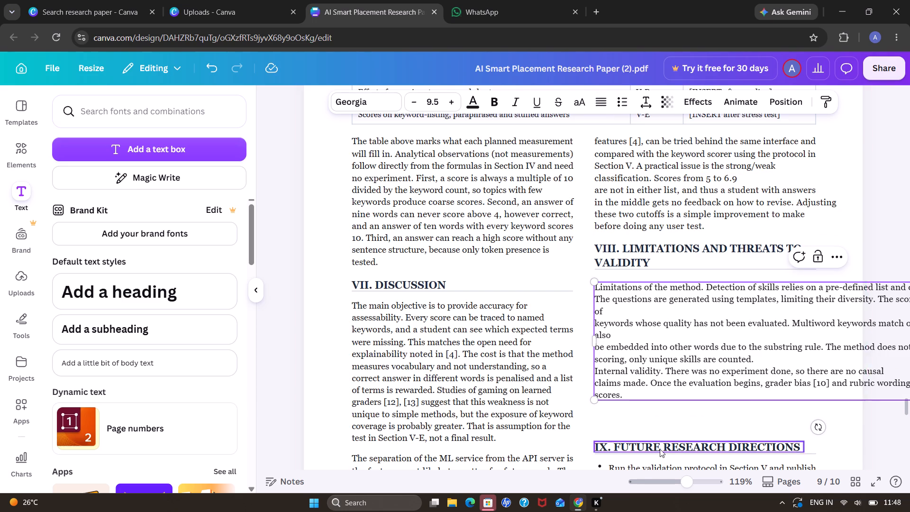
# Narrow the Limitations text box from its left edge to about the width of one column.
pyautogui.moveTo(597, 340); pyautogui.dragTo(655, 357)
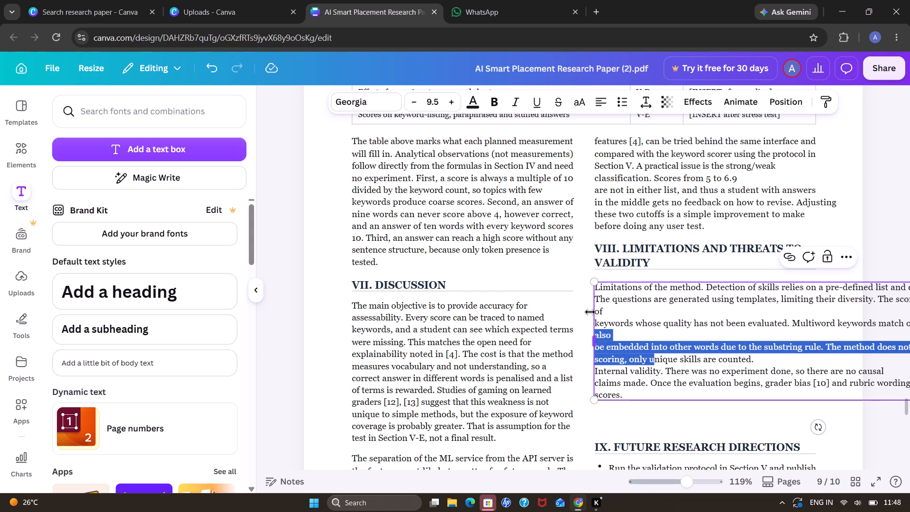
pyautogui.moveTo(594, 339); pyautogui.dragTo(624, 339)
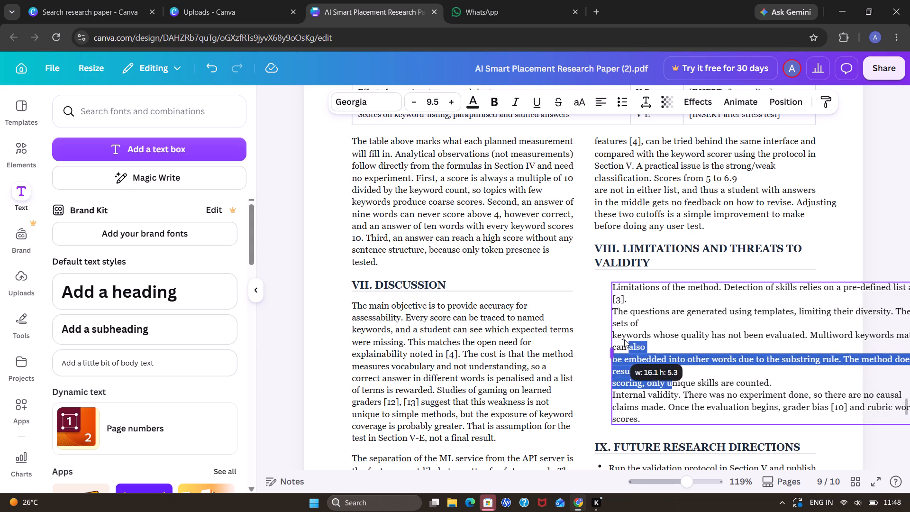
pyautogui.moveTo(624, 339); pyautogui.dragTo(711, 319)
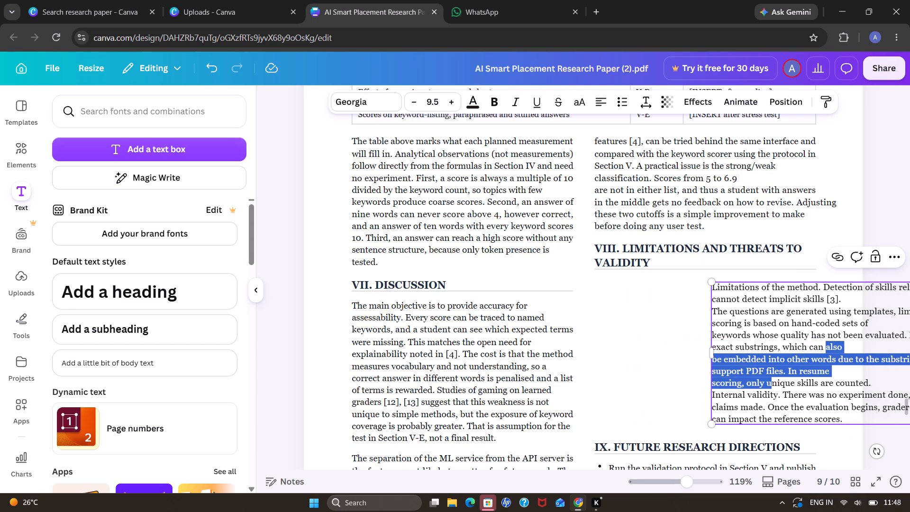
pyautogui.moveTo(696, 316); pyautogui.dragTo(810, 279)
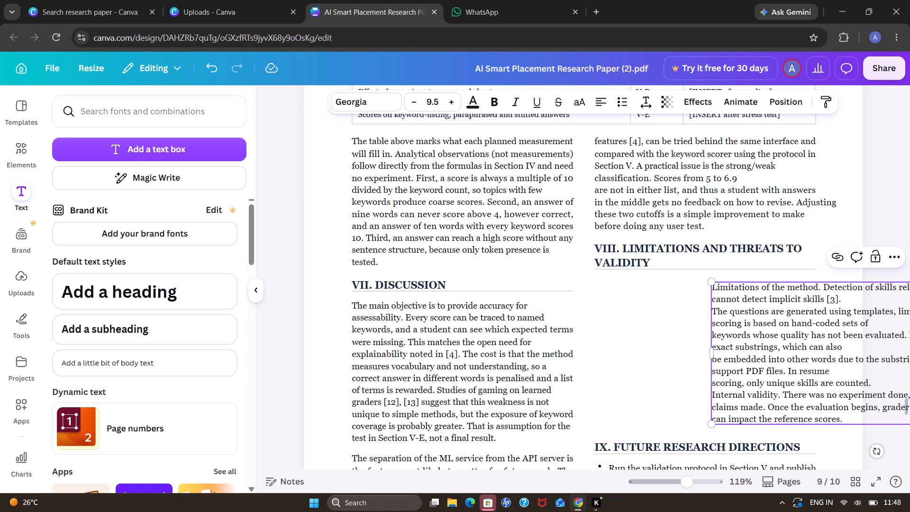
pyautogui.moveTo(770, 280); pyautogui.dragTo(654, 278)
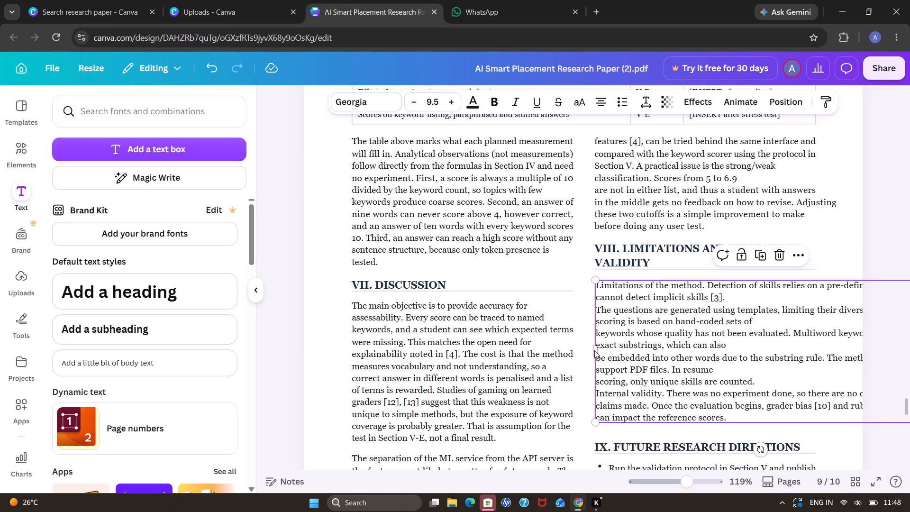
pyautogui.moveTo(595, 351); pyautogui.dragTo(709, 371)
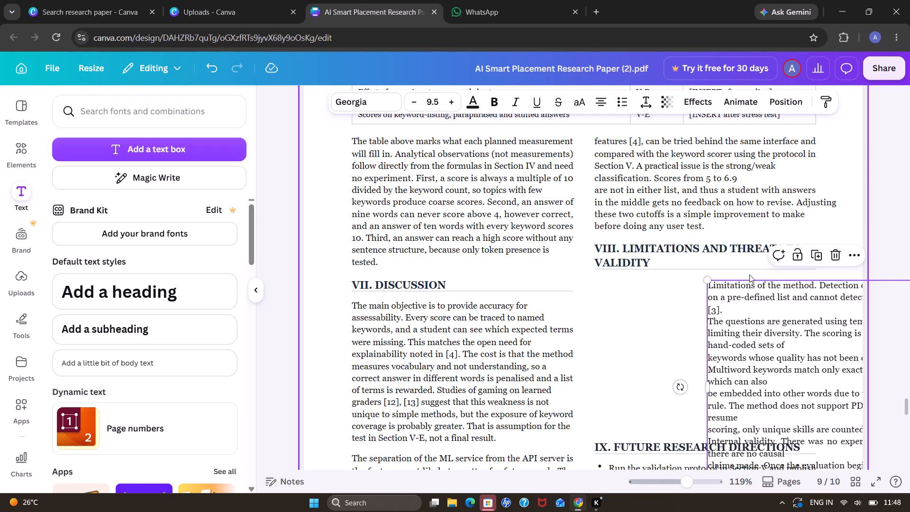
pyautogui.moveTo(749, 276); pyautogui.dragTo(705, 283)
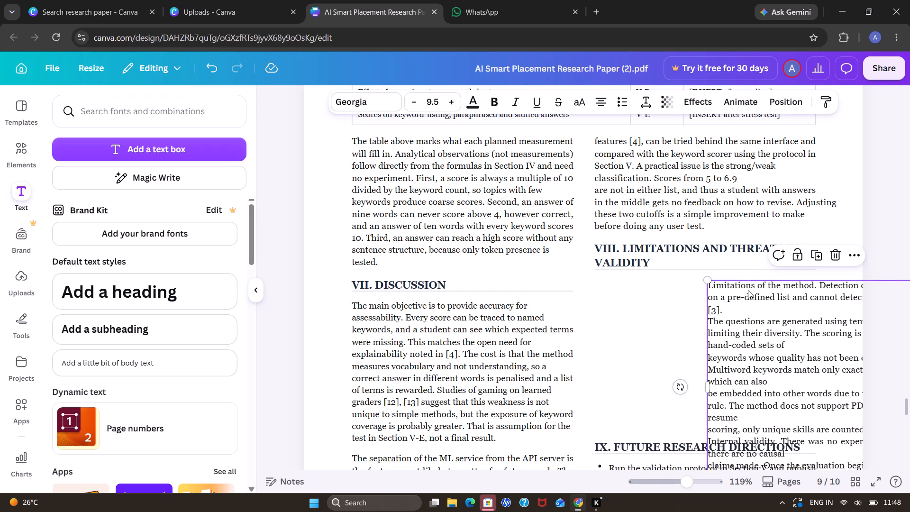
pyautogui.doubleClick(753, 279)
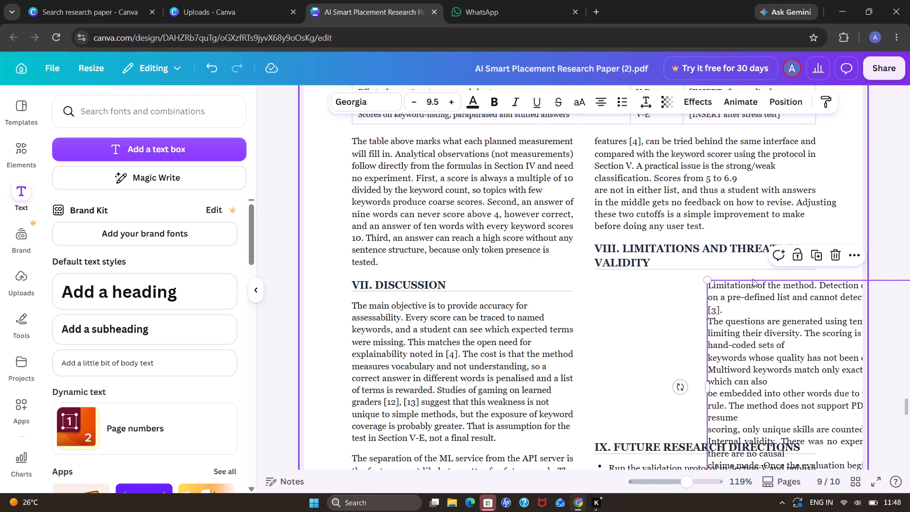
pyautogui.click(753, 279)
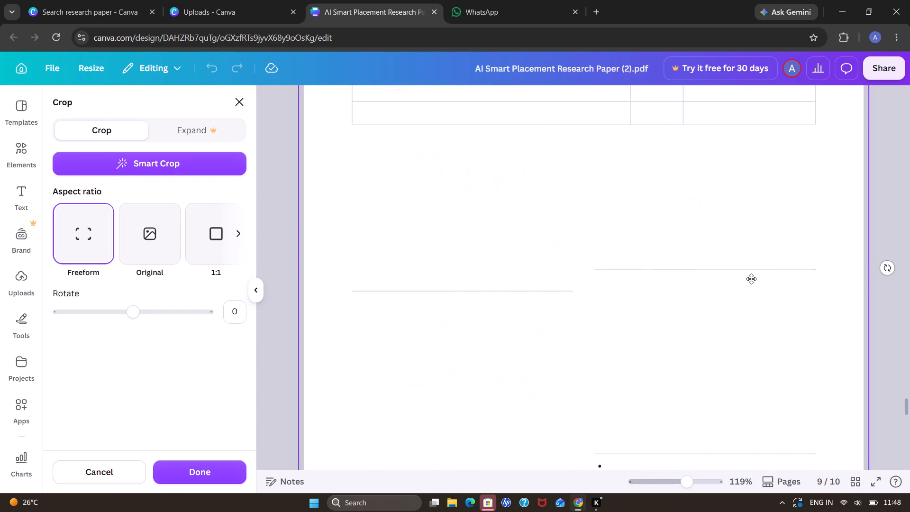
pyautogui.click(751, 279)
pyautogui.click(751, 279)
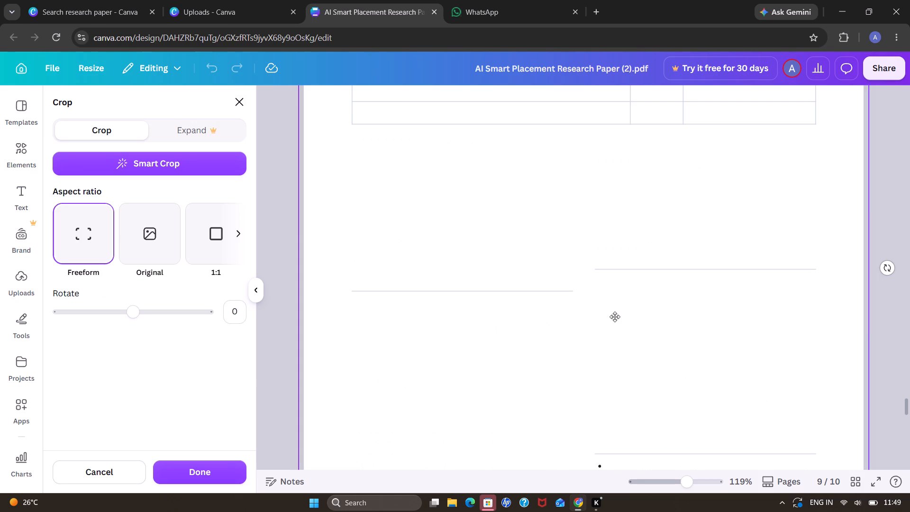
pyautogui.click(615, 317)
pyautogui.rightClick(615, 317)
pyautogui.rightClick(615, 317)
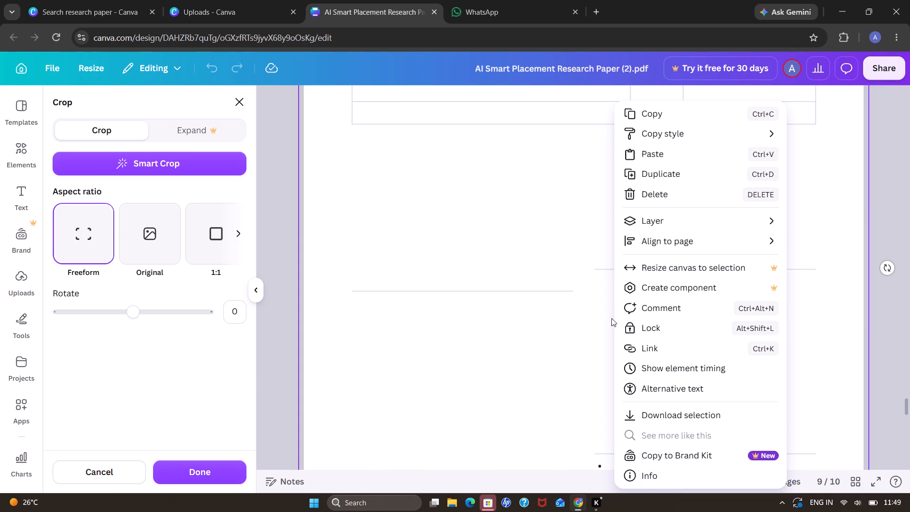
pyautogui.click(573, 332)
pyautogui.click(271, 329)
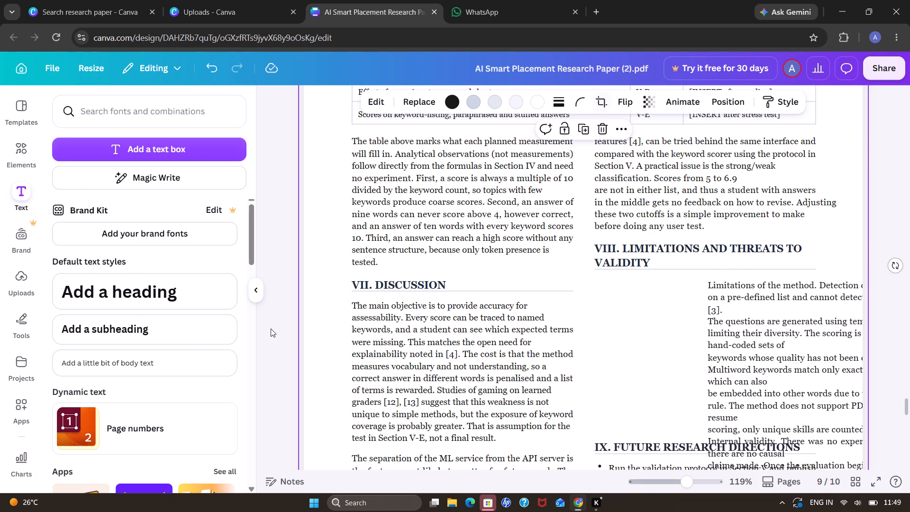
# Move the narrowed Limitations text box back into the second column, starting directly below the section VIII heading.
pyautogui.click(752, 316)
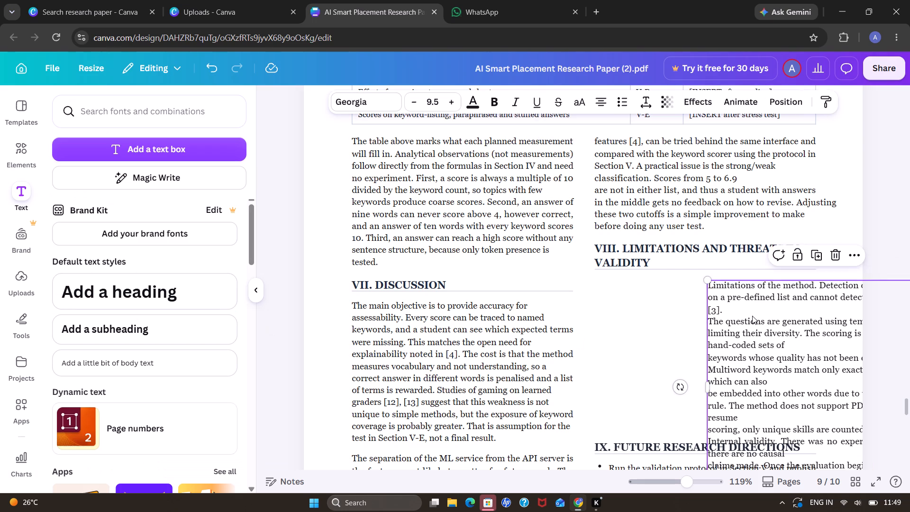
pyautogui.scroll(-2, 757, 373)
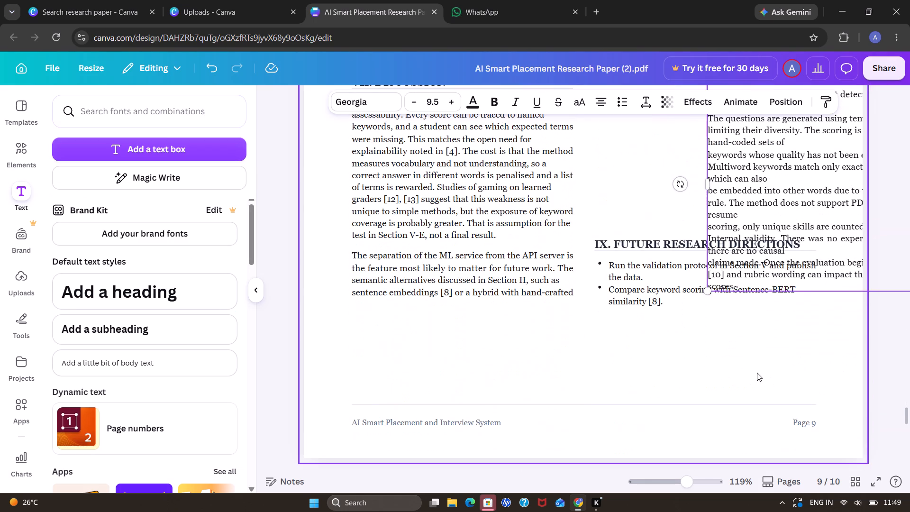
pyautogui.moveTo(856, 288); pyautogui.dragTo(794, 282)
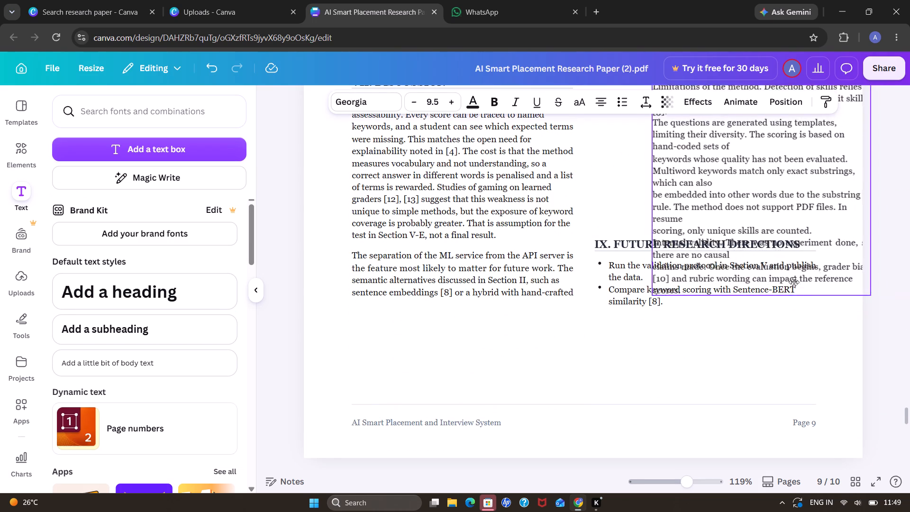
pyautogui.moveTo(794, 282); pyautogui.dragTo(746, 229)
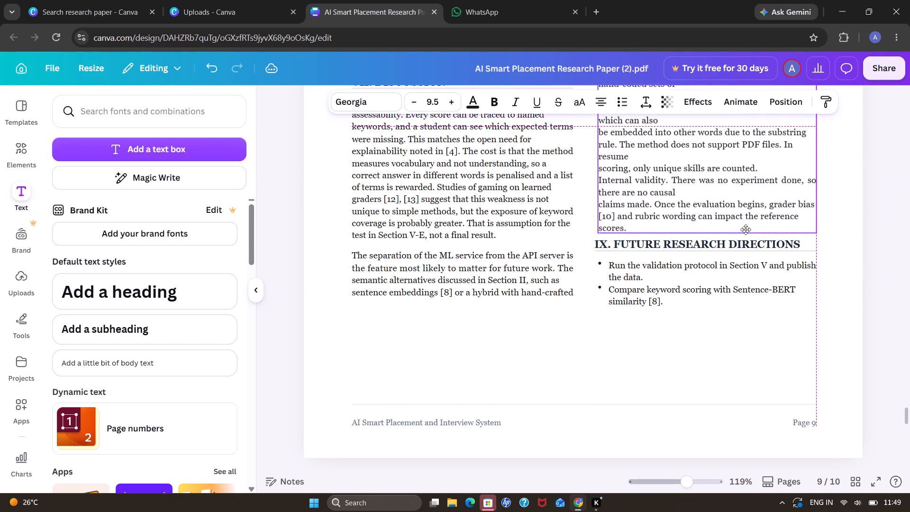
pyautogui.moveTo(746, 229); pyautogui.dragTo(745, 211)
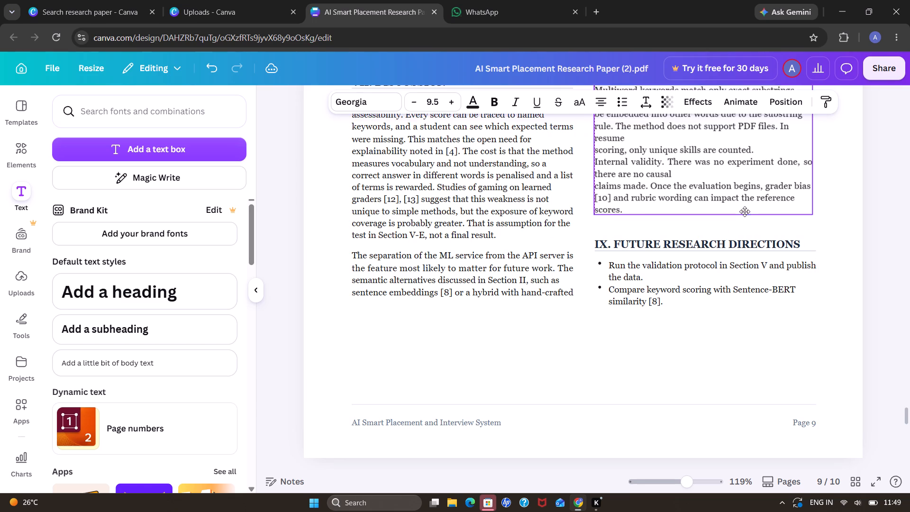
pyautogui.moveTo(745, 211); pyautogui.dragTo(743, 219)
pyautogui.scroll(1, 743, 219)
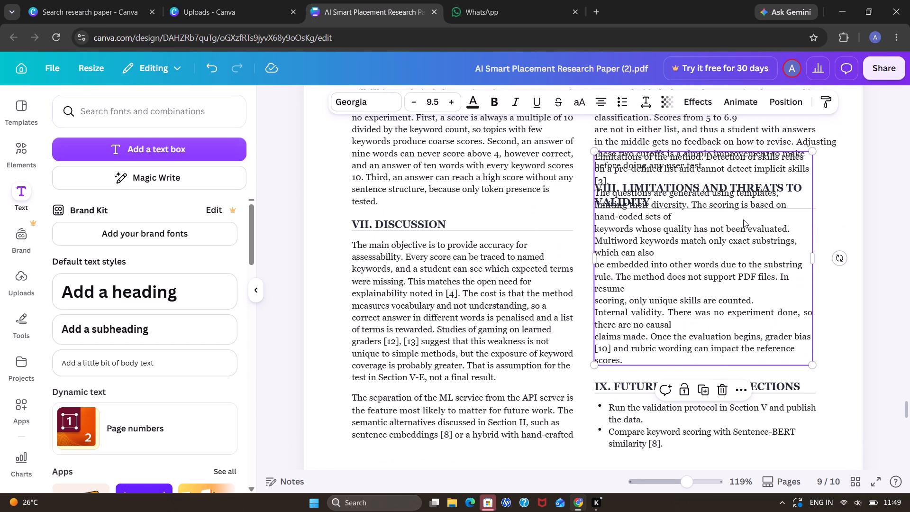
pyautogui.scroll(1, 743, 219)
pyautogui.moveTo(770, 361); pyautogui.dragTo(774, 404)
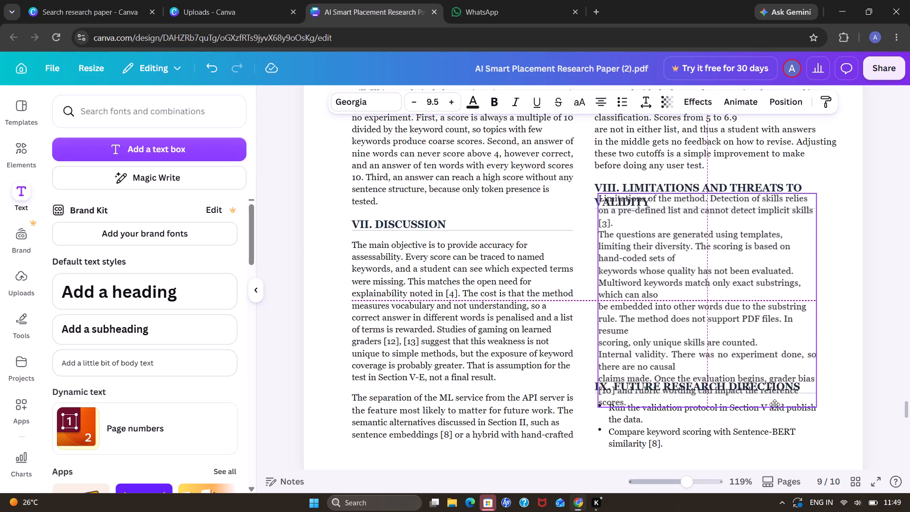
pyautogui.moveTo(774, 404); pyautogui.dragTo(772, 418)
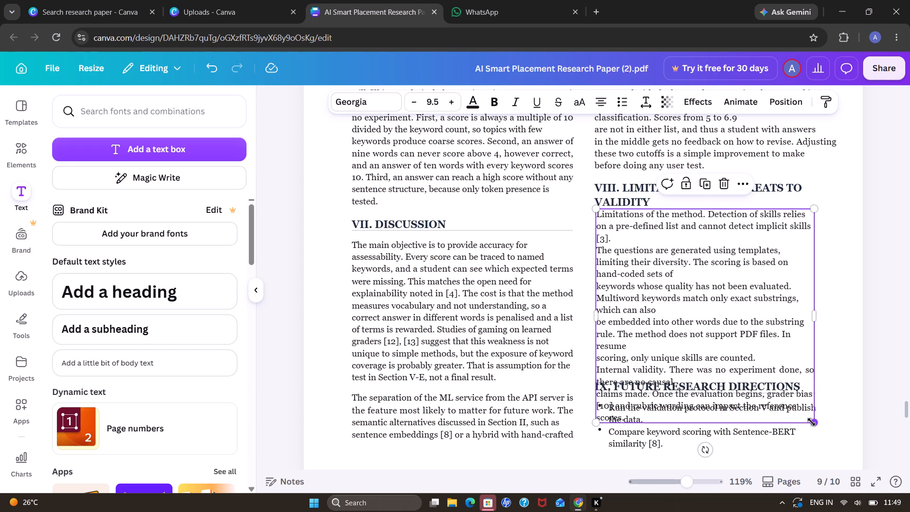
# Scale the Limitations text box down to font size 8.2 and widen it to the column's right edge.
pyautogui.moveTo(811, 422); pyautogui.dragTo(800, 370)
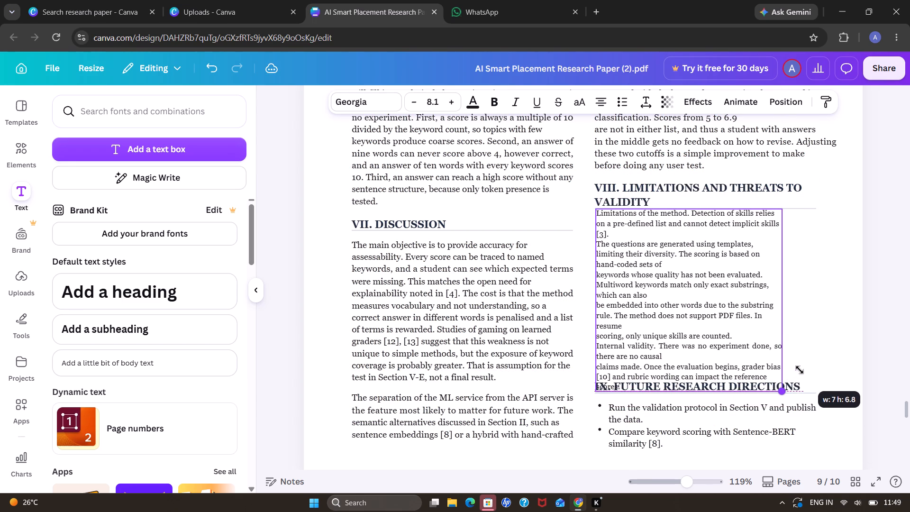
pyautogui.moveTo(800, 370); pyautogui.dragTo(810, 363)
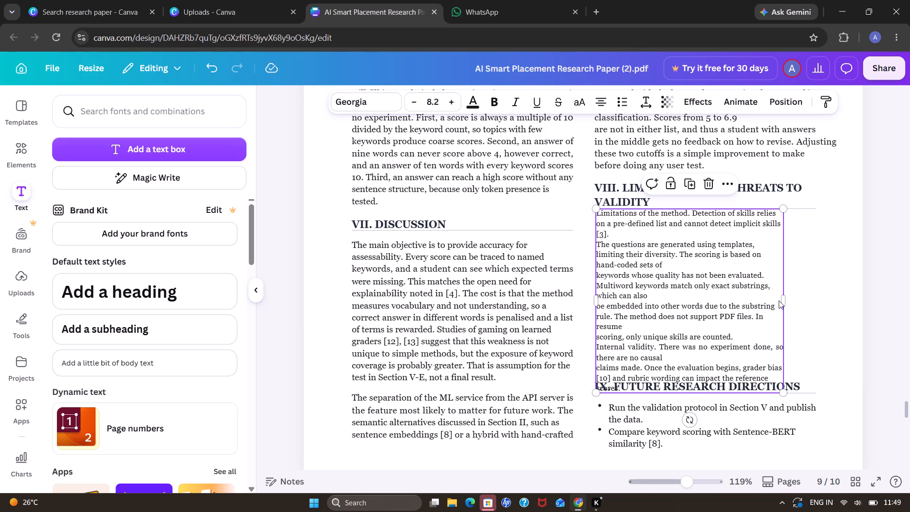
pyautogui.moveTo(784, 298); pyautogui.dragTo(810, 293)
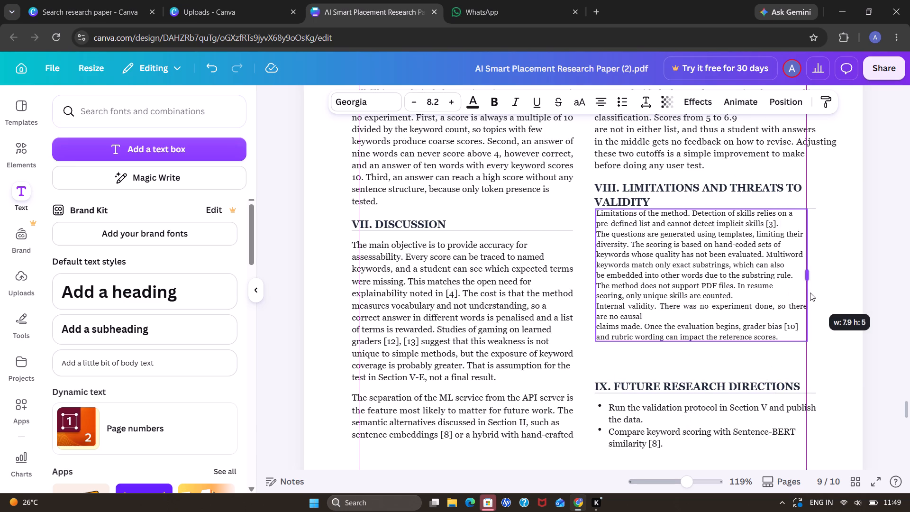
pyautogui.moveTo(810, 293); pyautogui.dragTo(816, 296)
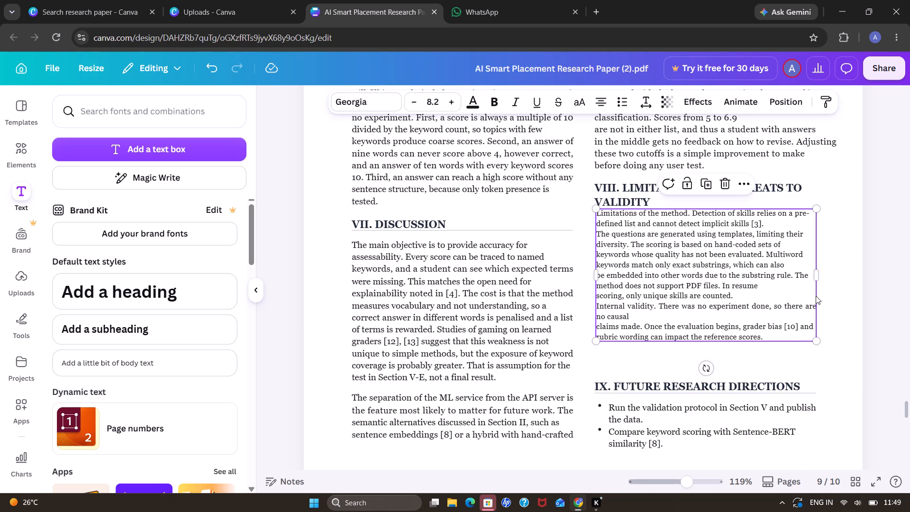
# Scale the Limitations text box up proportionally until its font size is 9.5.
pyautogui.moveTo(817, 343); pyautogui.dragTo(825, 353)
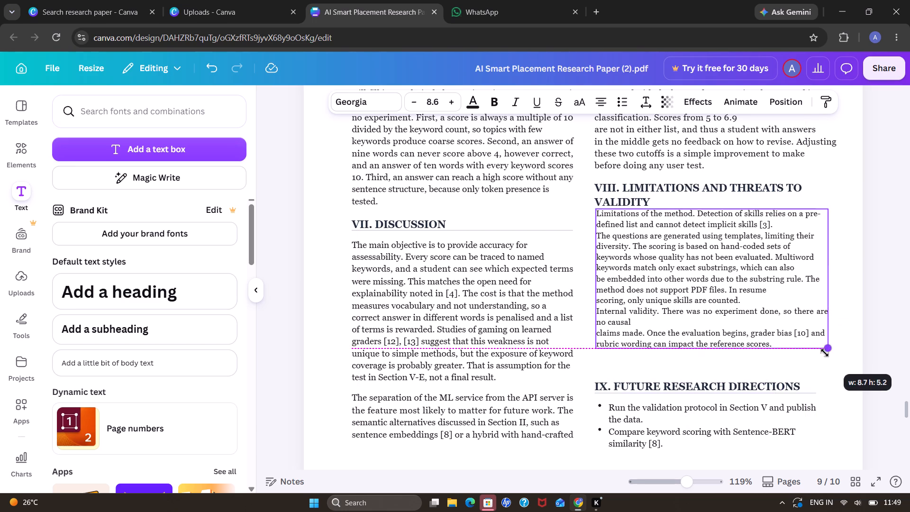
pyautogui.moveTo(825, 353); pyautogui.dragTo(832, 366)
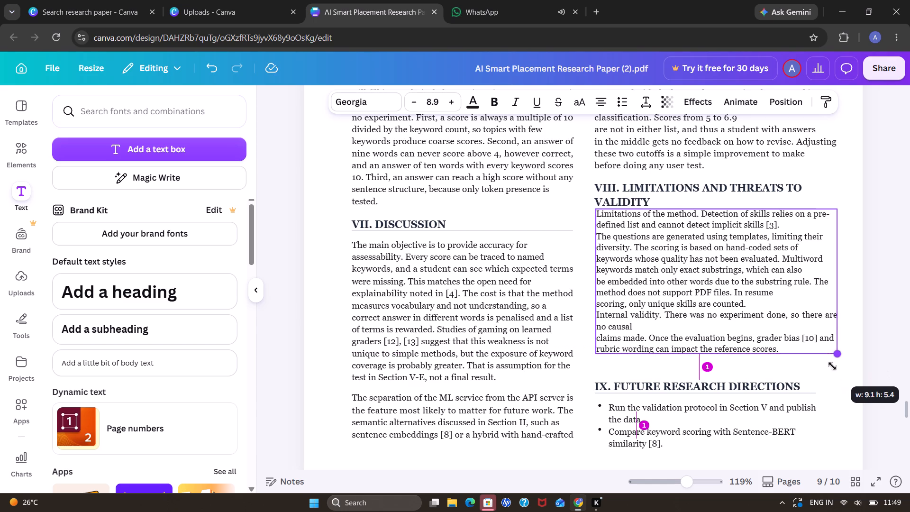
pyautogui.moveTo(832, 366); pyautogui.dragTo(837, 379)
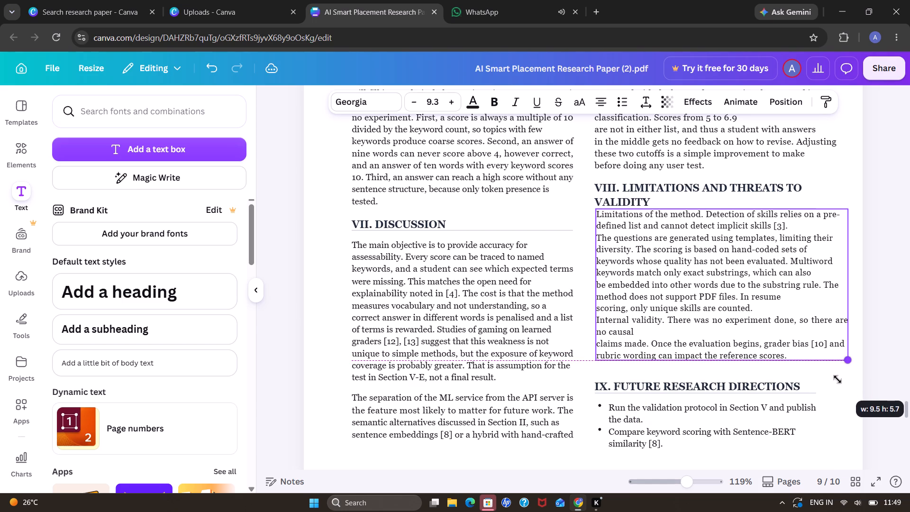
pyautogui.moveTo(837, 379); pyautogui.dragTo(841, 383)
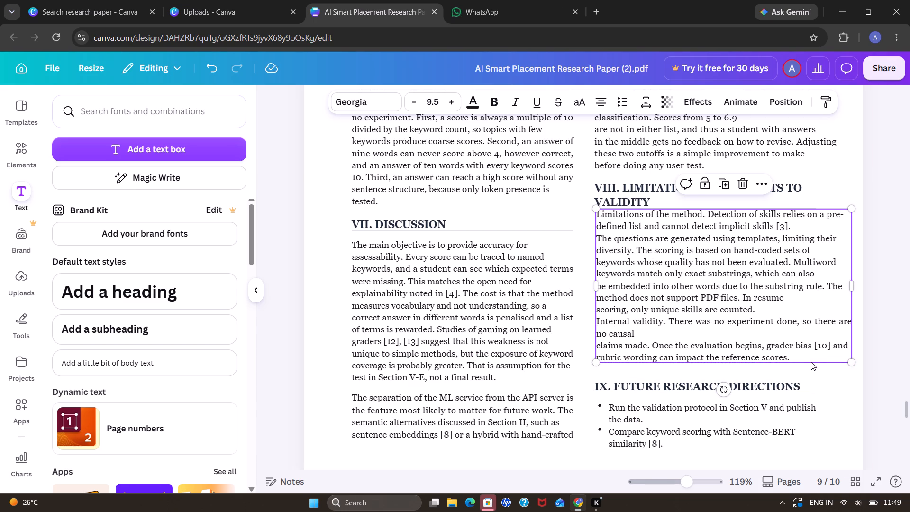
# Move the Limitations text box down slightly, leaving a gap below the section VIII heading and aligning it with the column's left edge.
pyautogui.click(811, 362)
pyautogui.click(811, 362)
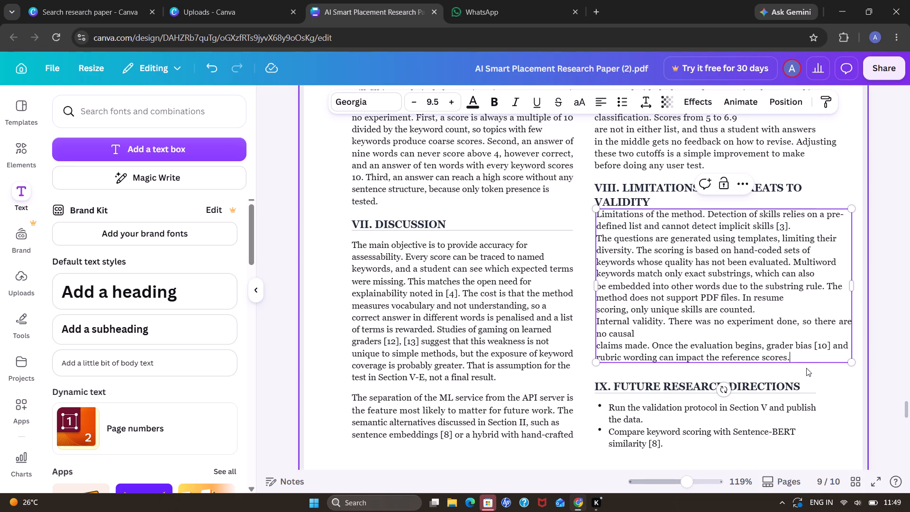
pyautogui.doubleClick(808, 361)
pyautogui.click(808, 361)
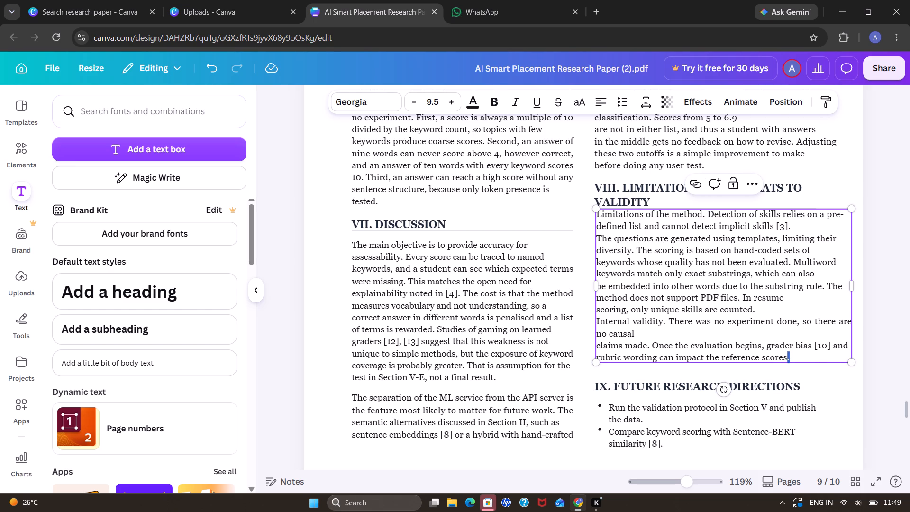
pyautogui.moveTo(809, 364); pyautogui.dragTo(808, 375)
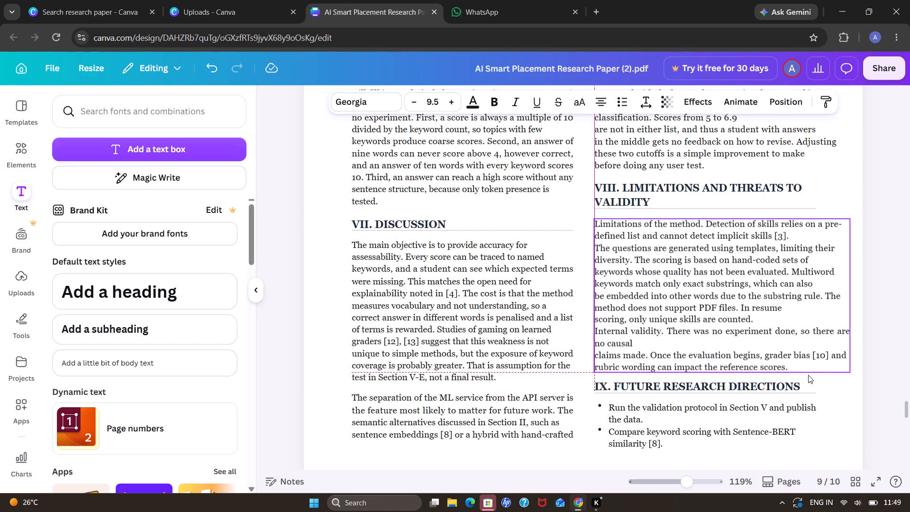
pyautogui.moveTo(808, 375); pyautogui.dragTo(808, 378)
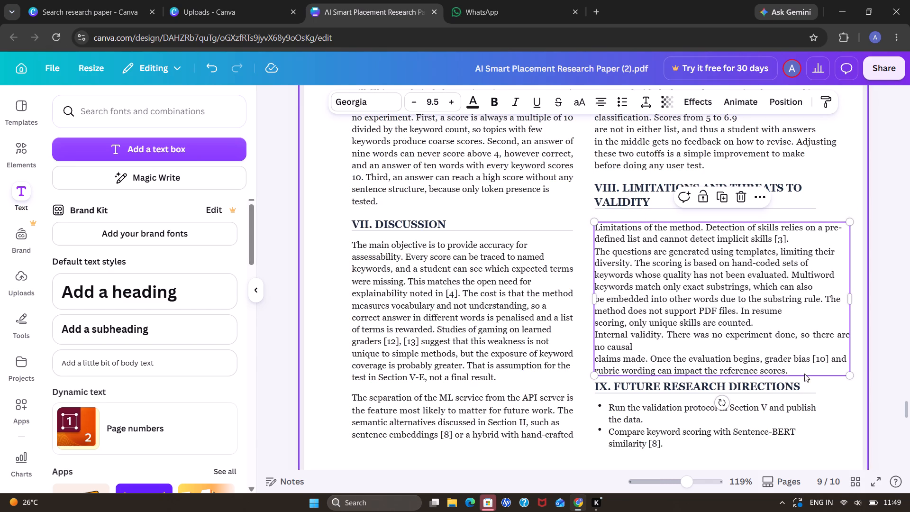
# Replace the period after "Internal validity" in the Limitations text with a colon directly following the word.
pyautogui.click(691, 331)
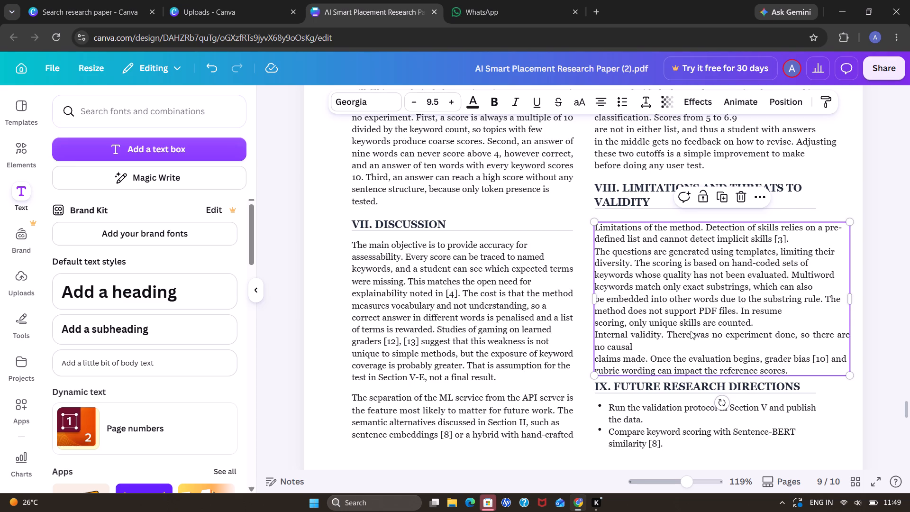
pyautogui.click(667, 334)
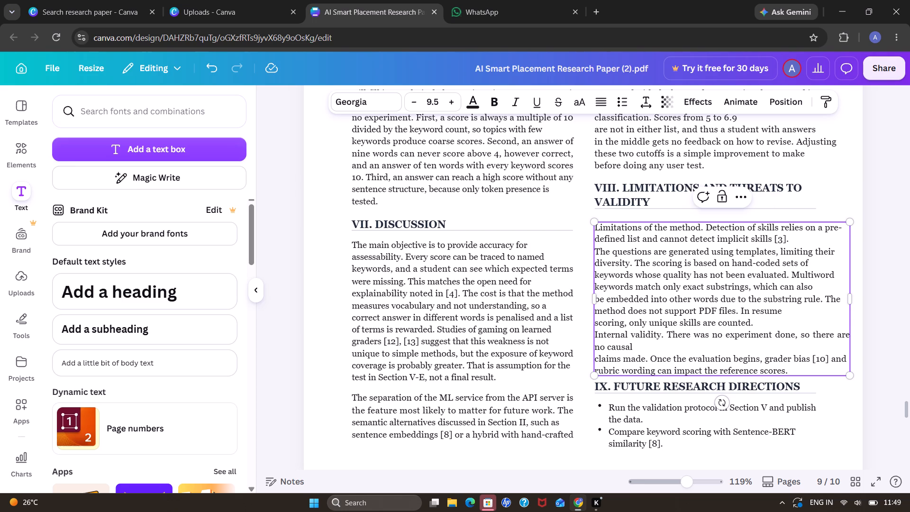
pyautogui.press('BackSpace')
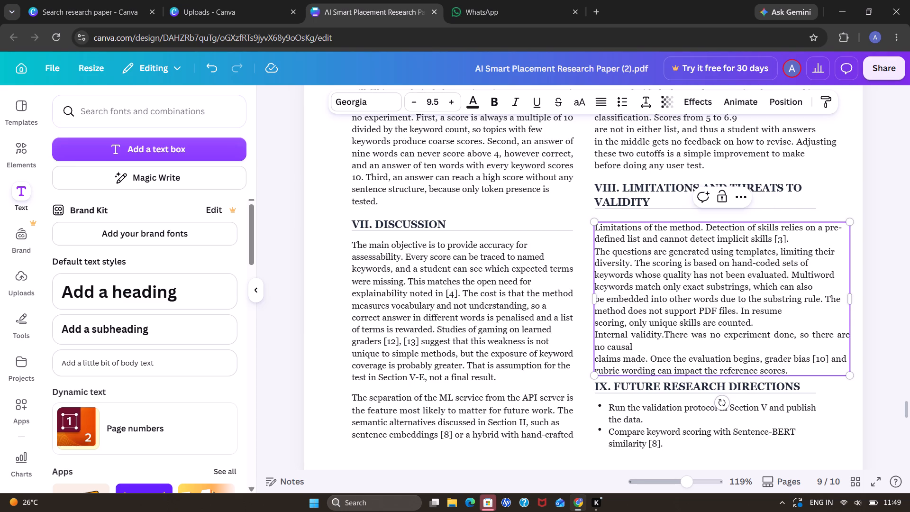
pyautogui.press('BackSpace')
pyautogui.press('space')
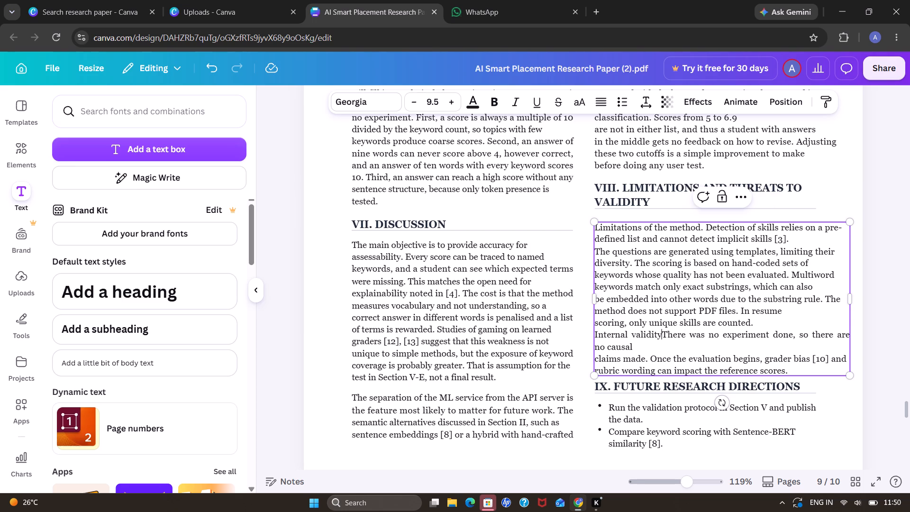
pyautogui.hotkey('shift', ':')
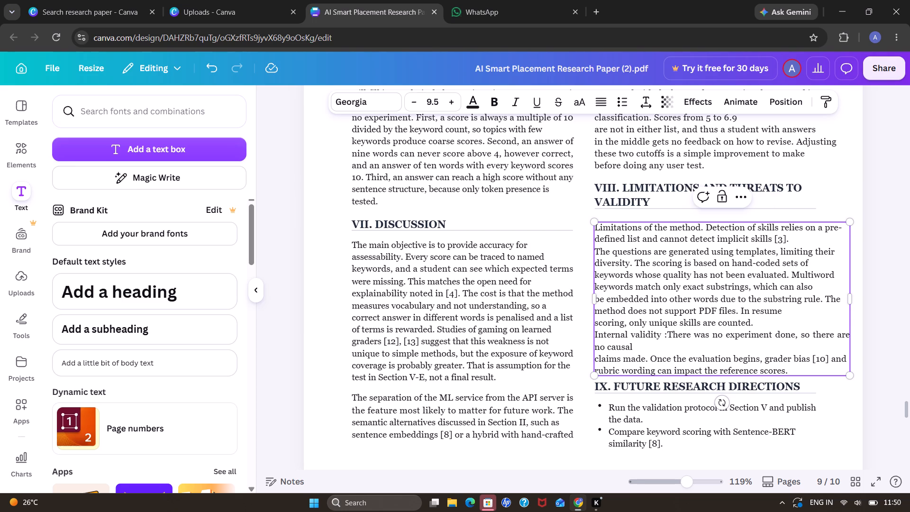
pyautogui.press('space')
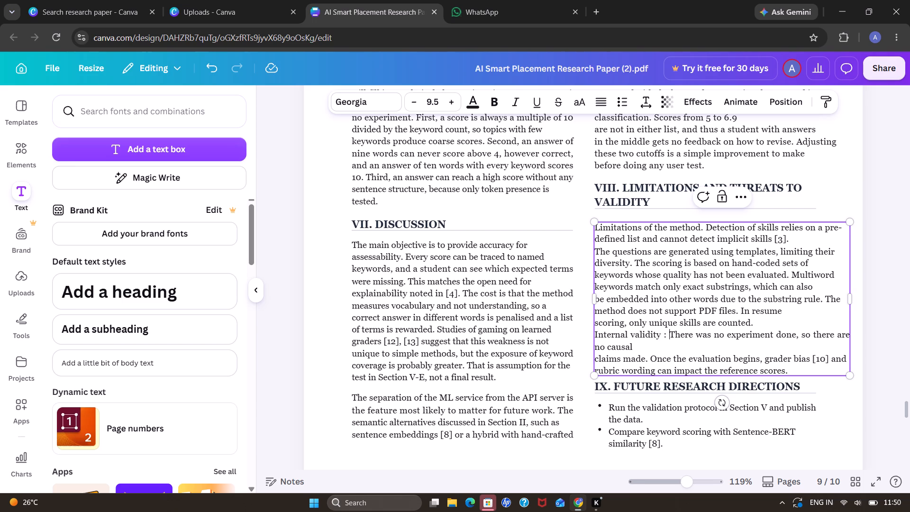
pyautogui.doubleClick(662, 335)
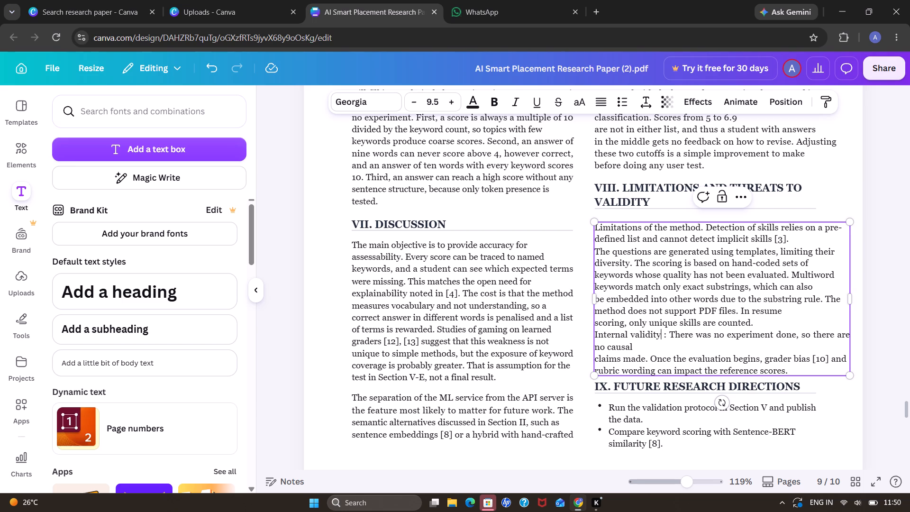
pyautogui.click(662, 335)
pyautogui.press('Right')
pyautogui.press('BackSpace')
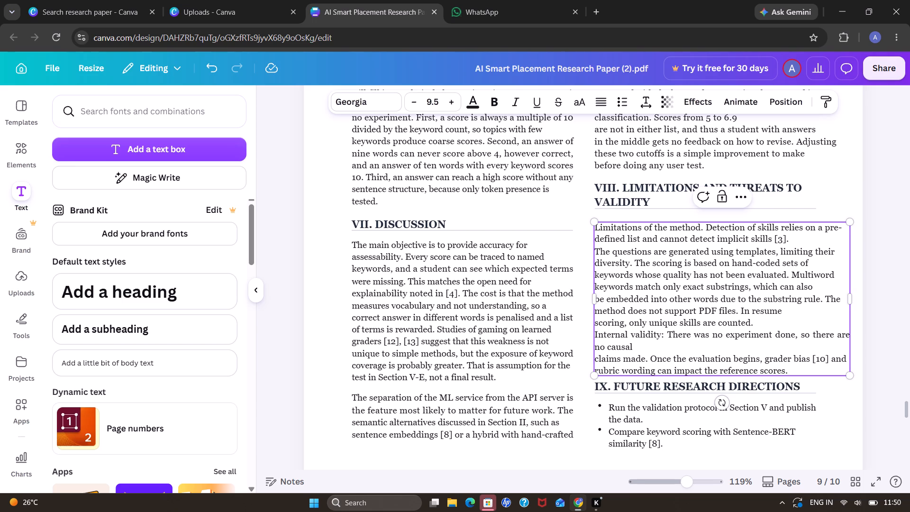
# Make the "Internal validity" label in the Limitations text bold, leaving its colon in regular weight.
pyautogui.moveTo(662, 335); pyautogui.dragTo(642, 338)
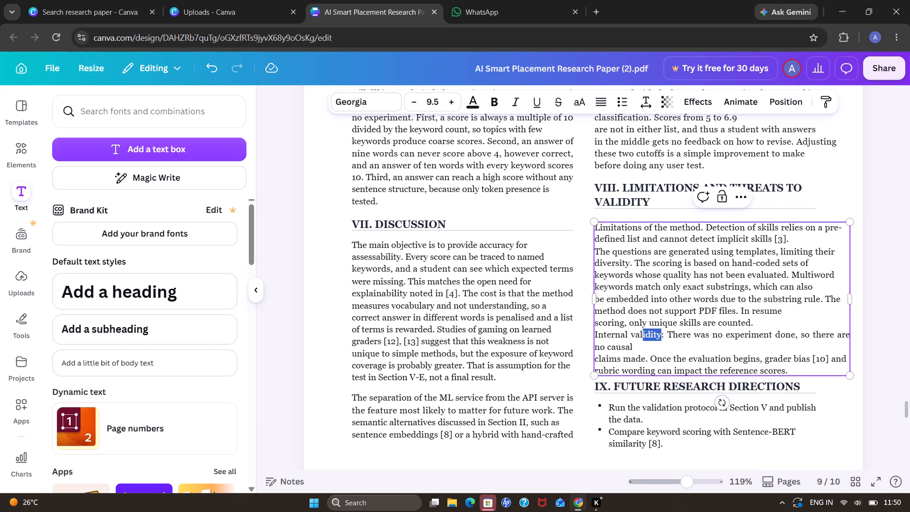
pyautogui.moveTo(642, 338); pyautogui.dragTo(595, 338)
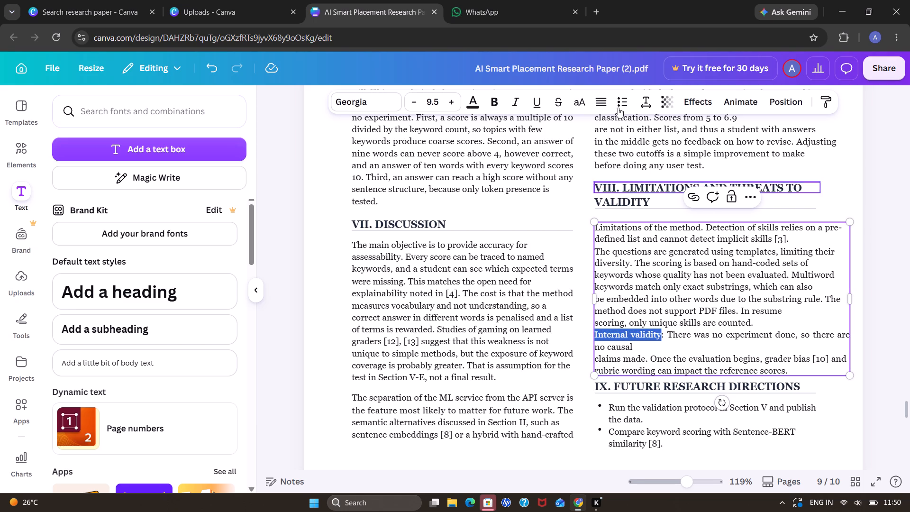
pyautogui.click(495, 106)
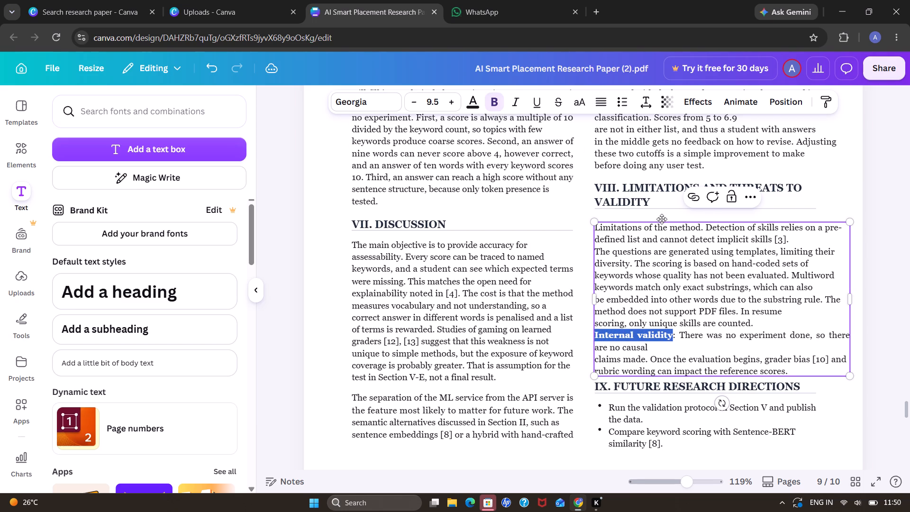
# Change the period after "Limitations of the method" to a colon and make that label bold, including the colon.
pyautogui.click(703, 229)
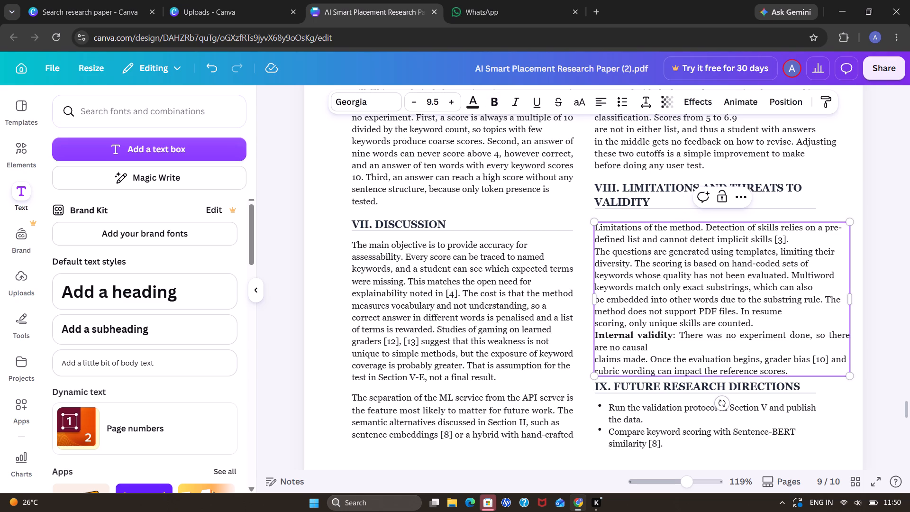
pyautogui.press('BackSpace')
pyautogui.hotkey('shift', ':')
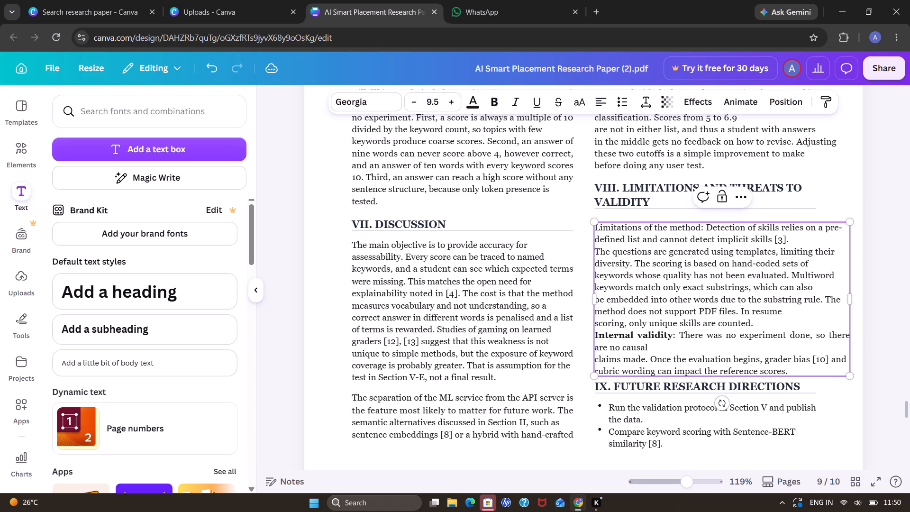
pyautogui.click(700, 228)
pyautogui.moveTo(700, 228); pyautogui.dragTo(681, 231)
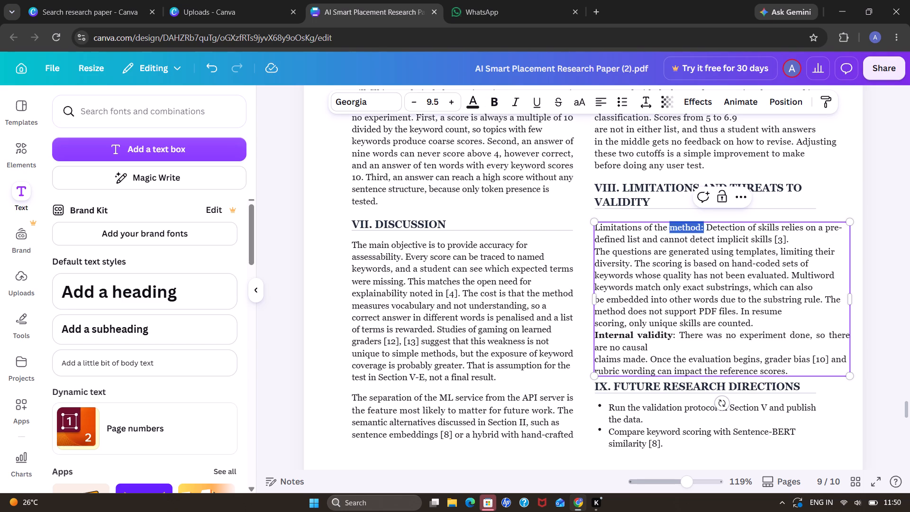
pyautogui.moveTo(681, 231); pyautogui.dragTo(617, 227)
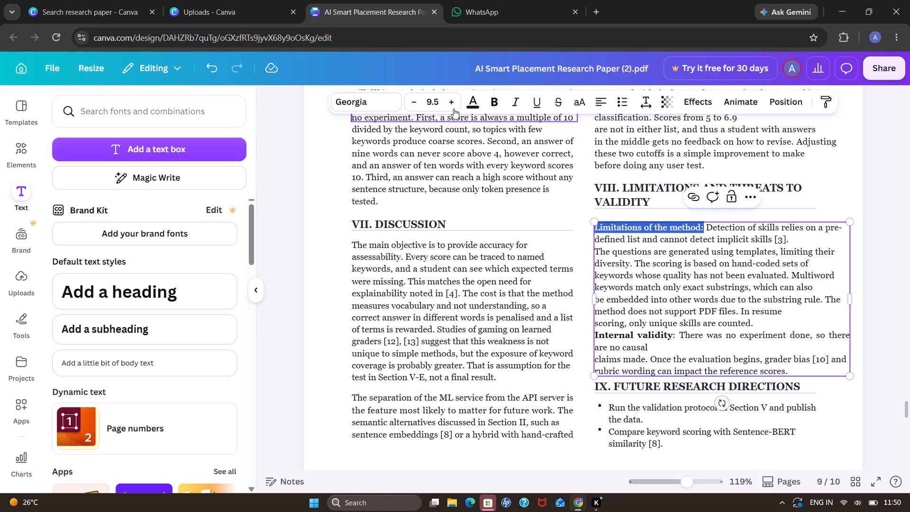
pyautogui.click(495, 107)
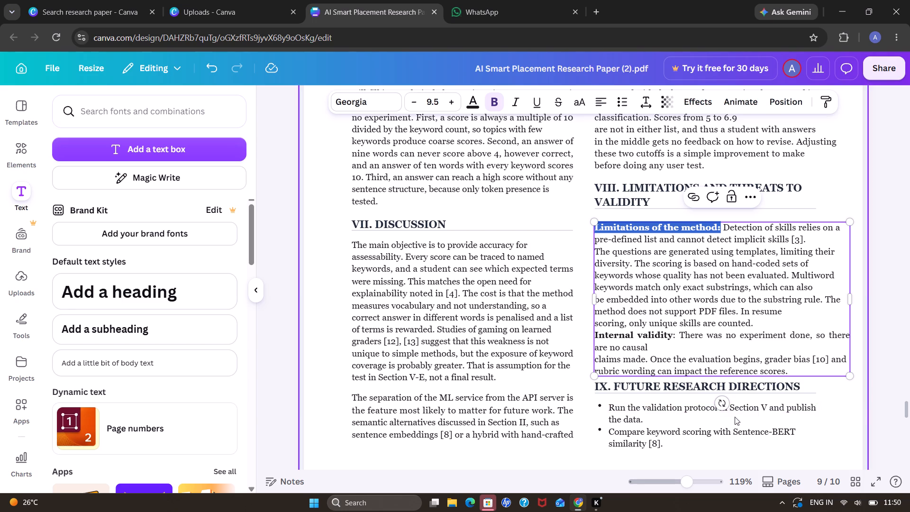
pyautogui.click(753, 421)
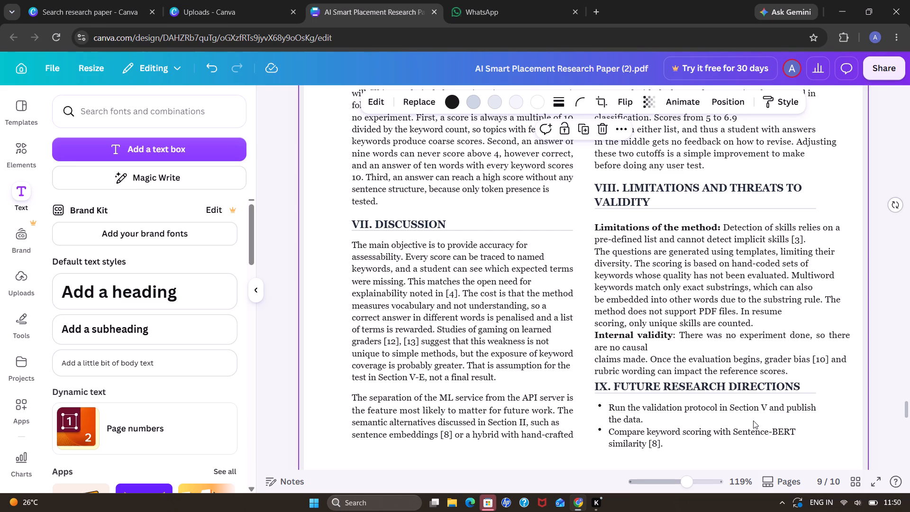
# Remove the line break between "no causal" and "claims made" in the Internal validity paragraph, keeping one space between the words.
pyautogui.click(609, 359)
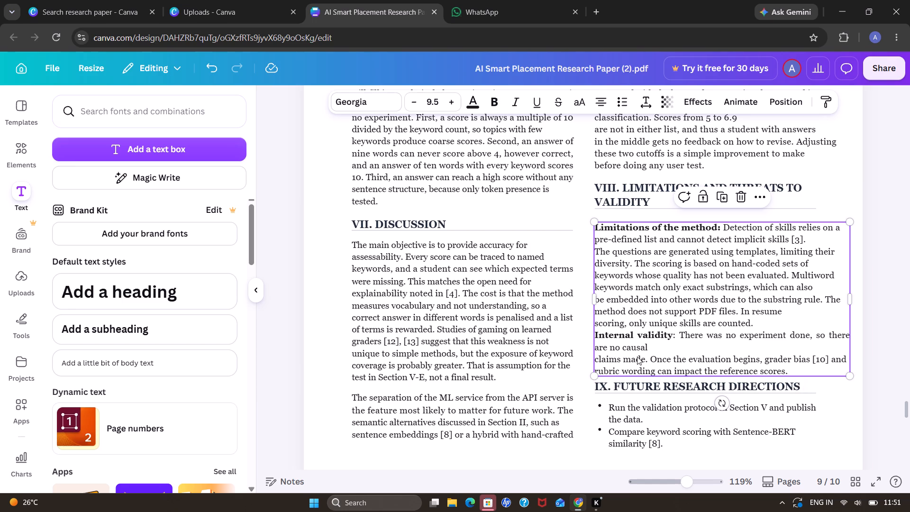
pyautogui.click(600, 354)
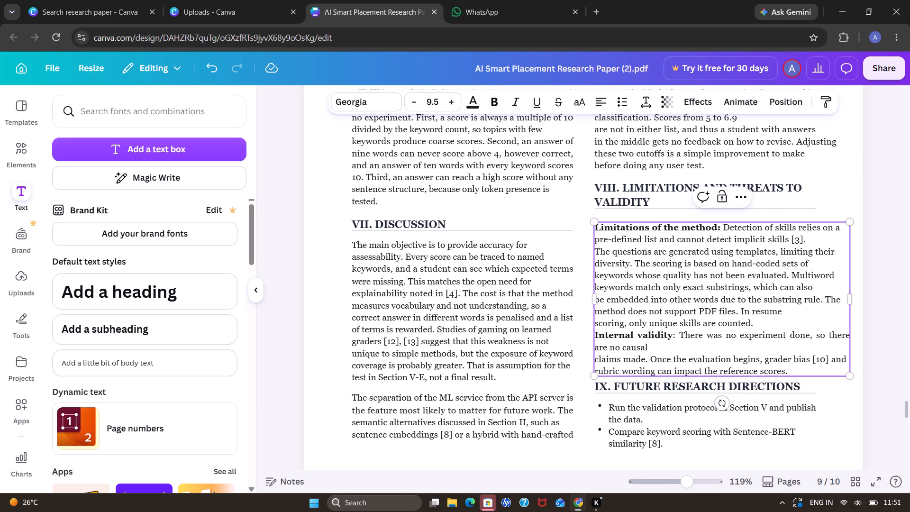
pyautogui.click(598, 355)
pyautogui.press('BackSpace')
pyautogui.press('BackSpace')
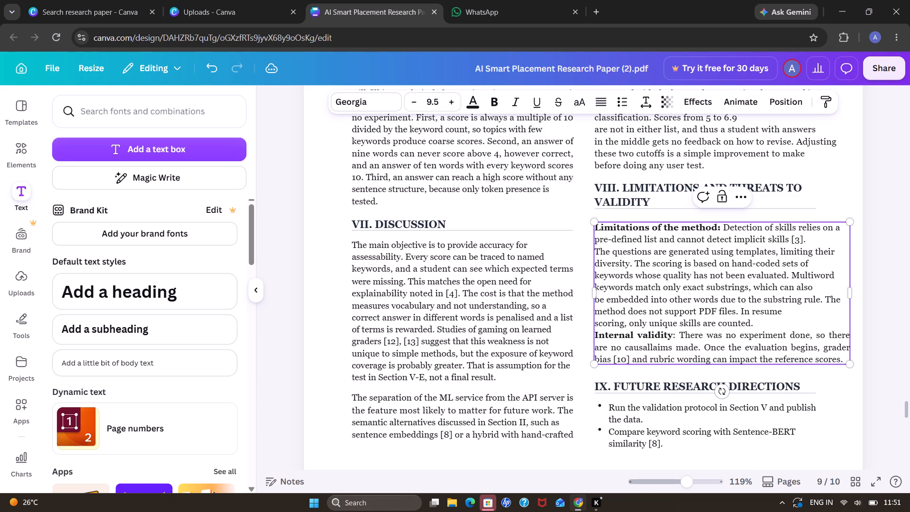
pyautogui.press('space')
pyautogui.write('c')
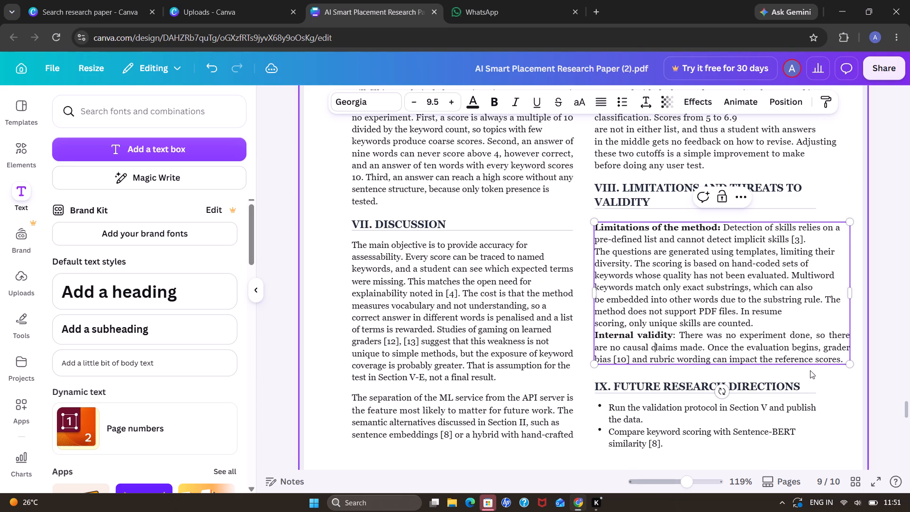
pyautogui.click(839, 375)
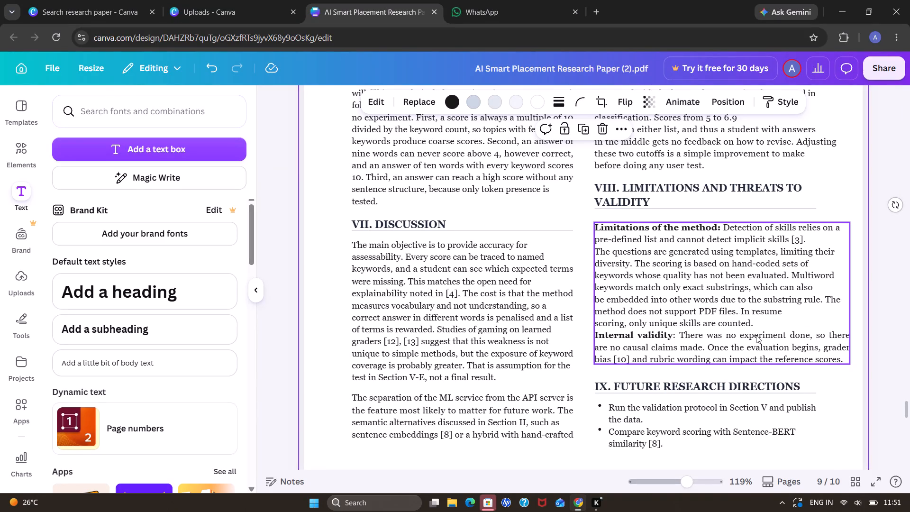
# Insert a blank line between "only unique skills are counted." and the Internal validity paragraph.
pyautogui.click(759, 322)
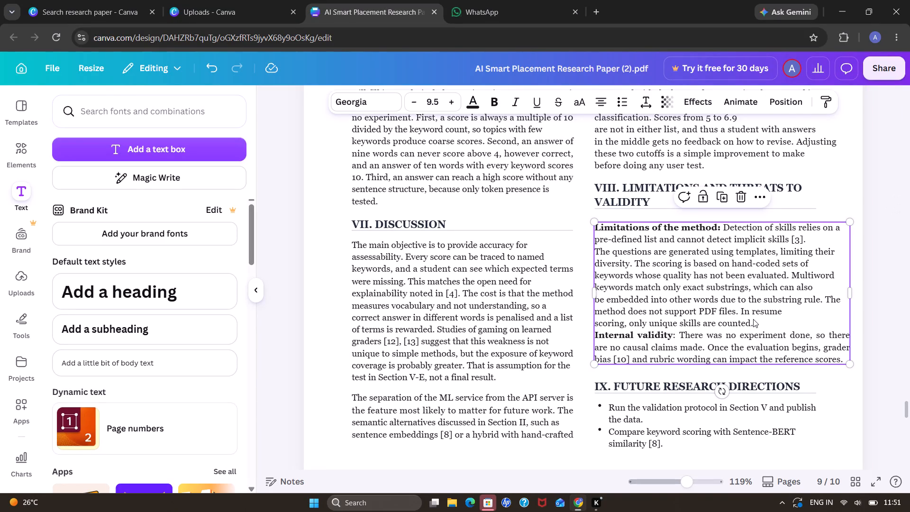
pyautogui.doubleClick(754, 320)
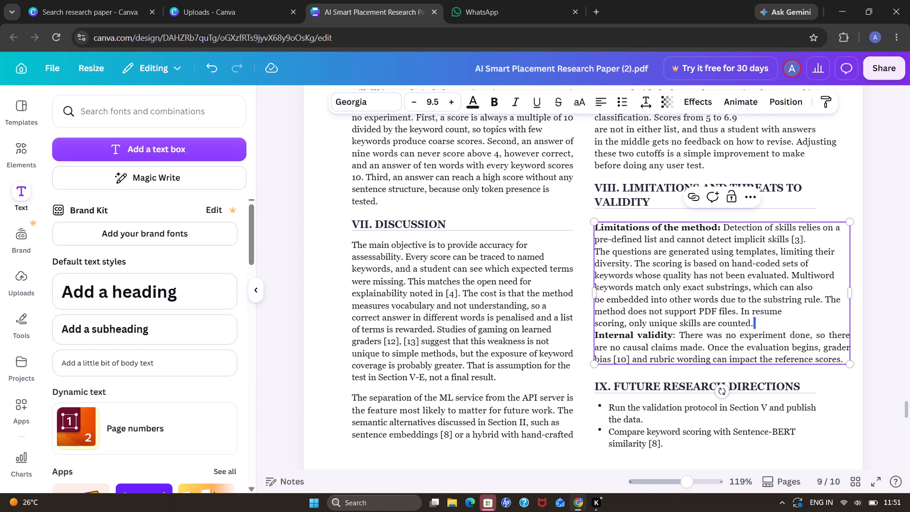
pyautogui.press('Return')
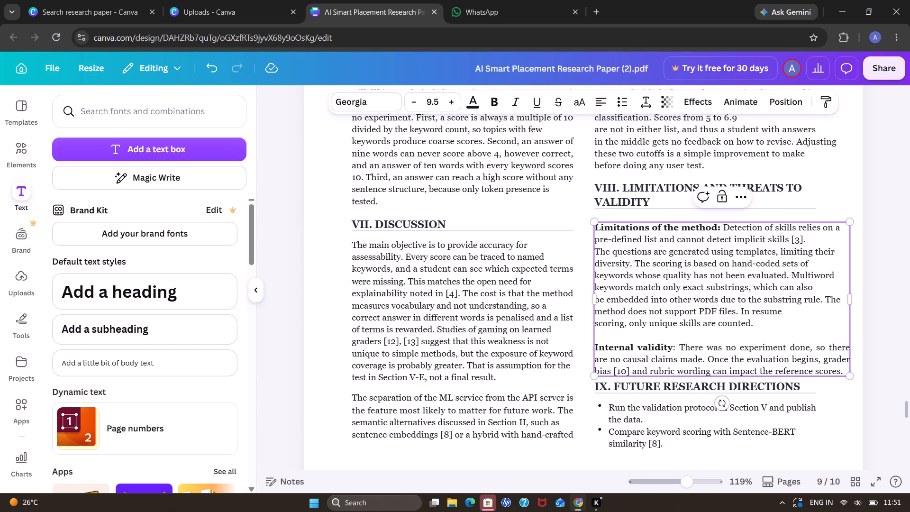
pyautogui.click(585, 327)
pyautogui.click(579, 204)
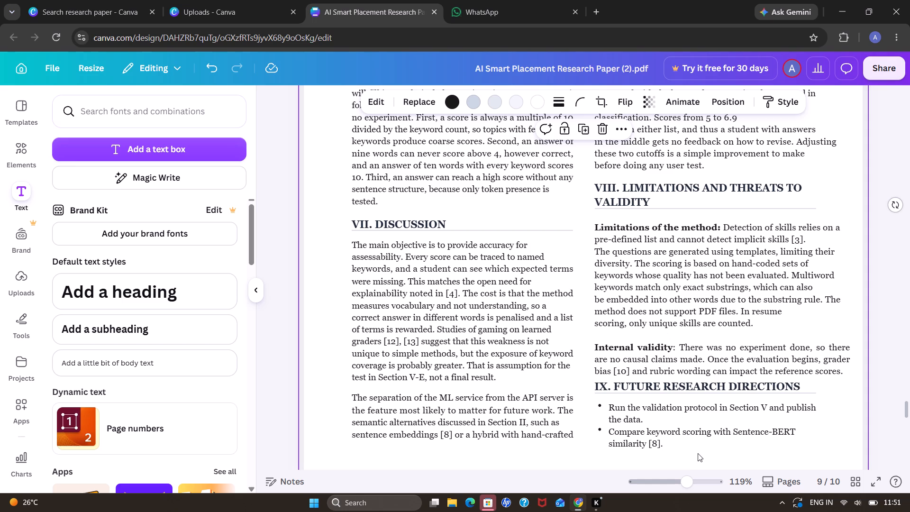
# Delete the original Conclusion text lines on page 10 one by one, starting with "This paper has specified" and "PDF resume into personalised".
pyautogui.scroll(-5, 698, 453)
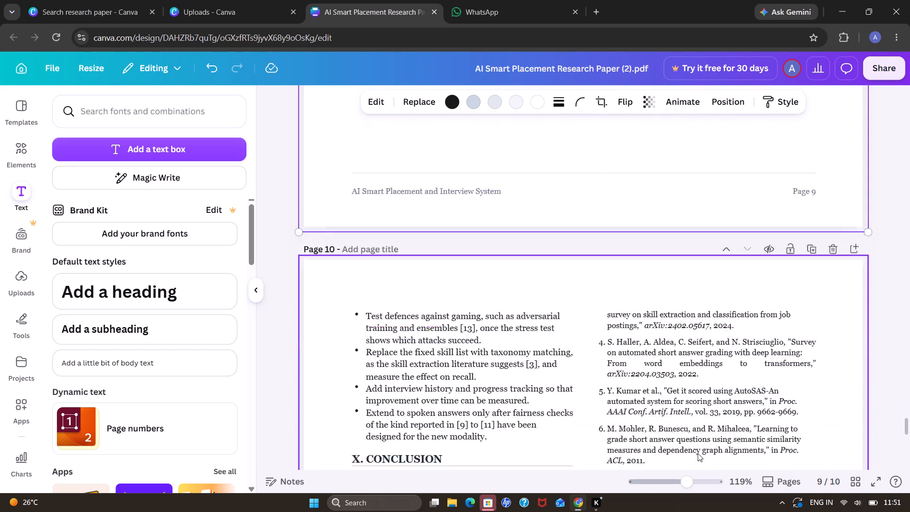
pyautogui.scroll(-5, 698, 453)
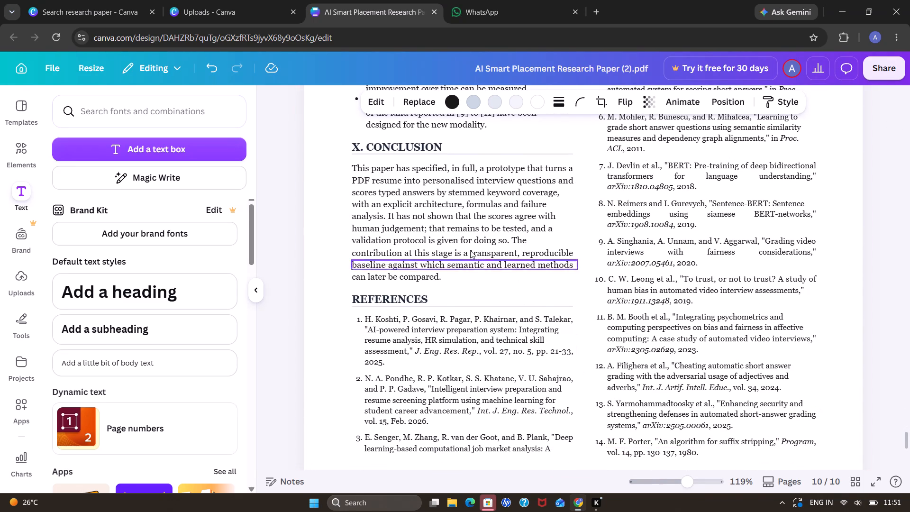
pyautogui.click(434, 169)
pyautogui.press('BackSpace')
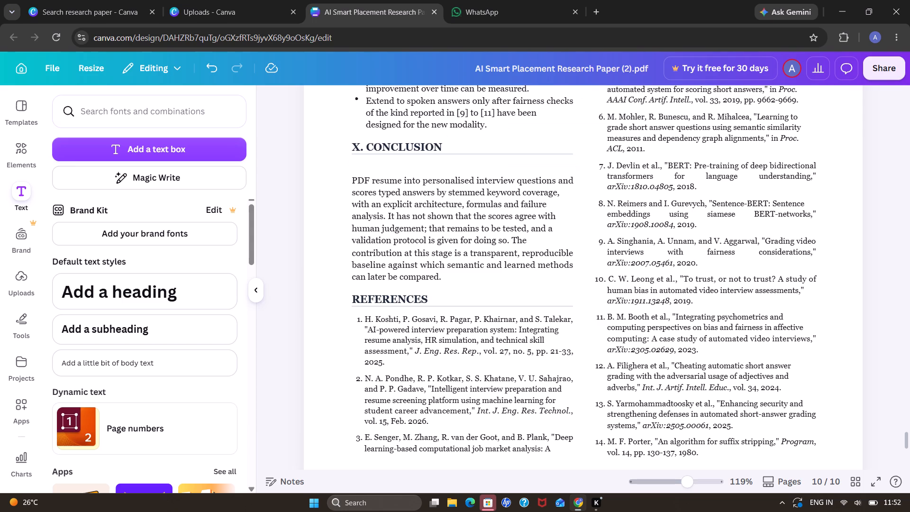
pyautogui.click(417, 176)
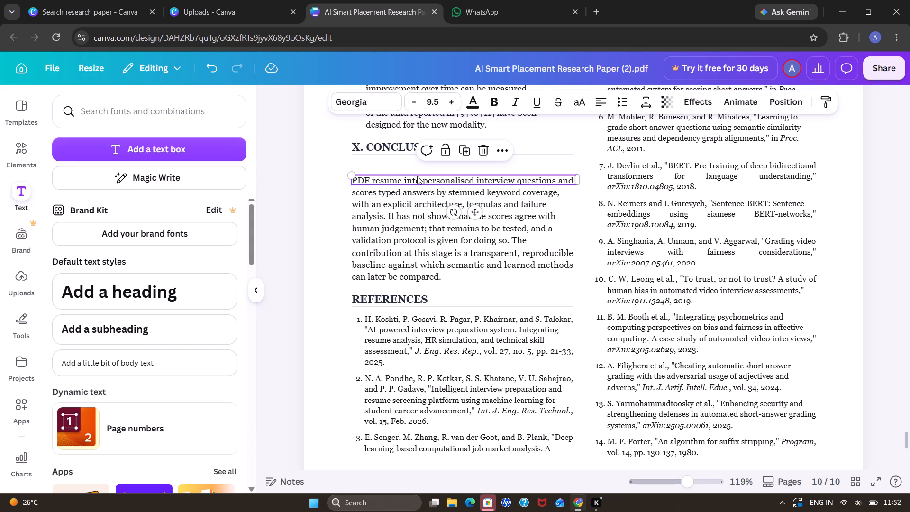
pyautogui.press('BackSpace')
pyautogui.press('BackSpace')
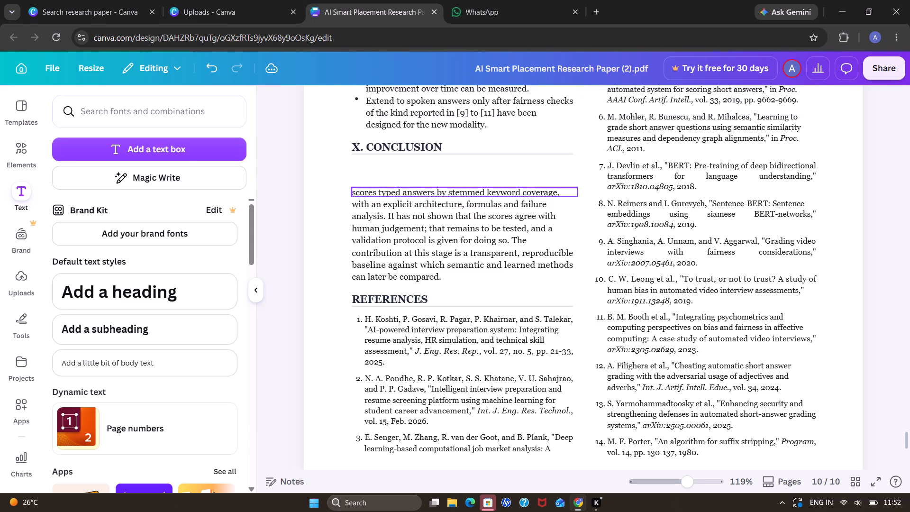
# Delete the original Conclusion text lines one by one, from "scores typed answers by stemmed keyword coverage" through "baseline against which semantic and learned methods".
pyautogui.click(415, 188)
pyautogui.press('BackSpace')
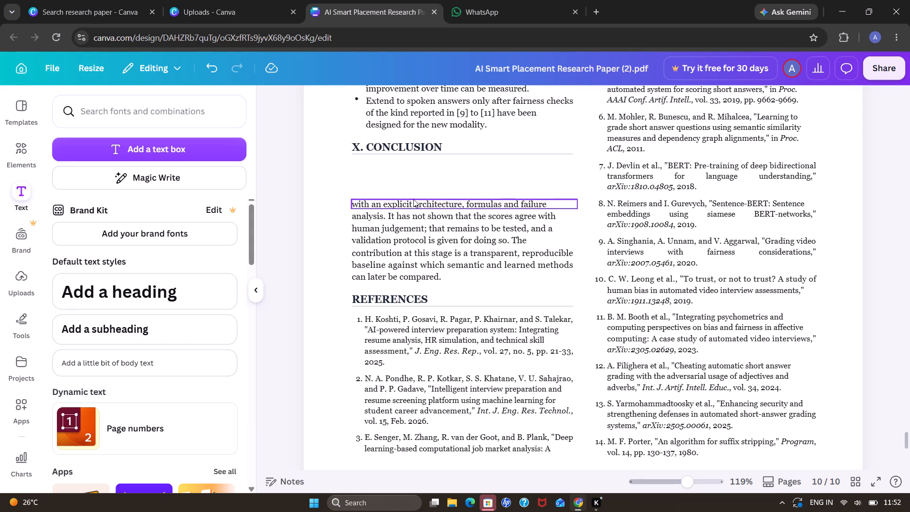
pyautogui.click(412, 203)
pyautogui.press('BackSpace')
pyautogui.click(409, 216)
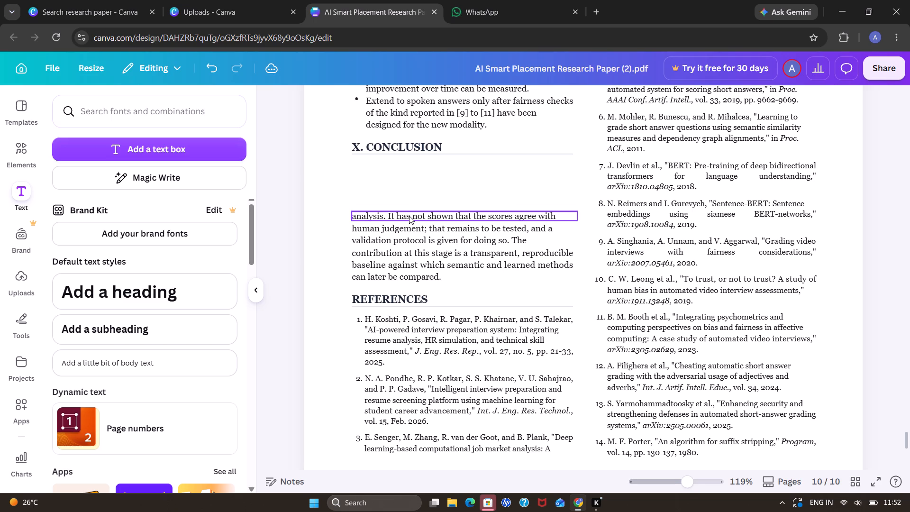
pyautogui.press('BackSpace')
pyautogui.click(405, 227)
pyautogui.press('BackSpace')
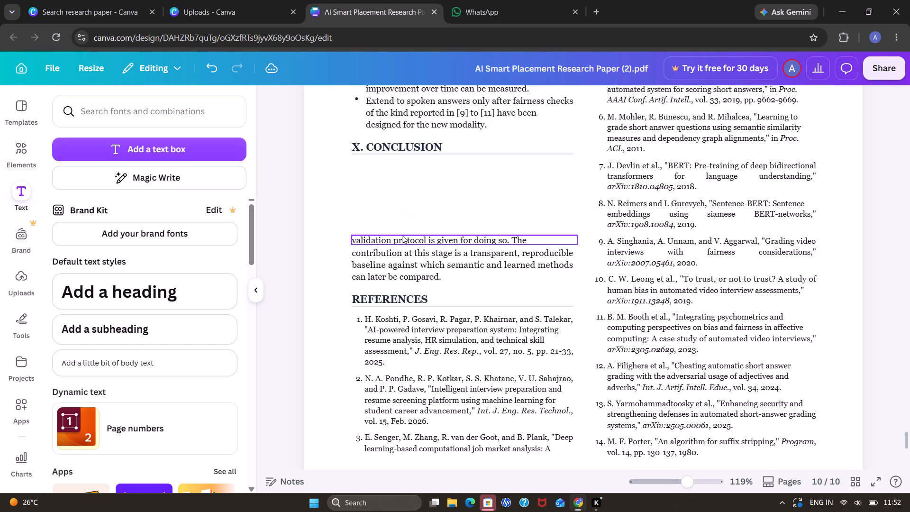
pyautogui.click(402, 235)
pyautogui.press('BackSpace')
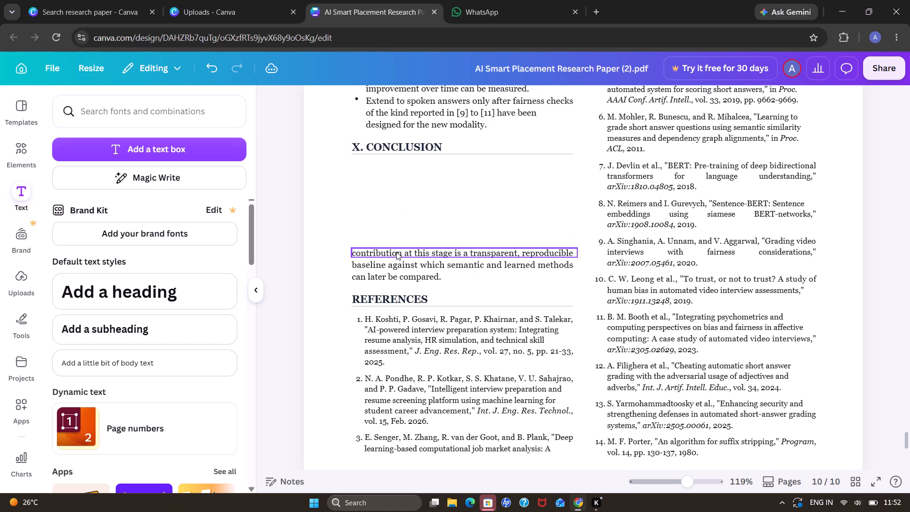
pyautogui.click(396, 252)
pyautogui.press('BackSpace')
pyautogui.click(392, 266)
pyautogui.press('BackSpace')
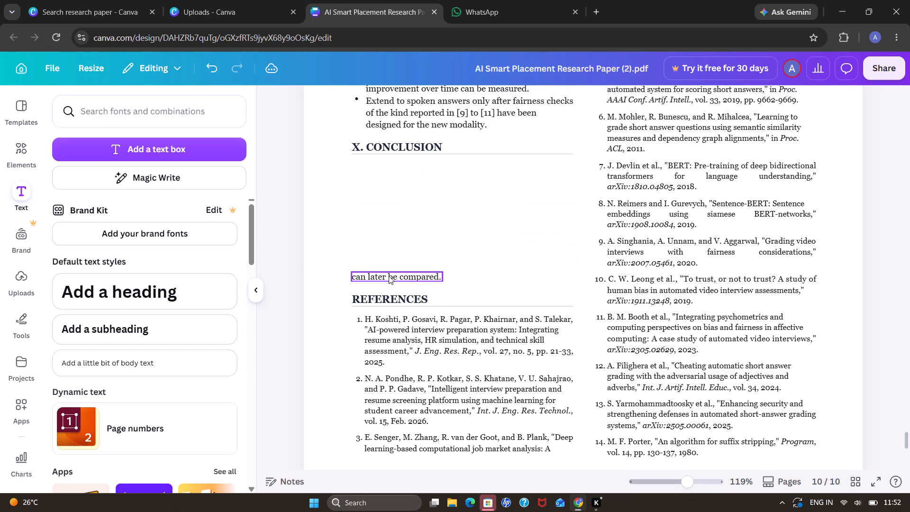
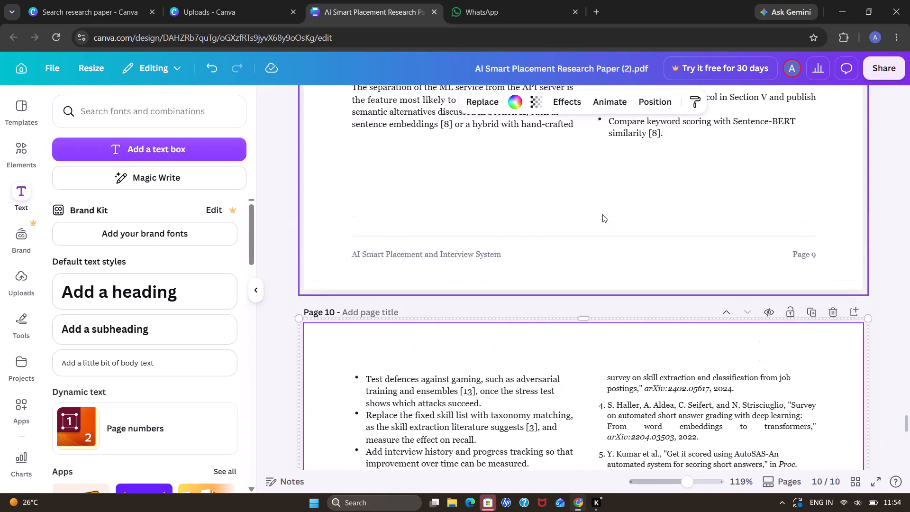
# Review the layout and edited text of the paper from page 10 back through page 2.
pyautogui.scroll(5, 602, 214)
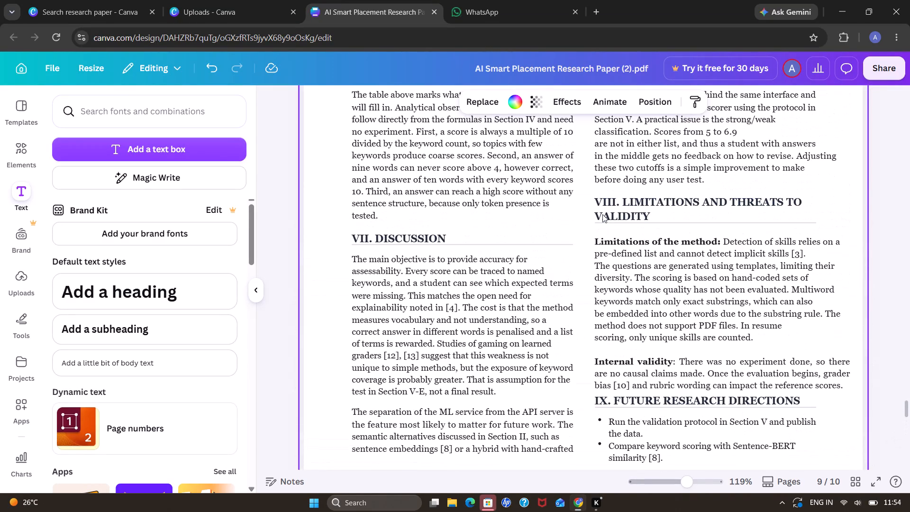
pyautogui.scroll(3, 602, 214)
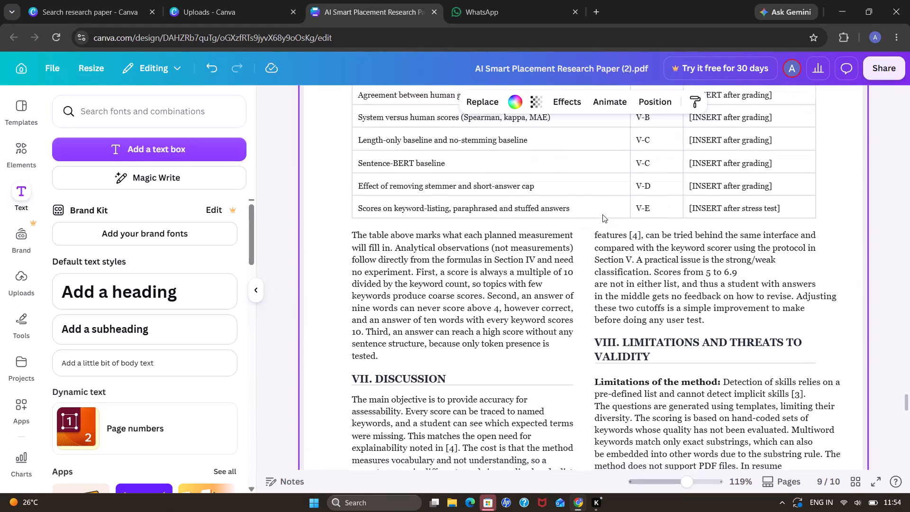
pyautogui.scroll(7, 602, 214)
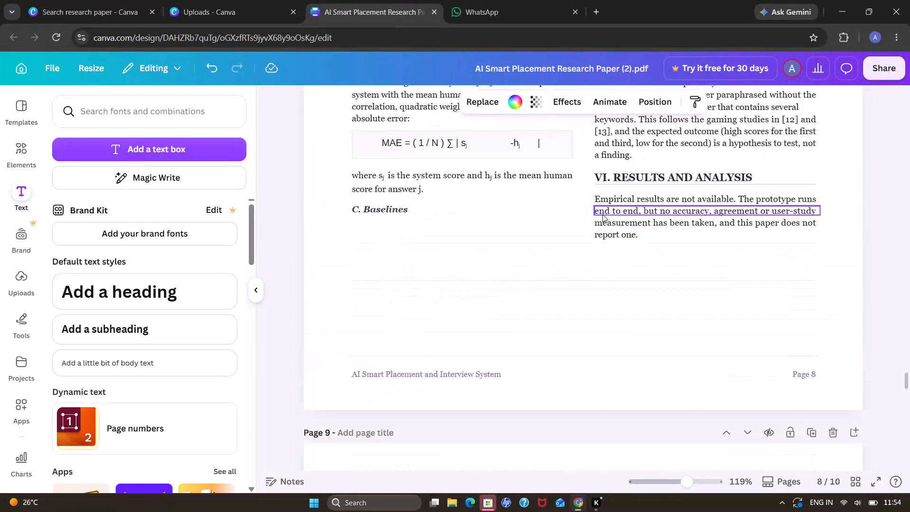
pyautogui.scroll(6, 602, 214)
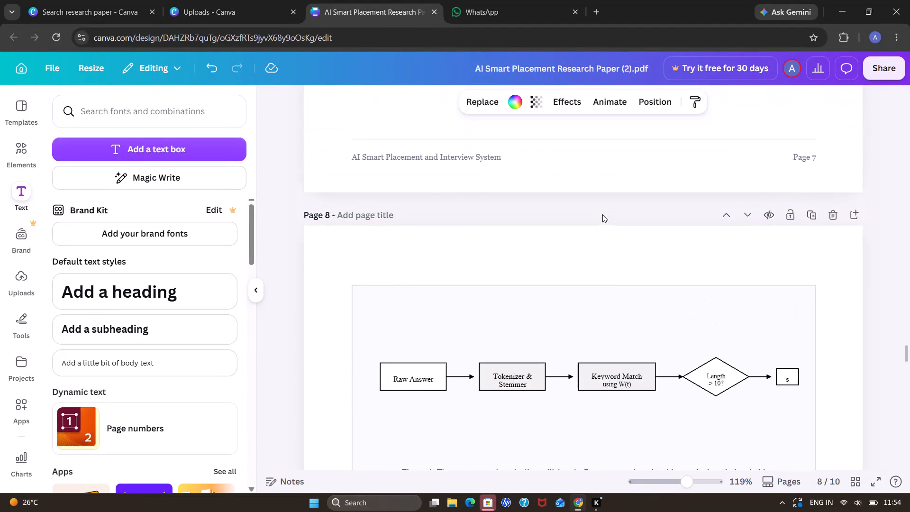
pyautogui.scroll(10, 602, 214)
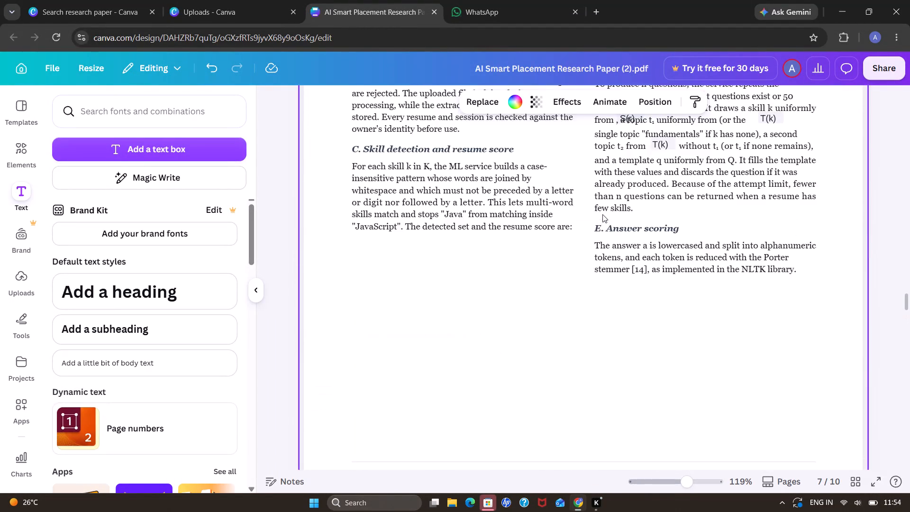
pyautogui.scroll(6, 602, 214)
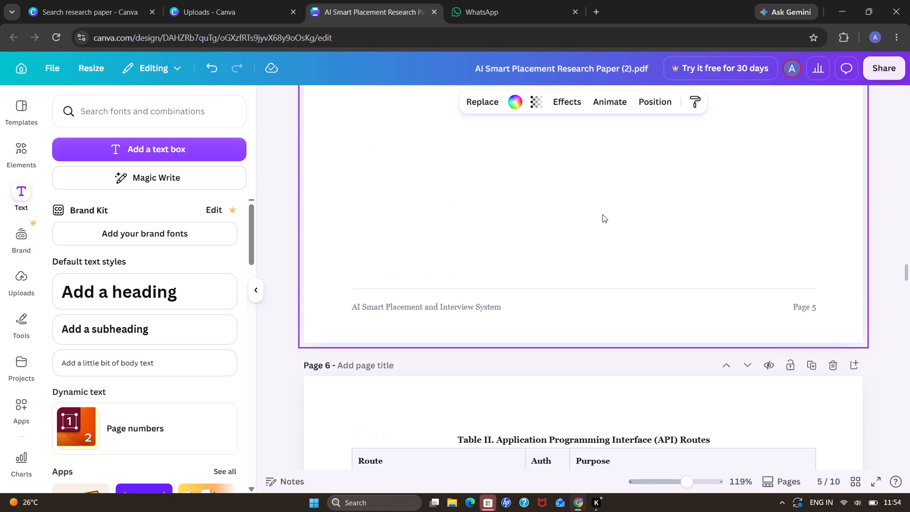
pyautogui.scroll(9, 602, 214)
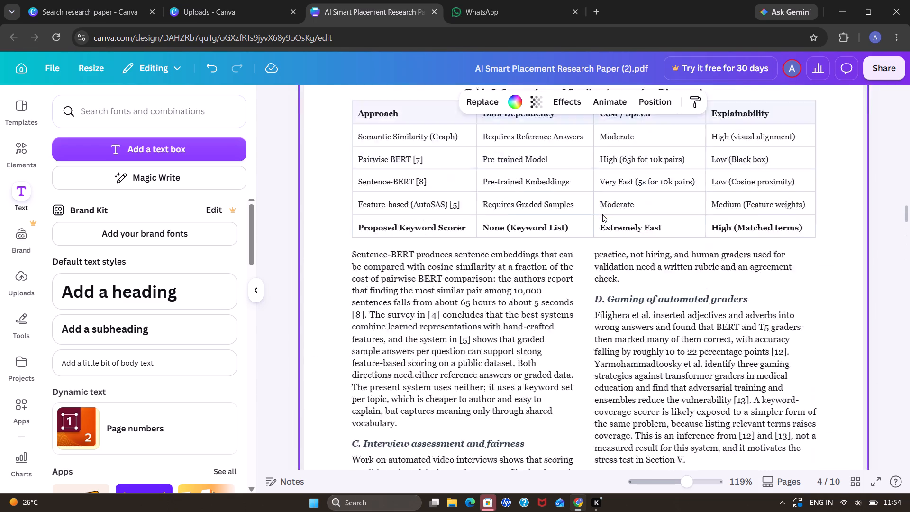
pyautogui.scroll(3, 602, 214)
pyautogui.scroll(-2, 602, 214)
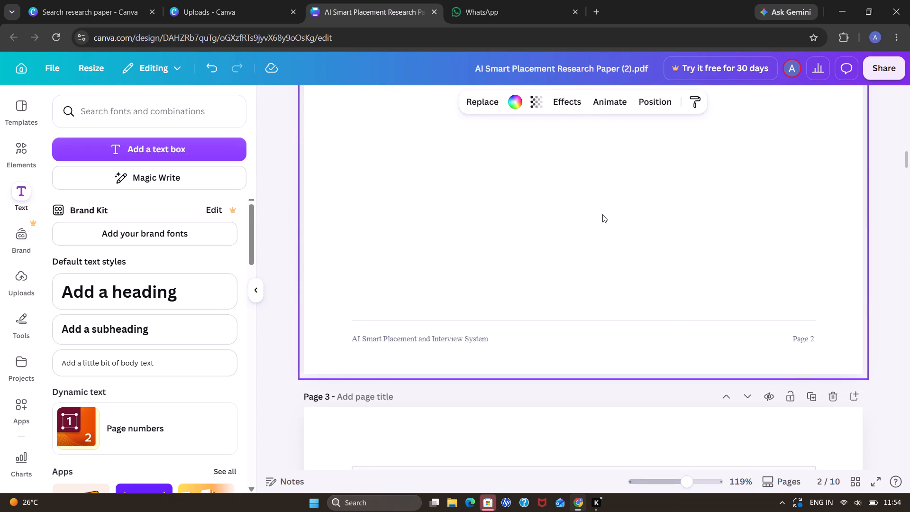
# Delete the text line "Compare keyword scoring with Sentence-BERT" from the second bullet under Future Research Directions on page 9.
pyautogui.scroll(-16, 602, 214)
pyautogui.scroll(-5, 602, 214)
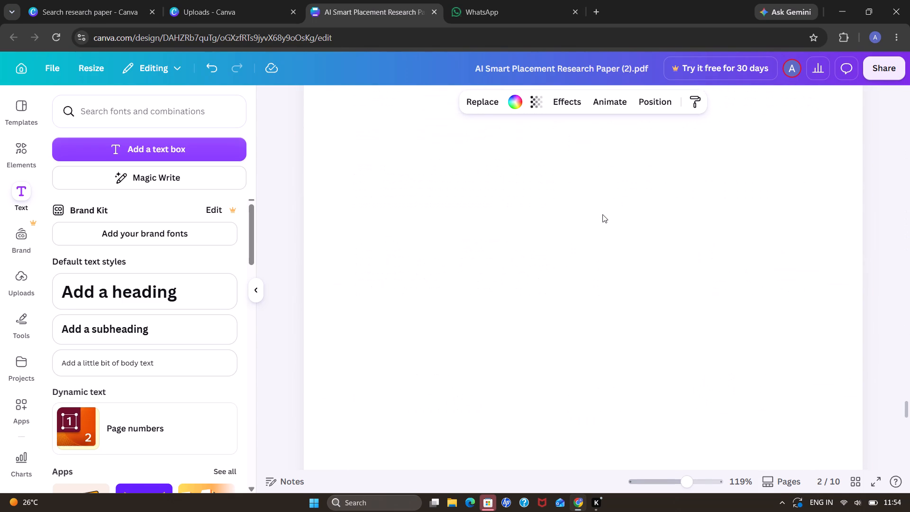
pyautogui.scroll(-3, 602, 214)
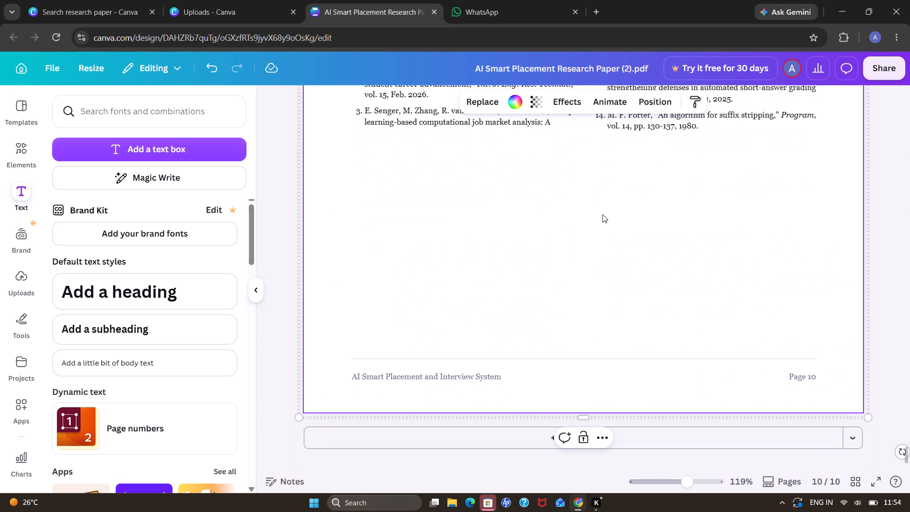
pyautogui.scroll(-3, 602, 214)
pyautogui.scroll(4, 631, 264)
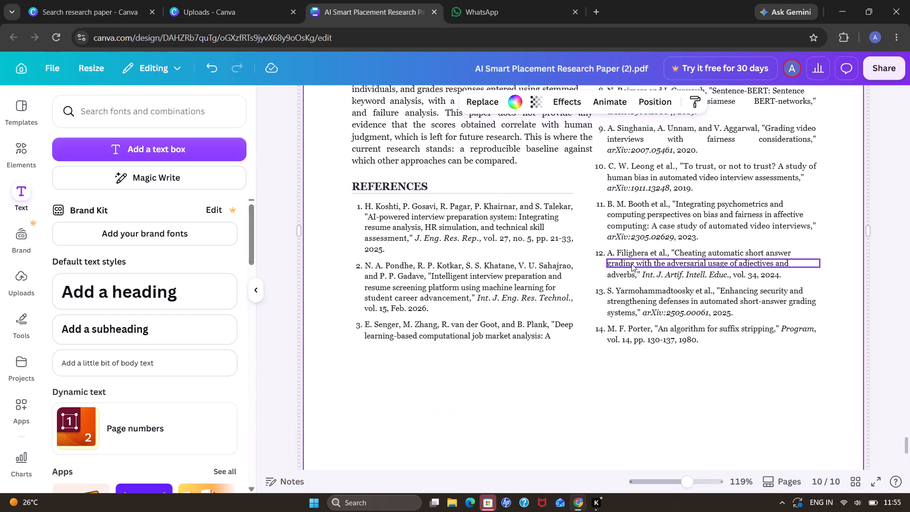
pyautogui.scroll(4, 631, 264)
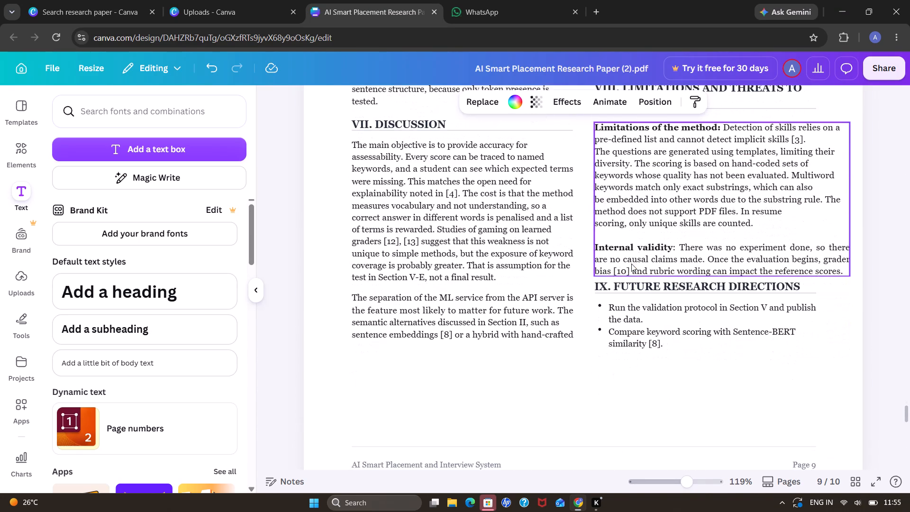
pyautogui.scroll(1, 631, 264)
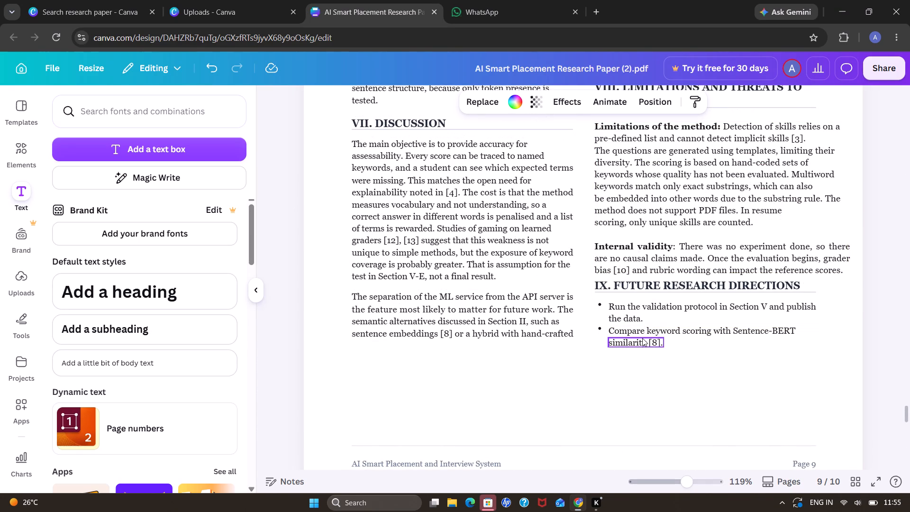
pyautogui.click(648, 328)
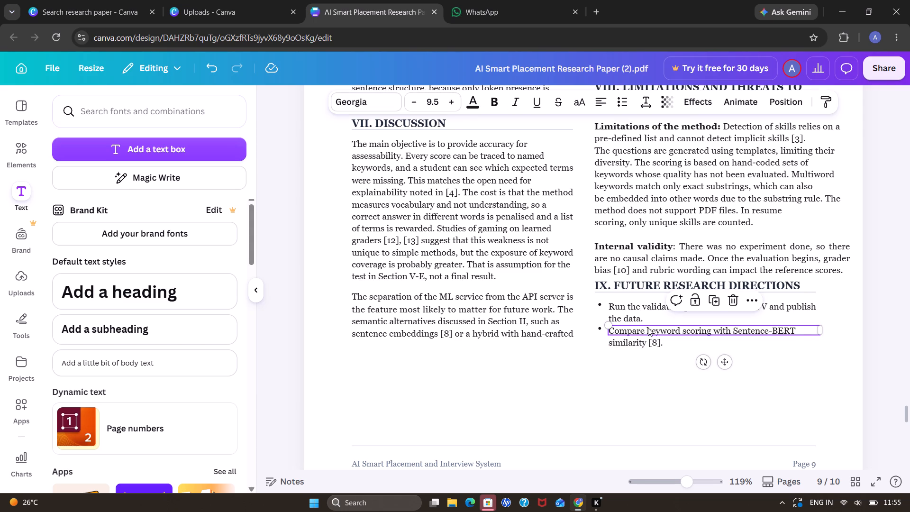
pyautogui.press('BackSpace')
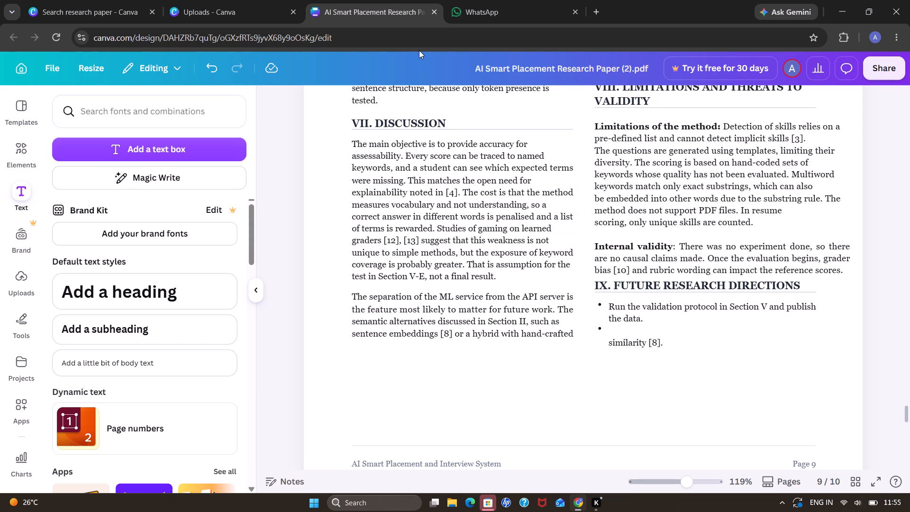
# Undo the deletion of the "Compare keyword scoring with Sentence-BERT" line under Future Research Directions on page 9.
pyautogui.click(213, 62)
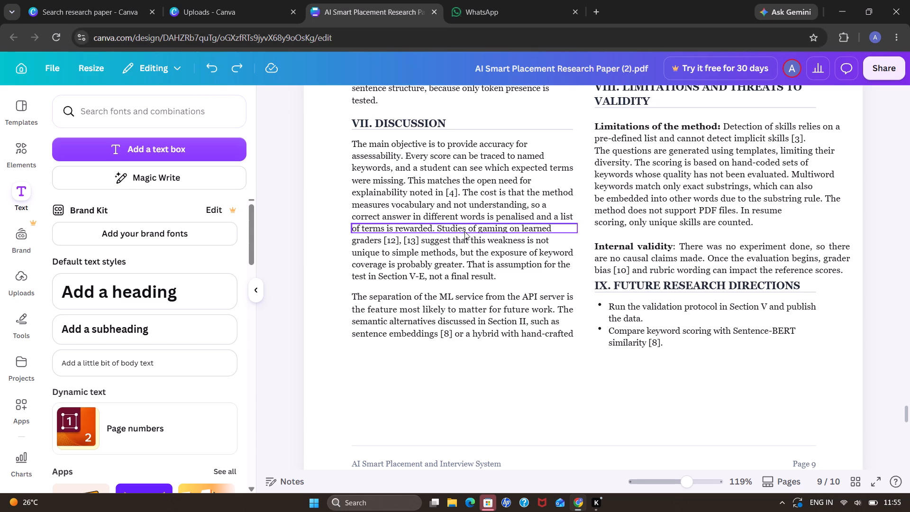
# Select the text lines of the first Future Research Directions bullet, "Run the validation protocol in Section V and publish" and "the data.".
pyautogui.click(661, 304)
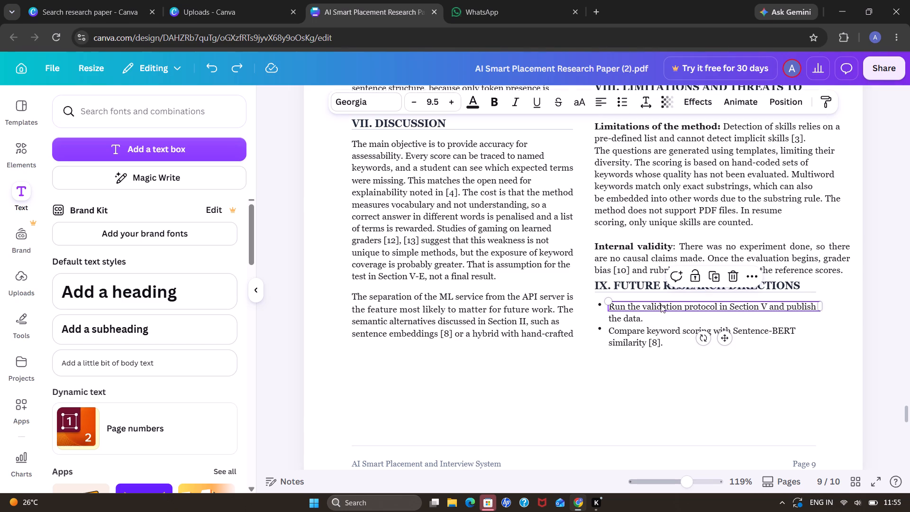
pyautogui.click(637, 318)
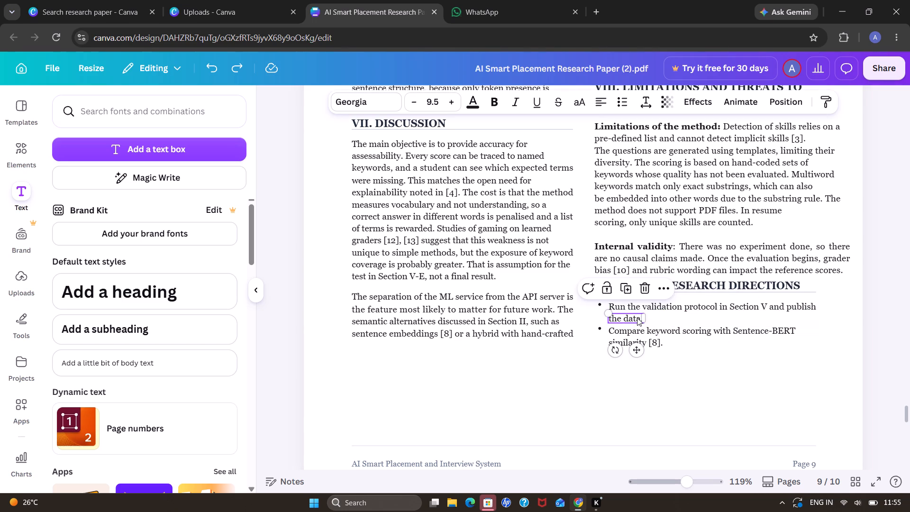
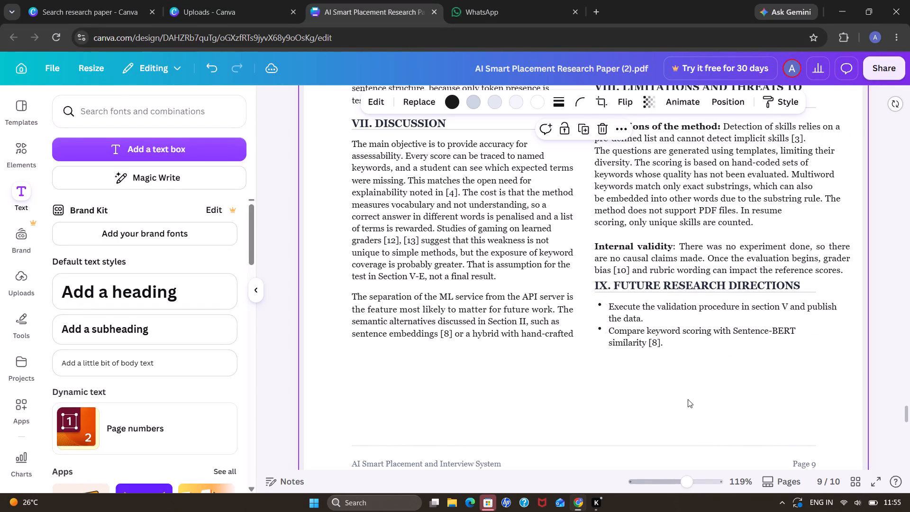
# Delete the separate text line "similarity [8]." from the second bullet under Future Research Directions on page 9.
pyautogui.click(669, 334)
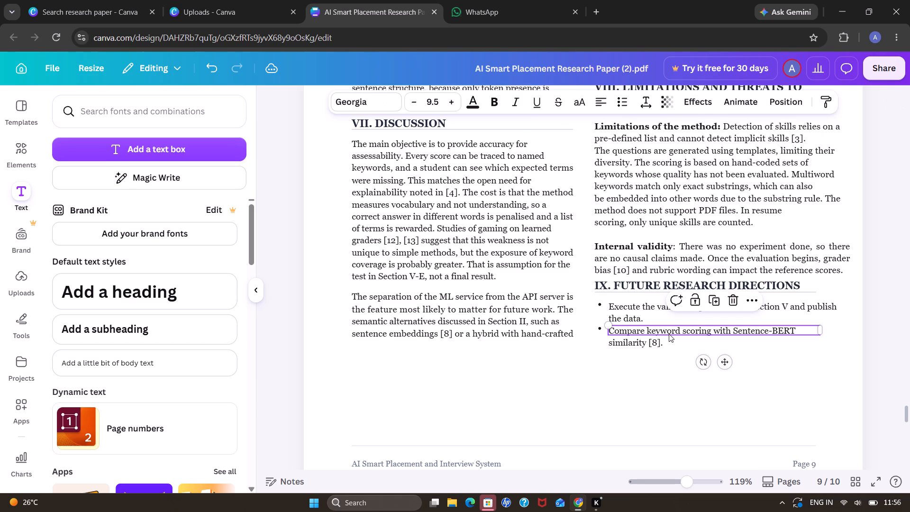
pyautogui.click(651, 338)
pyautogui.press('BackSpace')
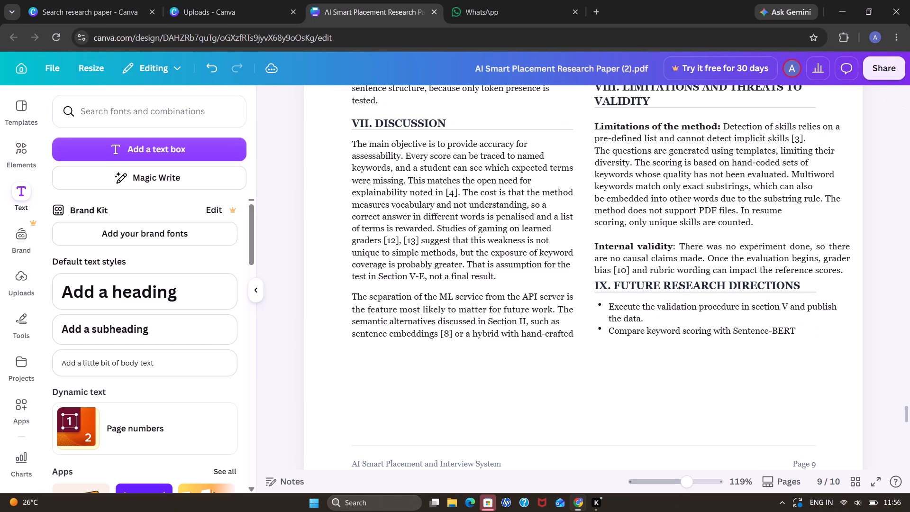
# Open the second bullet's text line "Compare keyword scoring with Sentence-BERT" under Future Research Directions for editing.
pyautogui.doubleClick(659, 329)
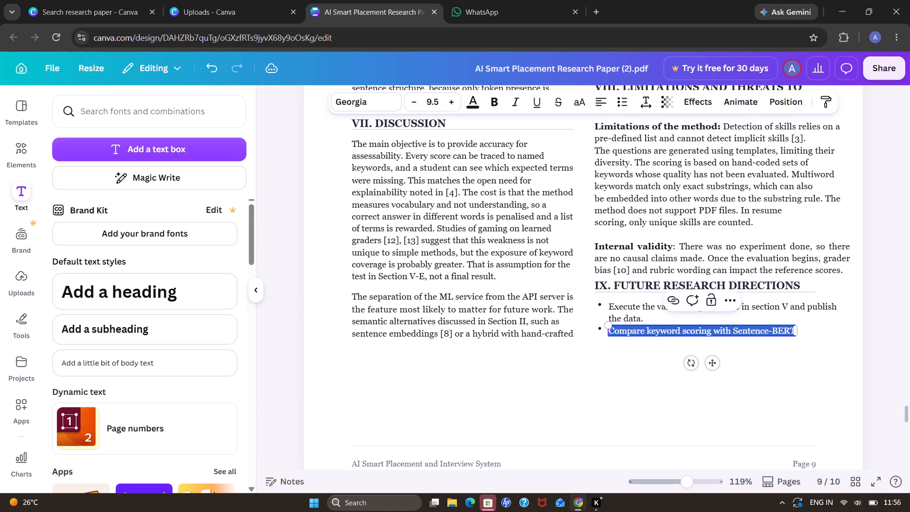
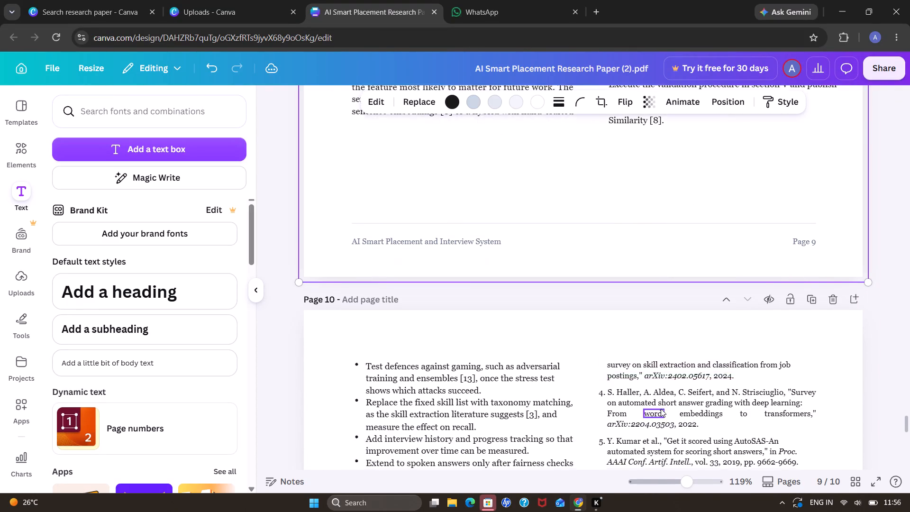
# Delete the text line "shows which attacks succeed." from the first bullet, "Test defences against gaming", on page 10.
pyautogui.scroll(-2, 661, 409)
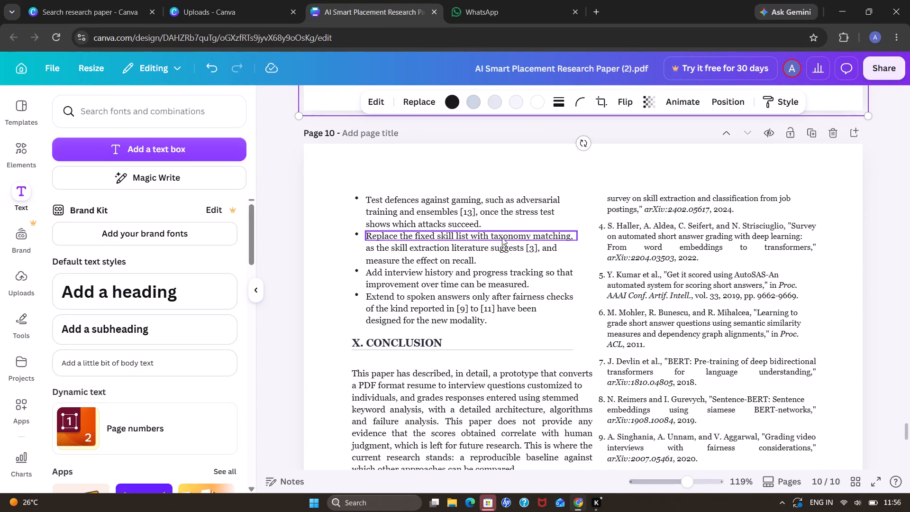
pyautogui.click(480, 228)
pyautogui.press('BackSpace')
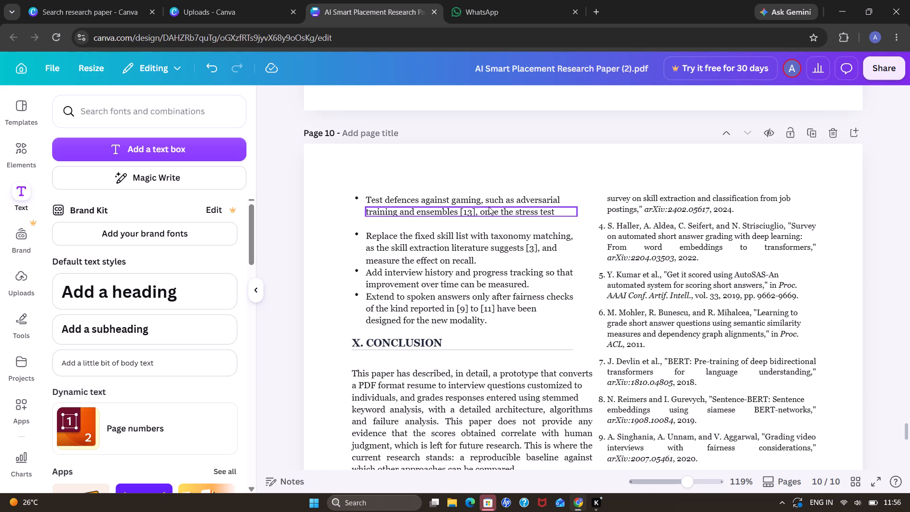
# Delete the text line following "training and ensembles [13], once the stress test" in the first bullet on page 10.
pyautogui.press('BackSpace')
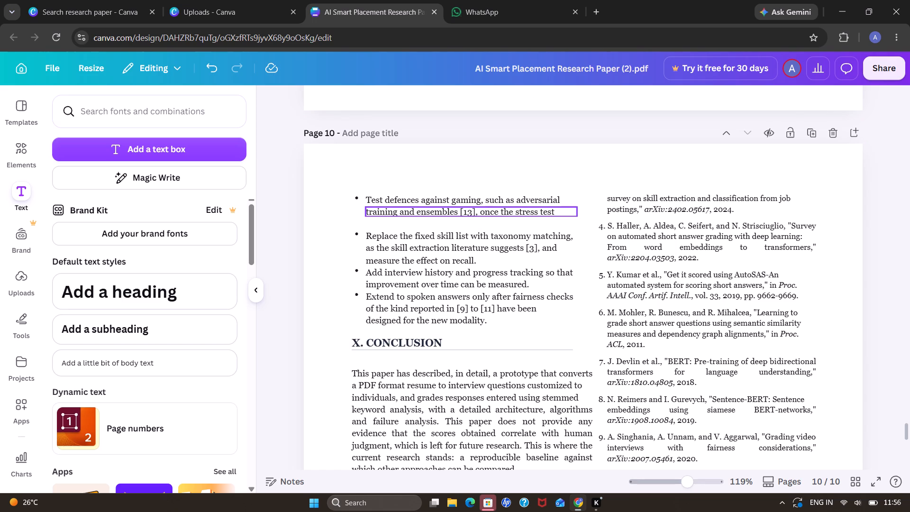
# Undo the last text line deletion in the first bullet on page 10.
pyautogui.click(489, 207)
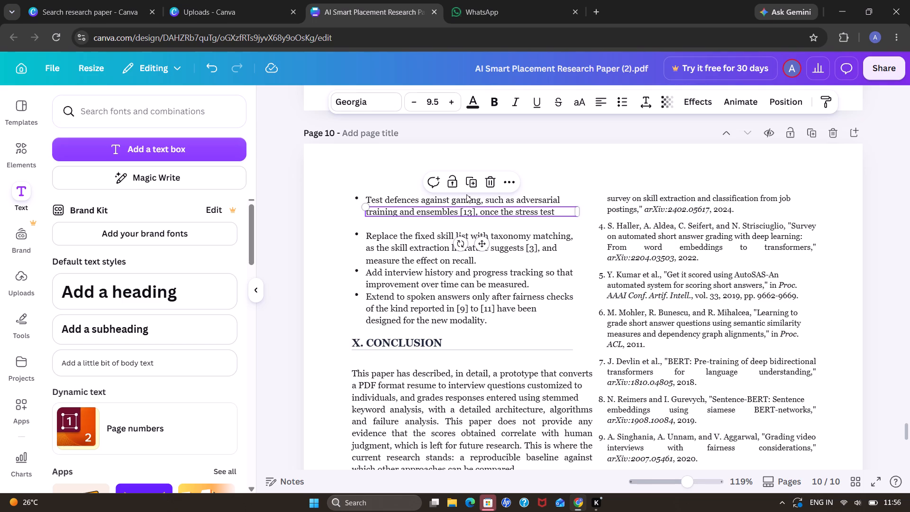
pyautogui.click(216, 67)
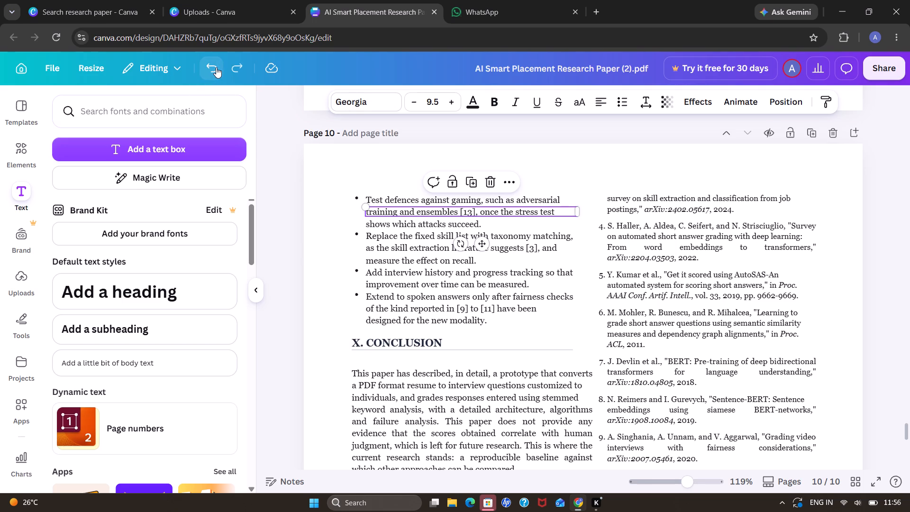
# Delete the text lines "shows which attacks succeed." and "training and ensembles [13], once the stress test" from the first bullet on page 10.
pyautogui.click(437, 228)
pyautogui.press('BackSpace')
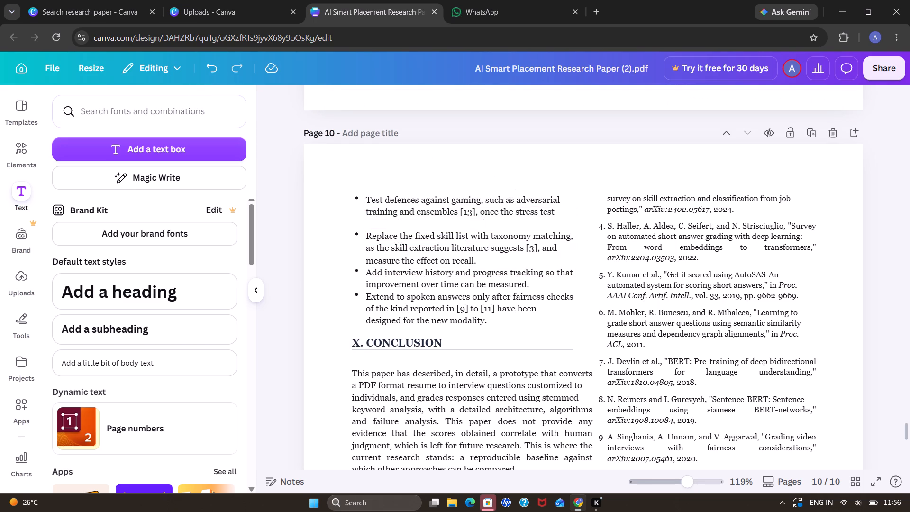
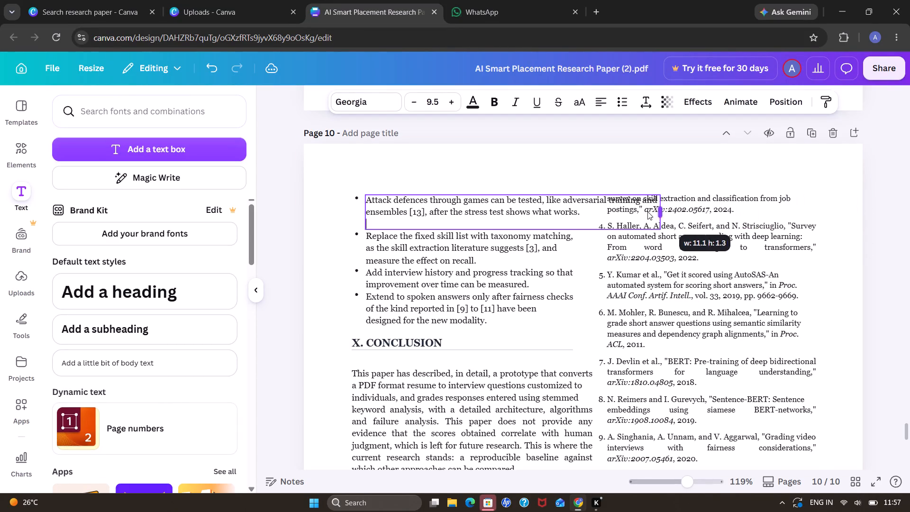
# Narrow the "Attack defences through games" bullet's text box on page 10 to fit the column, wrapping its text onto three lines.
pyautogui.moveTo(647, 211); pyautogui.dragTo(591, 211)
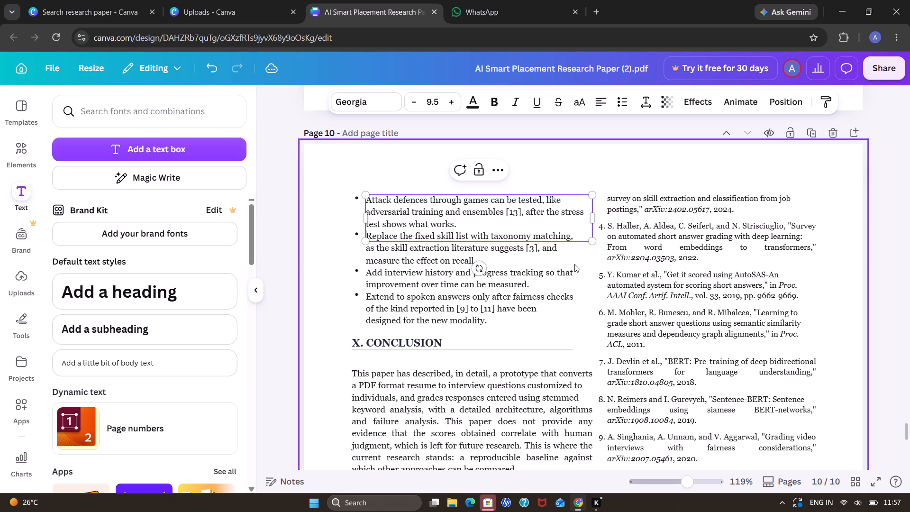
pyautogui.click(574, 264)
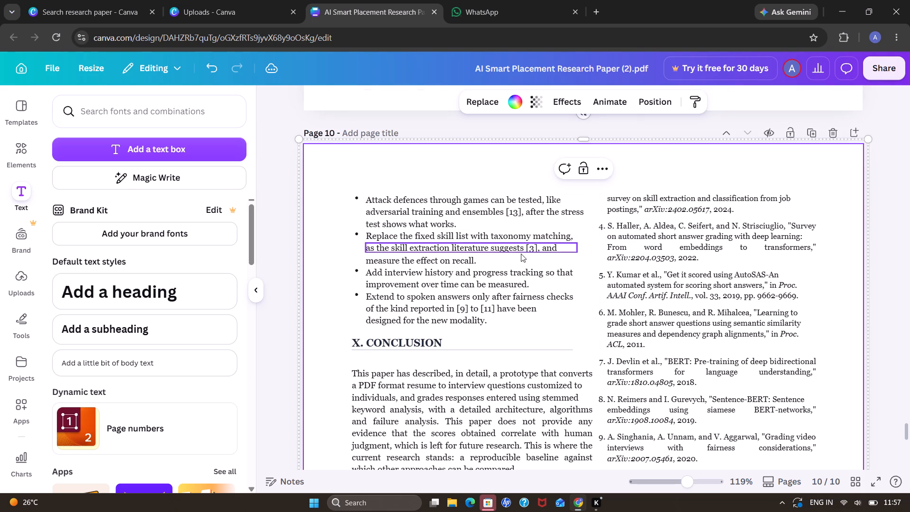
# Delete the text line "improvement over time can be measured." from the interview history bullet on page 10.
pyautogui.click(485, 287)
pyautogui.press('BackSpace')
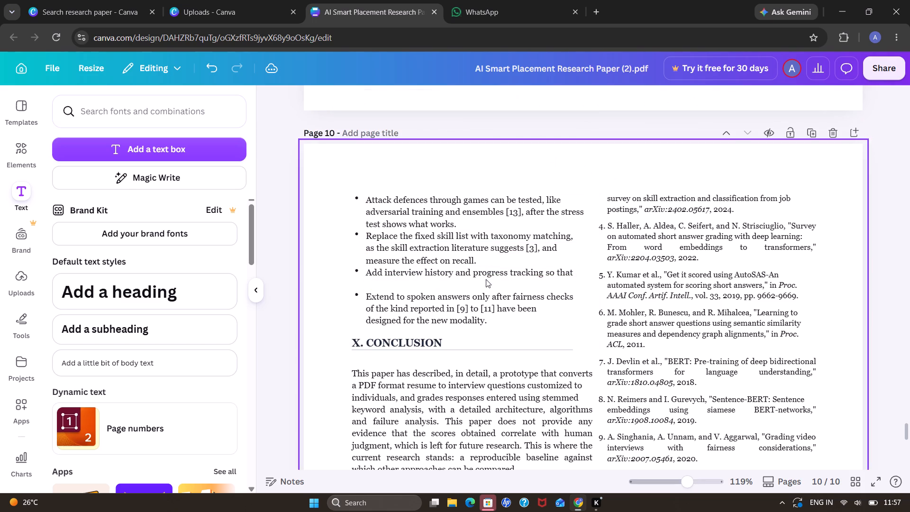
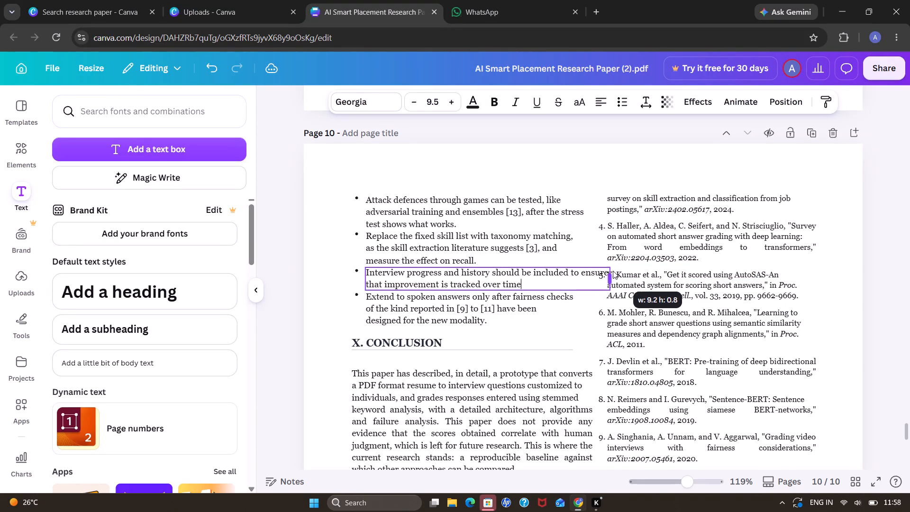
# Narrow the "Interview progress and history" bullet's text box clear of the references column and end its sentence with a period.
pyautogui.moveTo(613, 271); pyautogui.dragTo(603, 271)
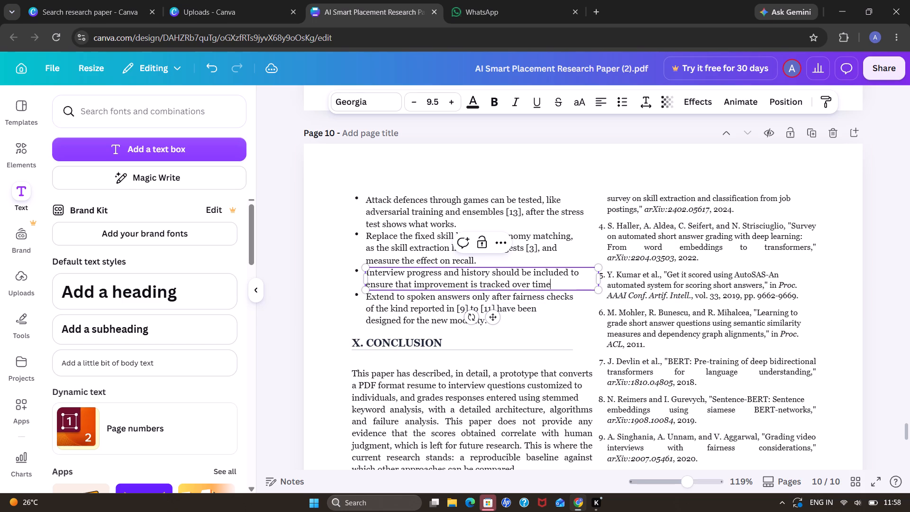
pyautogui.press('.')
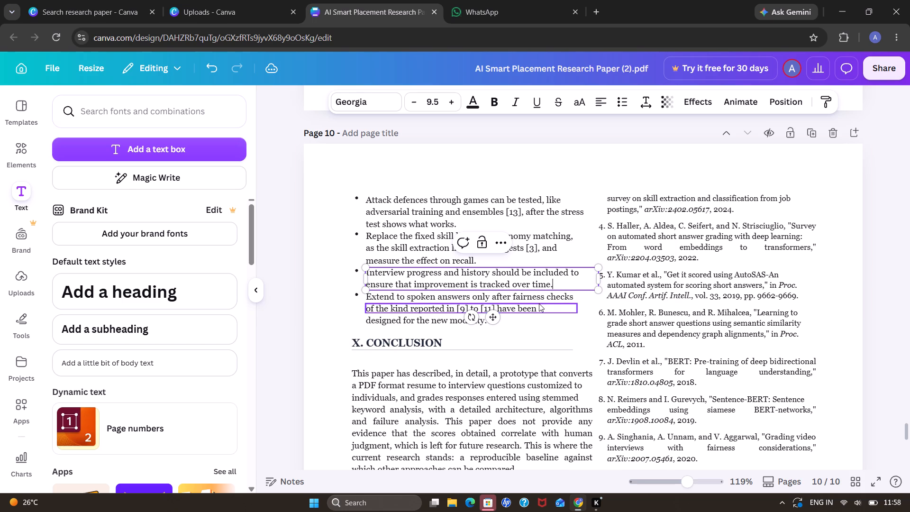
# Delete the text lines "designed for the new modality." and "of the kind reported in [9] to [11] have been" from the last bullet on page 10.
pyautogui.click(434, 324)
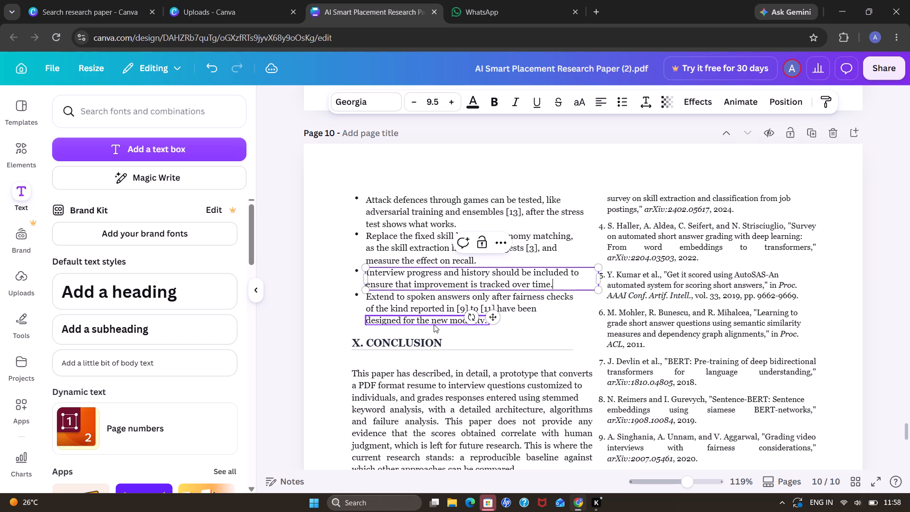
pyautogui.press('BackSpace')
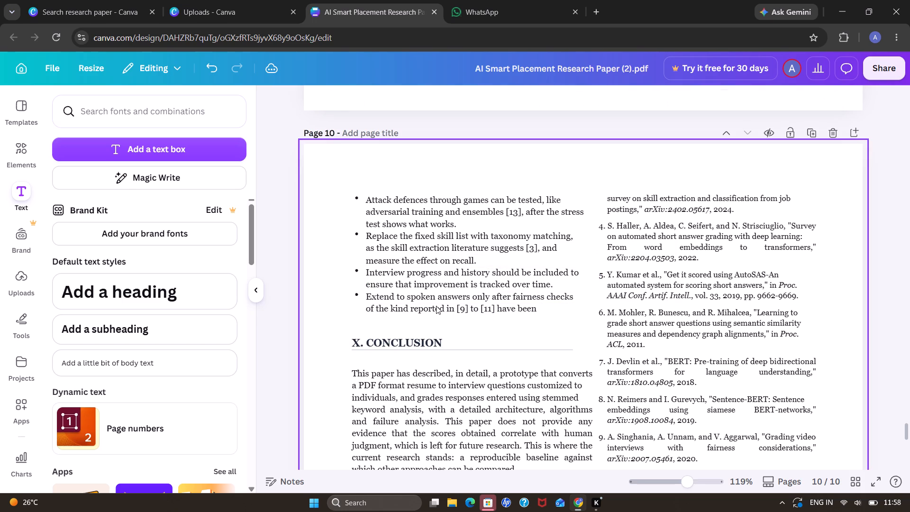
pyautogui.click(436, 306)
pyautogui.press('BackSpace')
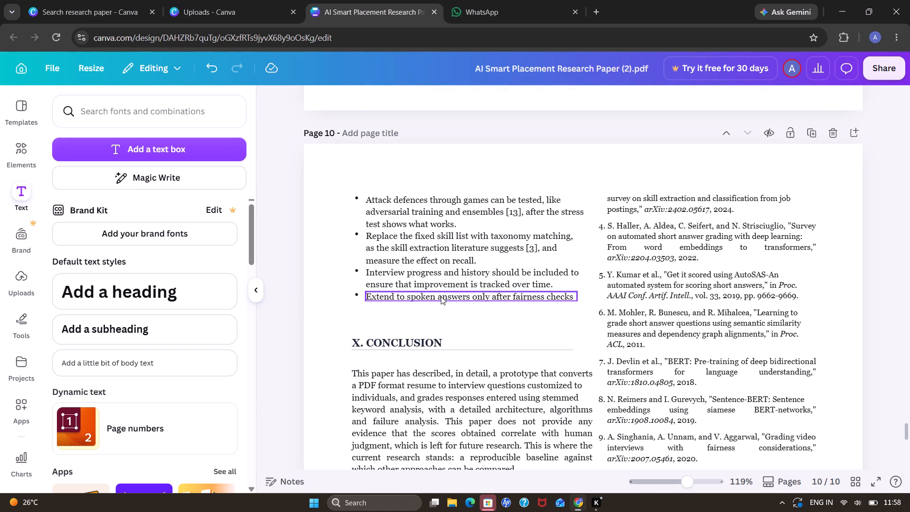
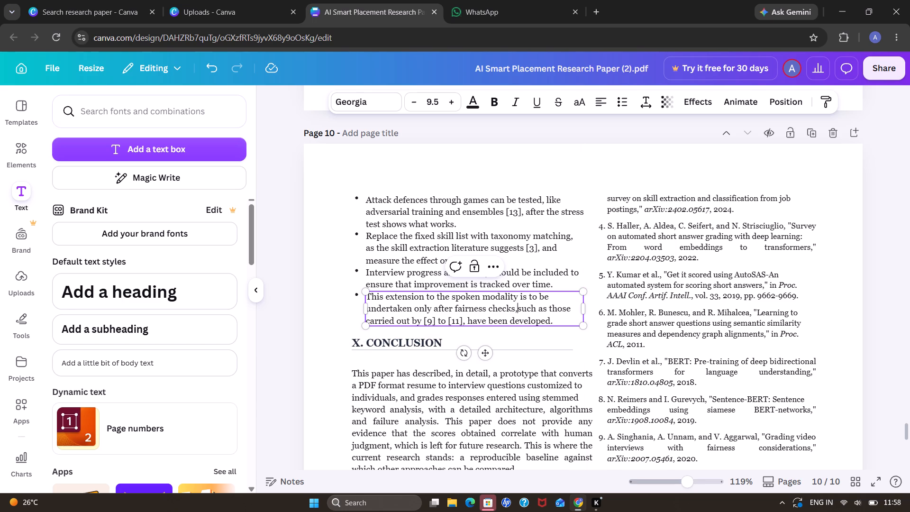
# Insert the missing space after "fairness checks," in the last future-work bullet on page 10.
pyautogui.press('space')
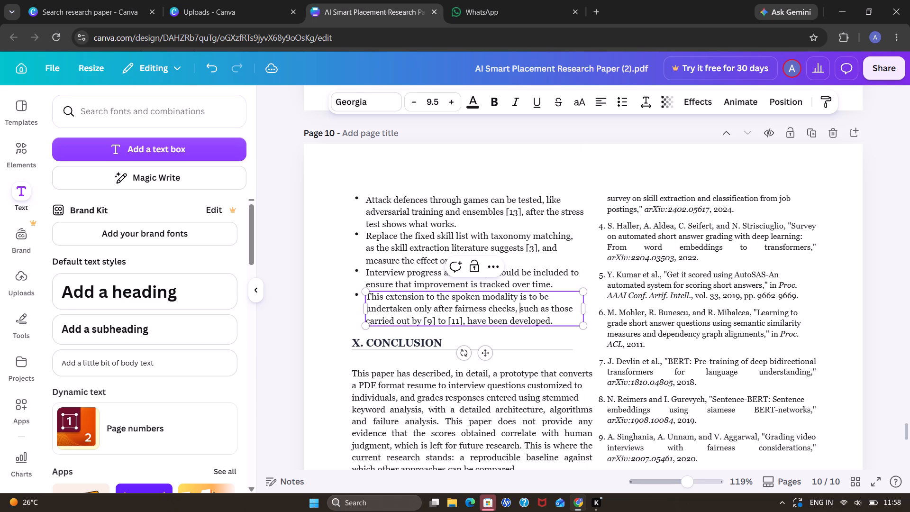
pyautogui.click(527, 337)
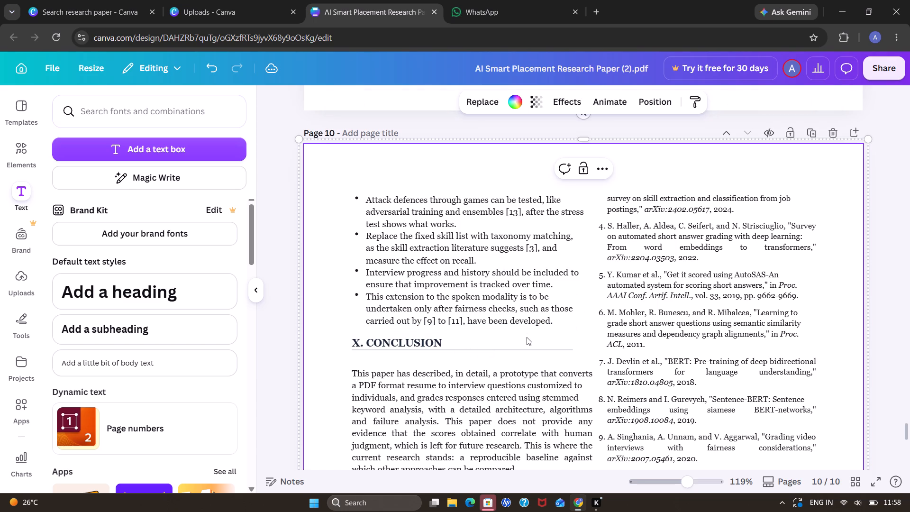
# Review the Conclusion and References sections through the end of page 10.
pyautogui.scroll(-1, 527, 337)
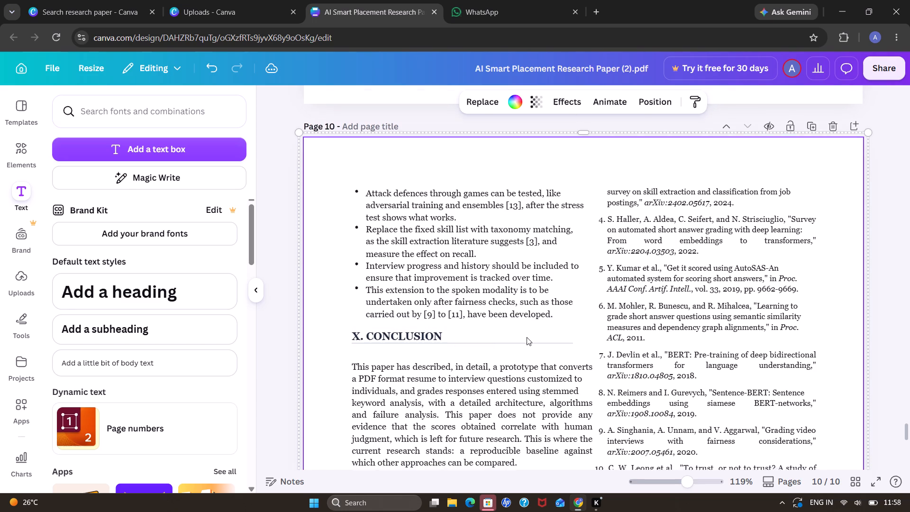
pyautogui.scroll(-2, 527, 337)
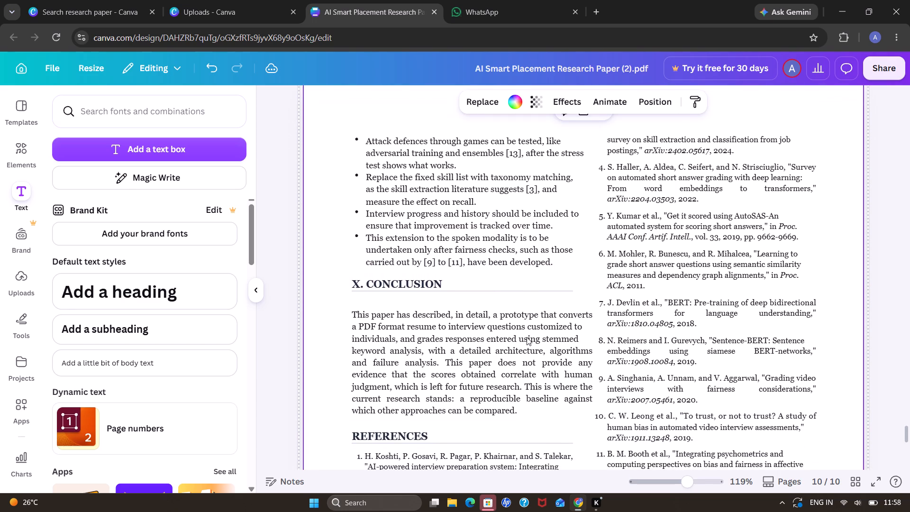
pyautogui.scroll(-3, 527, 337)
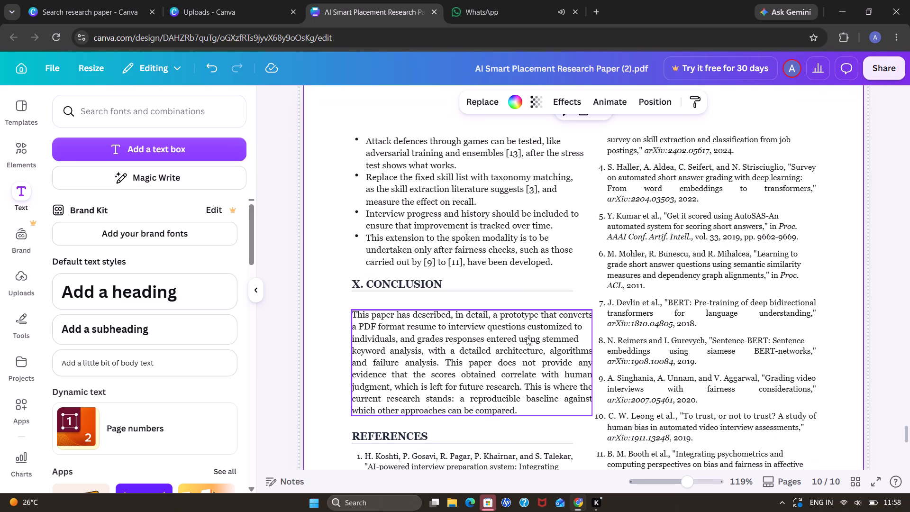
pyautogui.hscroll(2, 527, 337)
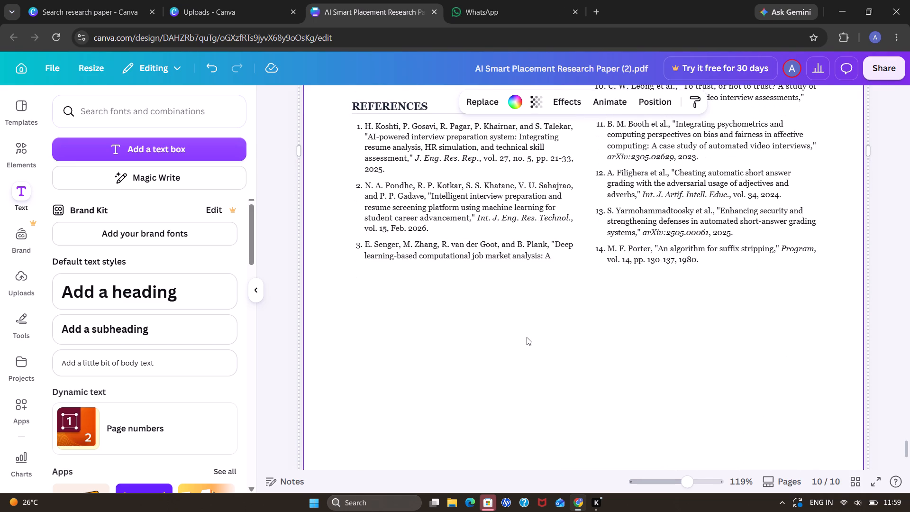
pyautogui.hscroll(1, 527, 337)
# On page 1, move the title line "AI Smart Placement and Interview System: A" up near the top of the page.
pyautogui.scroll(4, 527, 337)
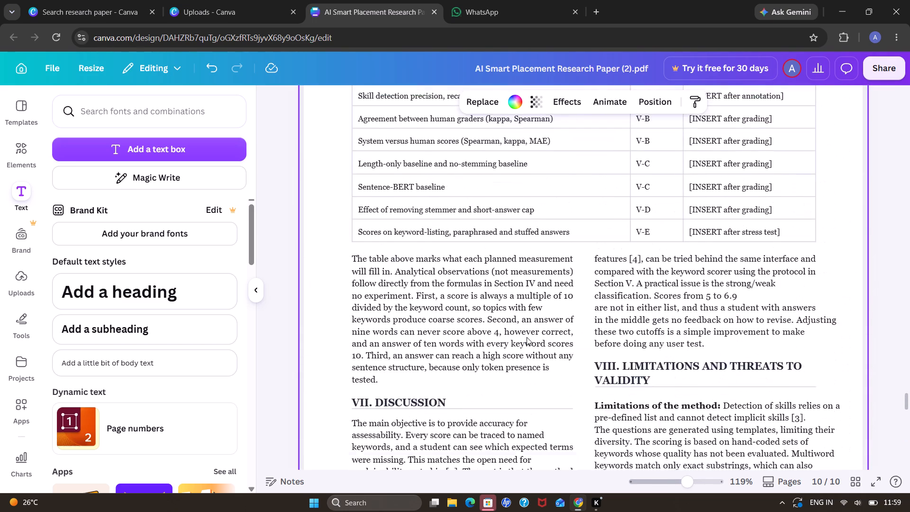
pyautogui.scroll(8, 527, 337)
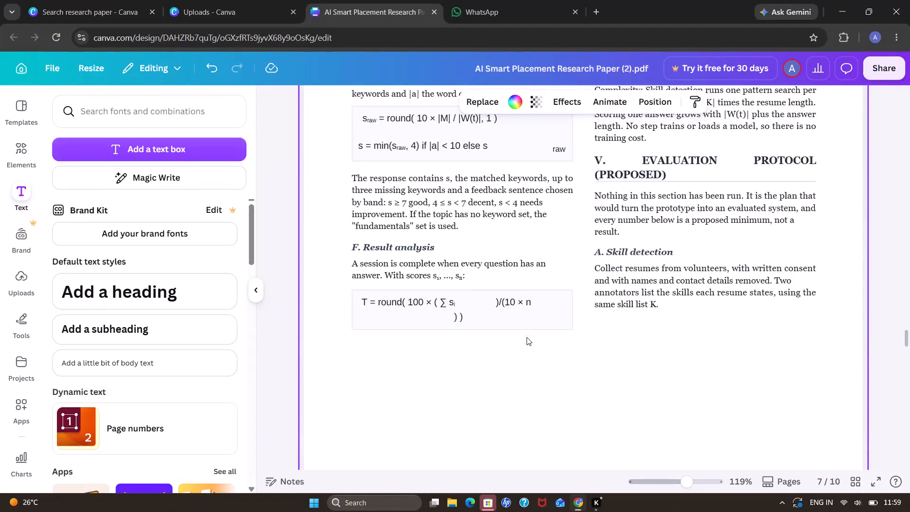
pyautogui.scroll(10, 527, 337)
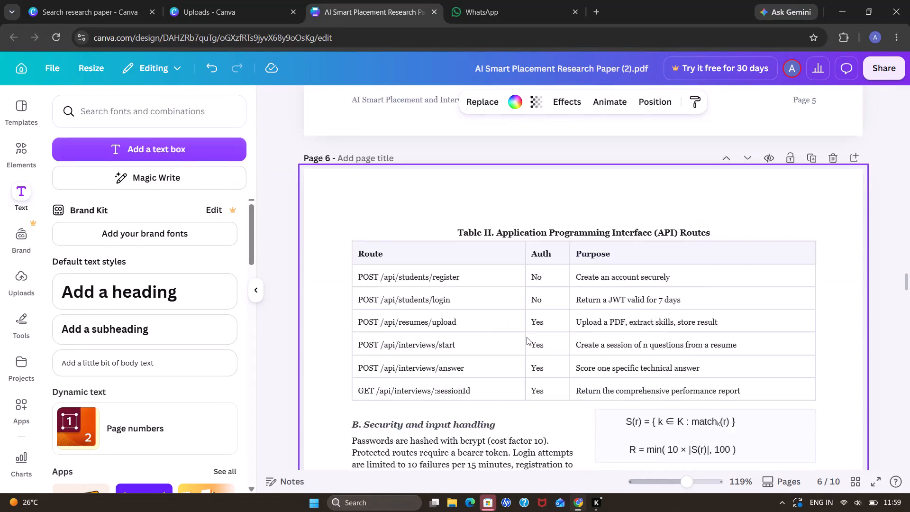
pyautogui.scroll(9, 527, 337)
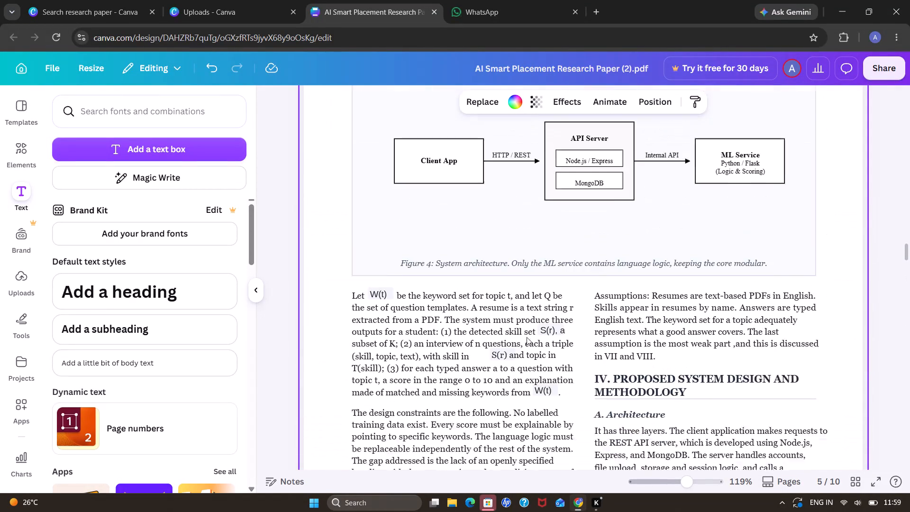
pyautogui.scroll(9, 527, 337)
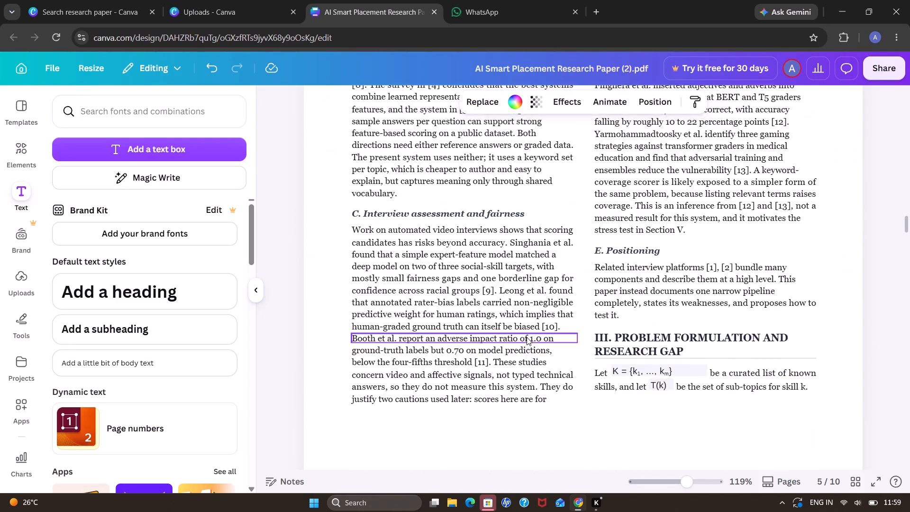
pyautogui.scroll(11, 527, 337)
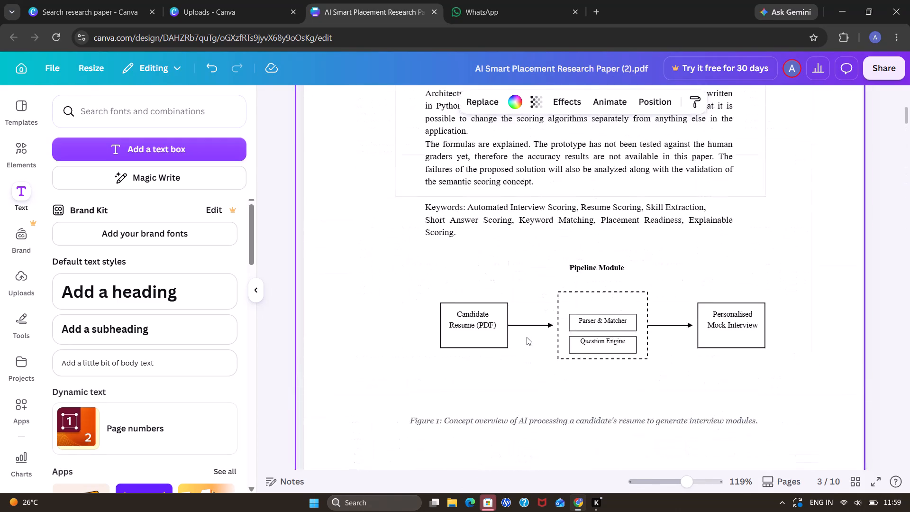
pyautogui.scroll(4, 527, 337)
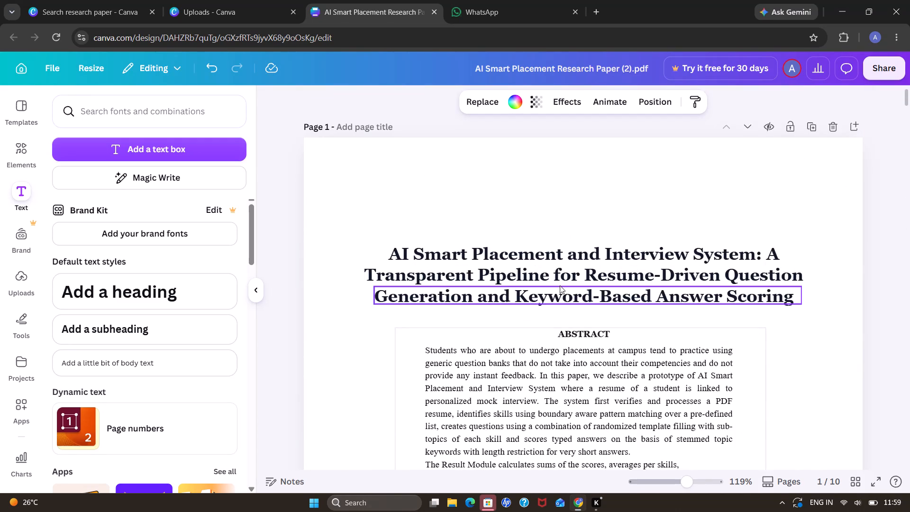
pyautogui.doubleClick(581, 253)
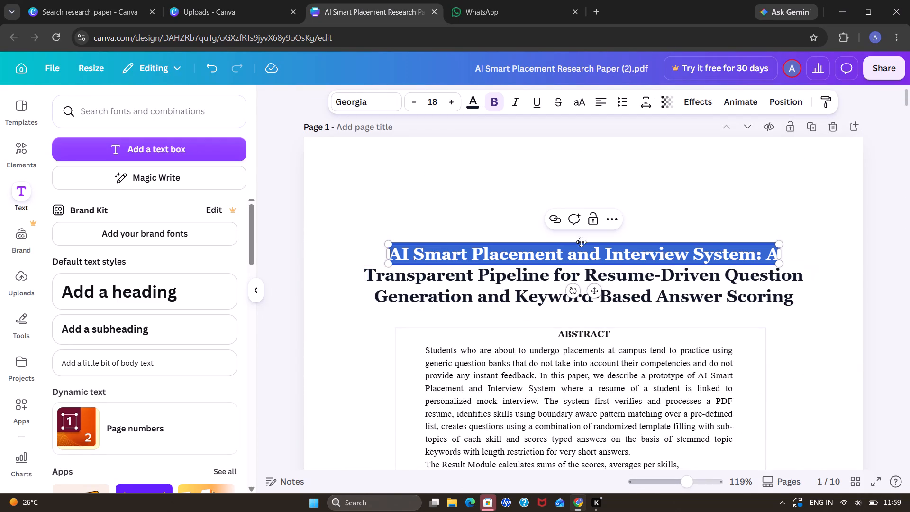
pyautogui.click(647, 316)
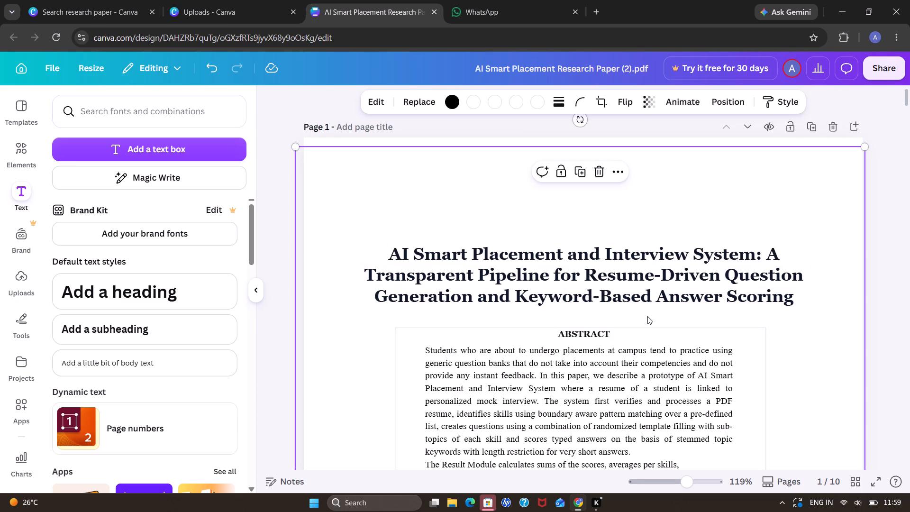
pyautogui.click(664, 255)
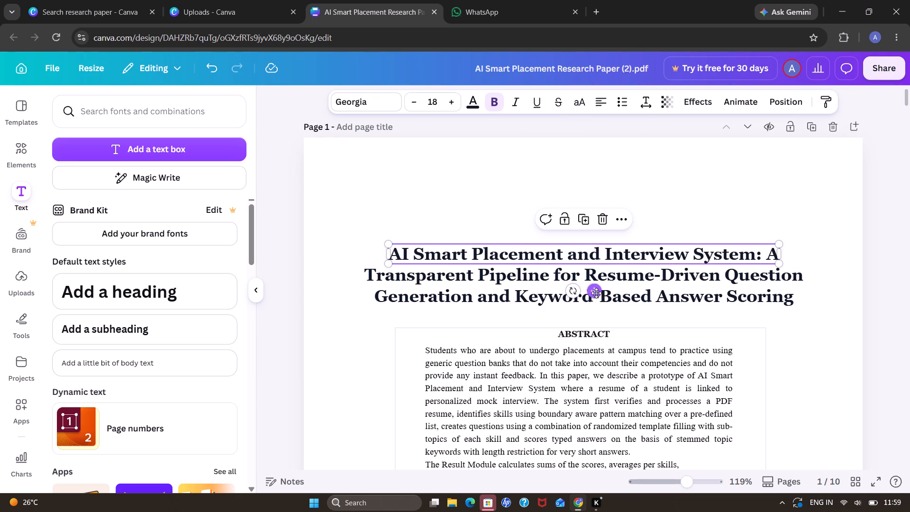
pyautogui.moveTo(596, 293); pyautogui.dragTo(600, 219)
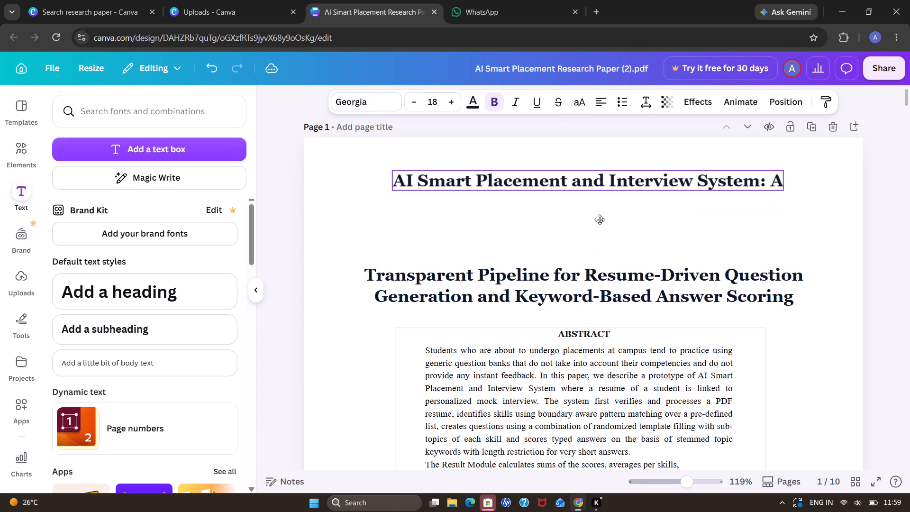
pyautogui.moveTo(600, 219); pyautogui.dragTo(600, 215)
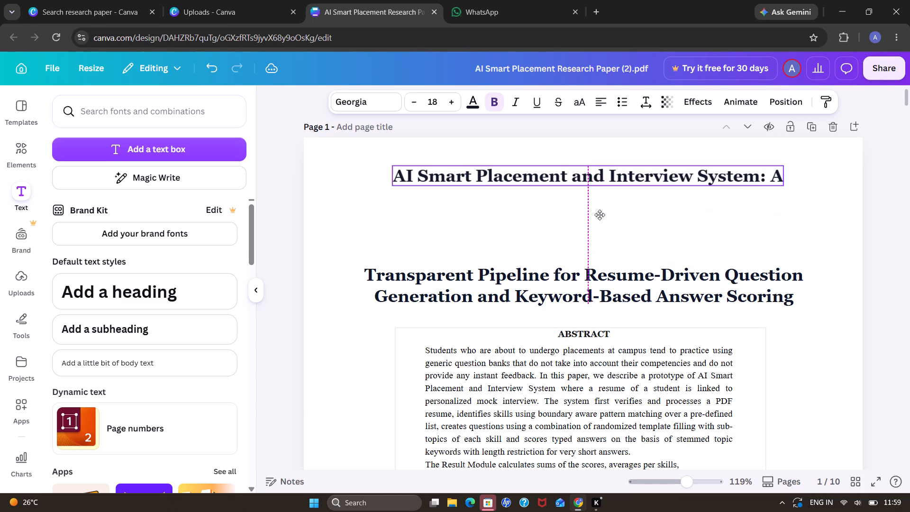
pyautogui.moveTo(600, 215); pyautogui.dragTo(600, 215)
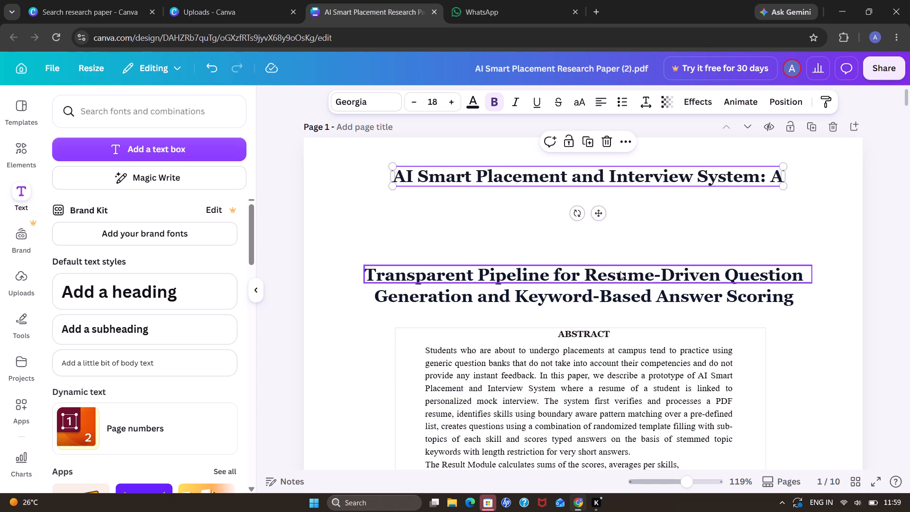
# Move the title line "Transparent Pipeline for Resume-Driven Question" up beneath the first title line, roughly centred with it.
pyautogui.click(620, 271)
pyautogui.moveTo(599, 310); pyautogui.dragTo(592, 263)
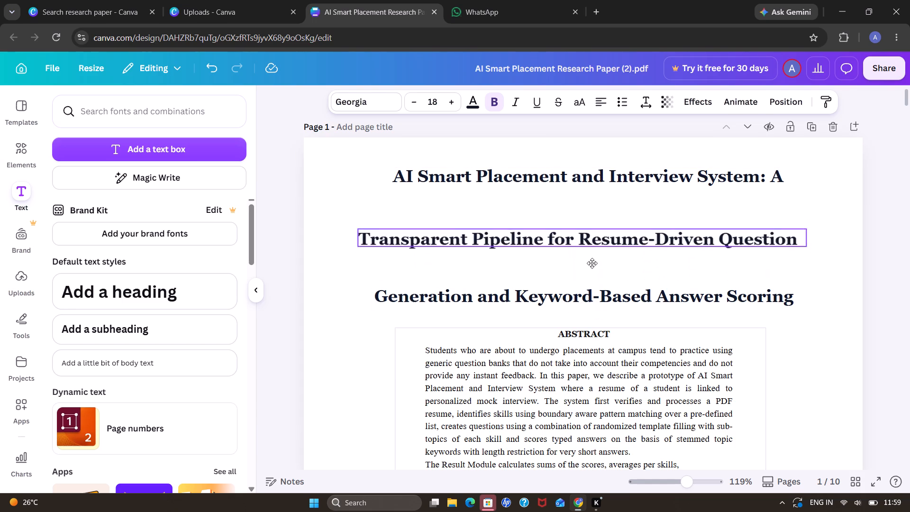
pyautogui.moveTo(592, 263); pyautogui.dragTo(597, 238)
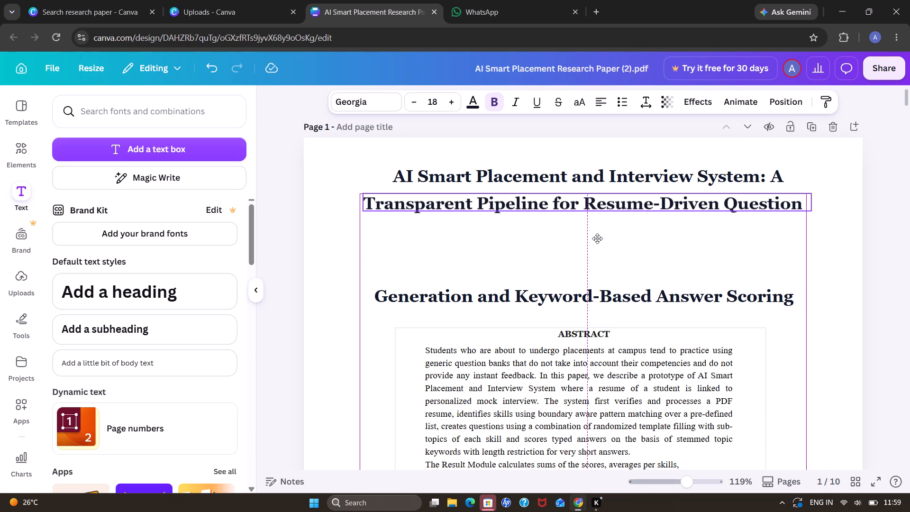
# Move the title line "Generation and Keyword-Based Answer Scoring" up beneath the second title line, roughly centred on the page.
pyautogui.click(618, 302)
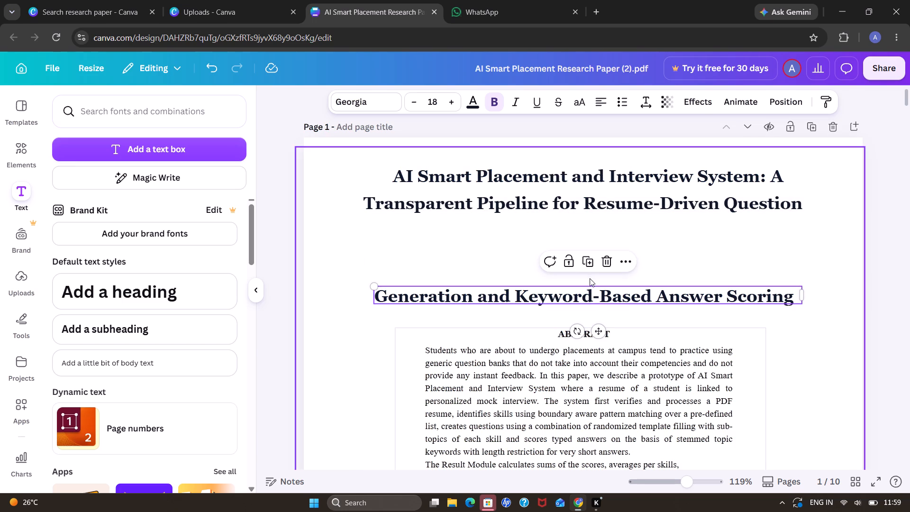
pyautogui.moveTo(599, 327); pyautogui.dragTo(591, 266)
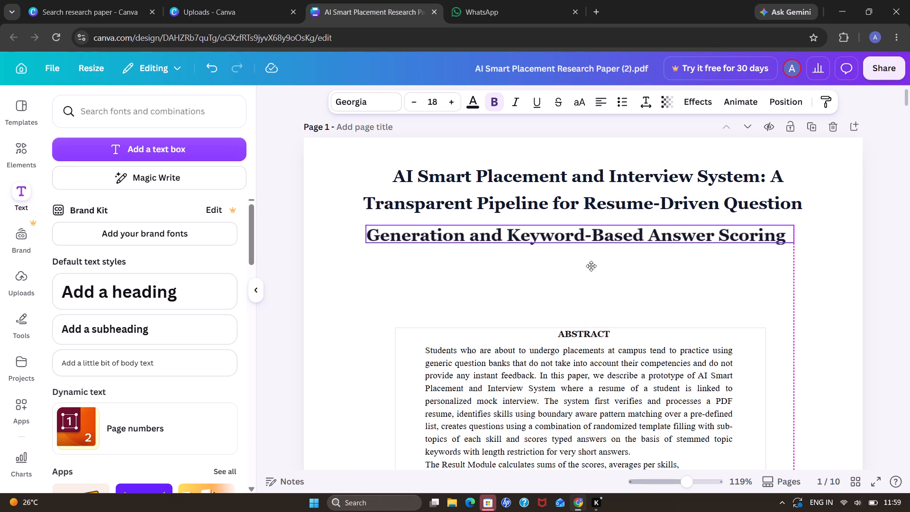
pyautogui.moveTo(591, 266); pyautogui.dragTo(591, 262)
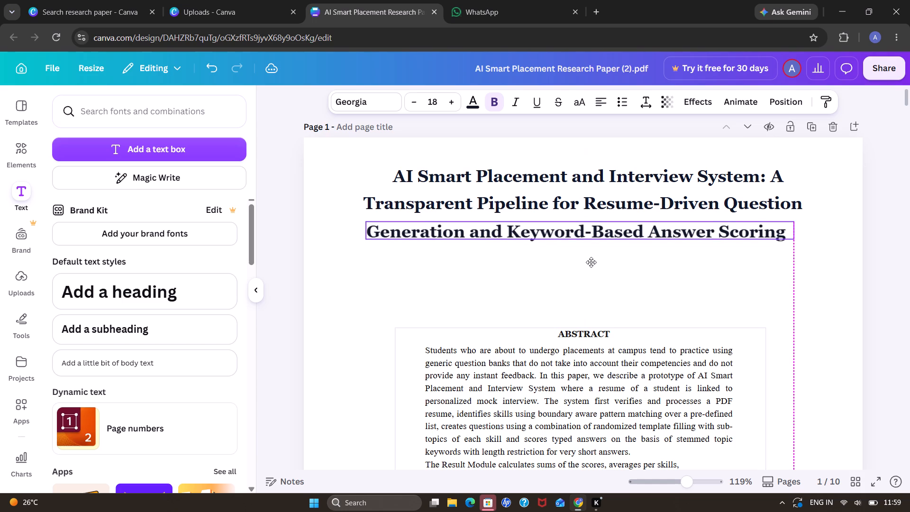
pyautogui.moveTo(591, 262); pyautogui.dragTo(594, 257)
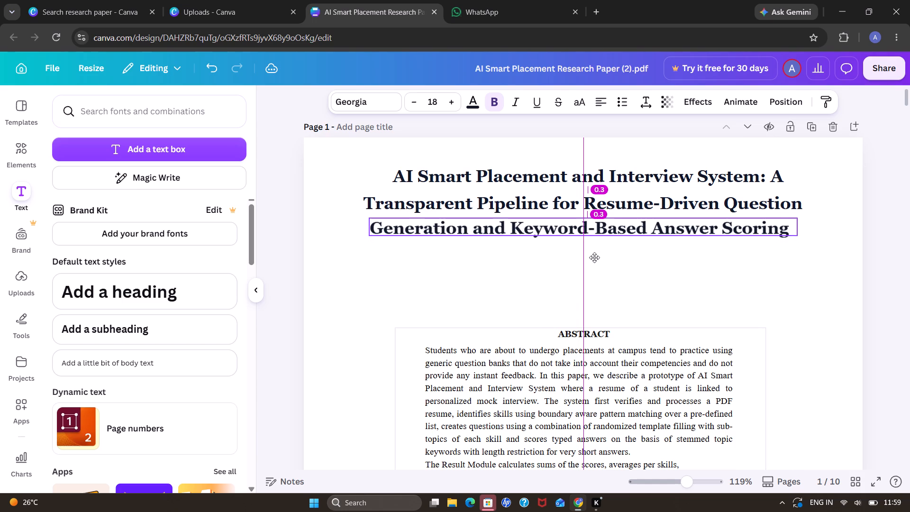
pyautogui.moveTo(594, 257); pyautogui.dragTo(595, 258)
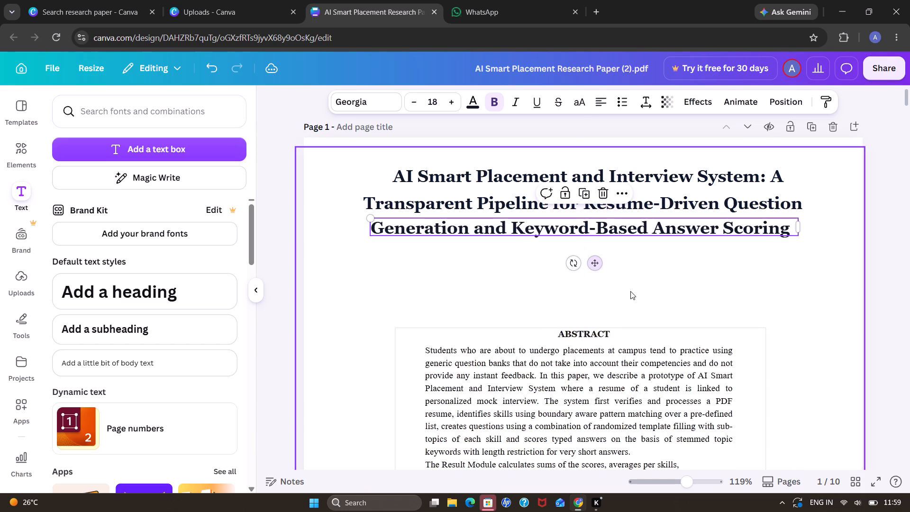
pyautogui.click(630, 291)
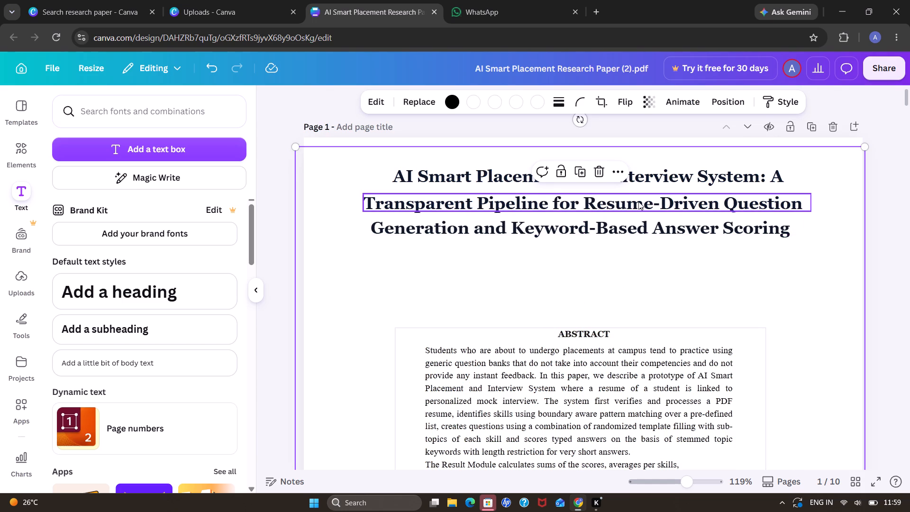
# Shift the second title line slightly up so it sits close under the first and centred with it.
pyautogui.click(638, 201)
pyautogui.moveTo(600, 236); pyautogui.dragTo(604, 231)
pyautogui.click(628, 285)
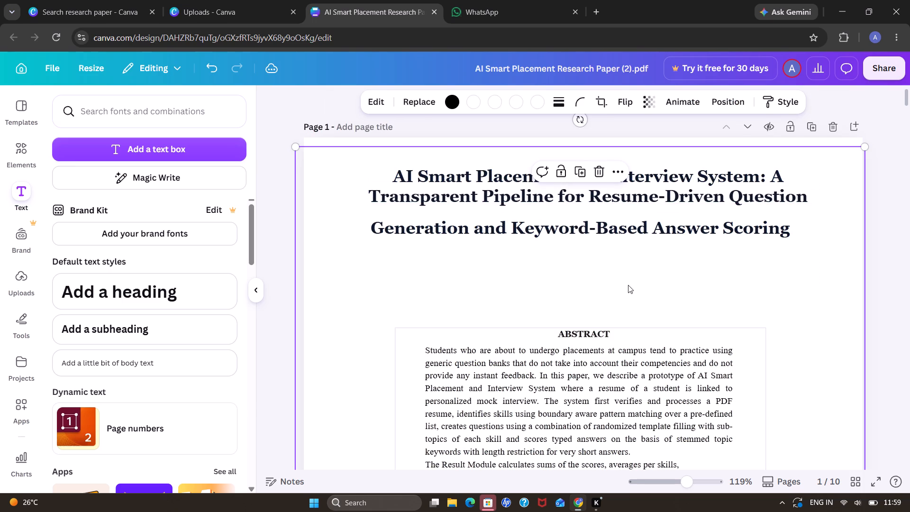
# Shift the third title line up close under the second one, centred above the ABSTRACT heading.
pyautogui.click(633, 231)
pyautogui.click(633, 231)
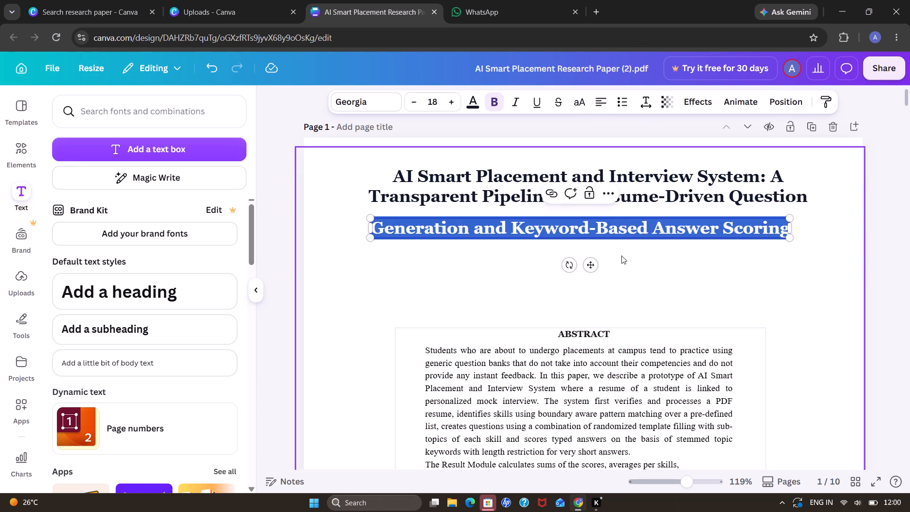
pyautogui.click(617, 261)
pyautogui.click(622, 223)
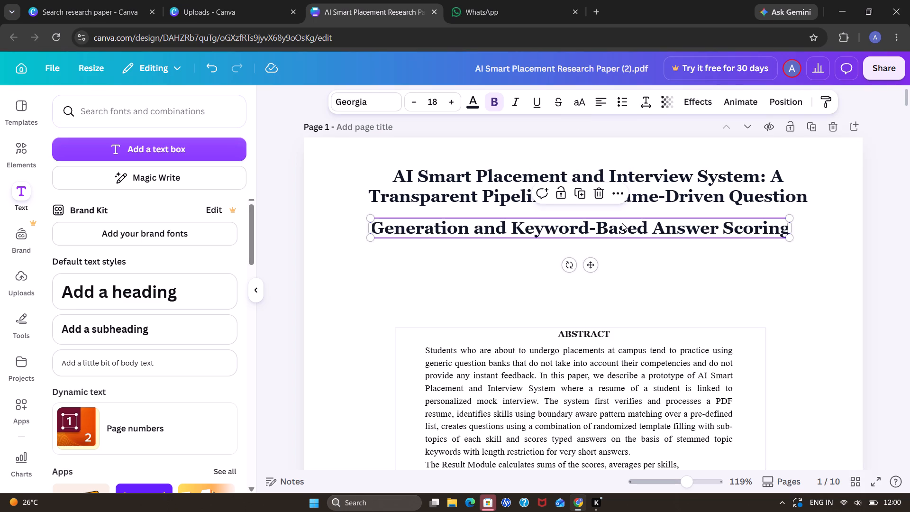
pyautogui.moveTo(591, 263); pyautogui.dragTo(596, 256)
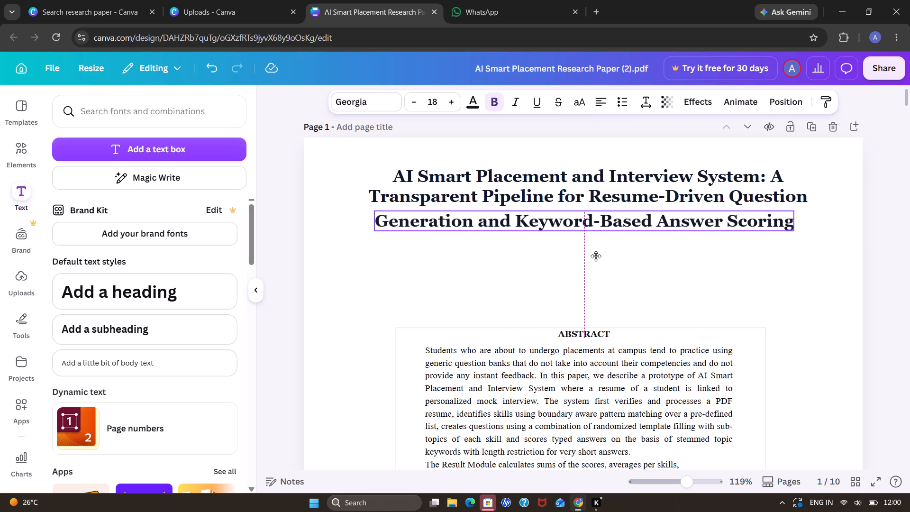
pyautogui.moveTo(596, 256); pyautogui.dragTo(595, 253)
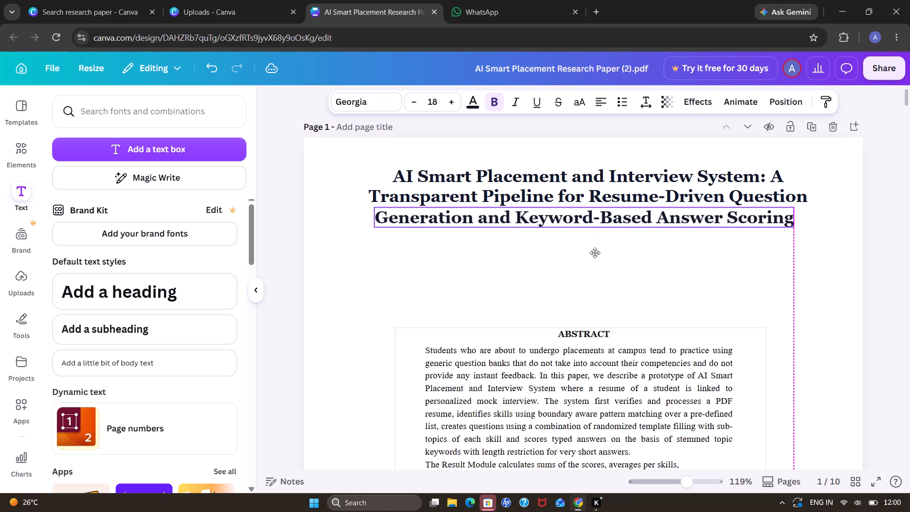
pyautogui.moveTo(595, 253); pyautogui.dragTo(596, 252)
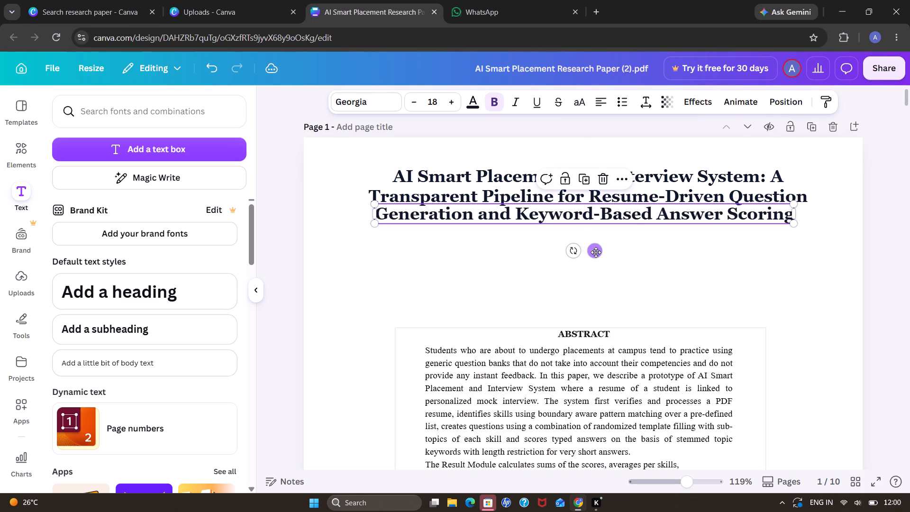
pyautogui.click(628, 255)
pyautogui.click(628, 255)
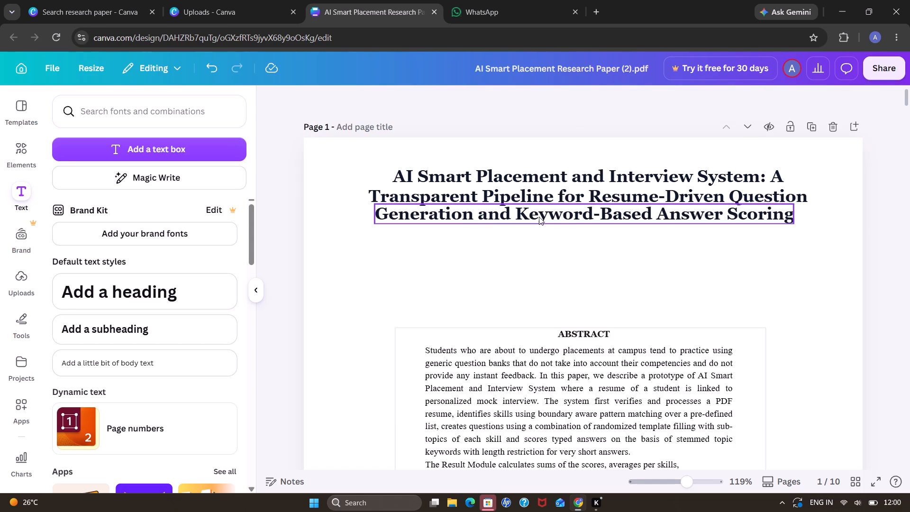
# Nudge the third and second title lines slightly down so the three title lines are evenly spaced.
pyautogui.click(579, 221)
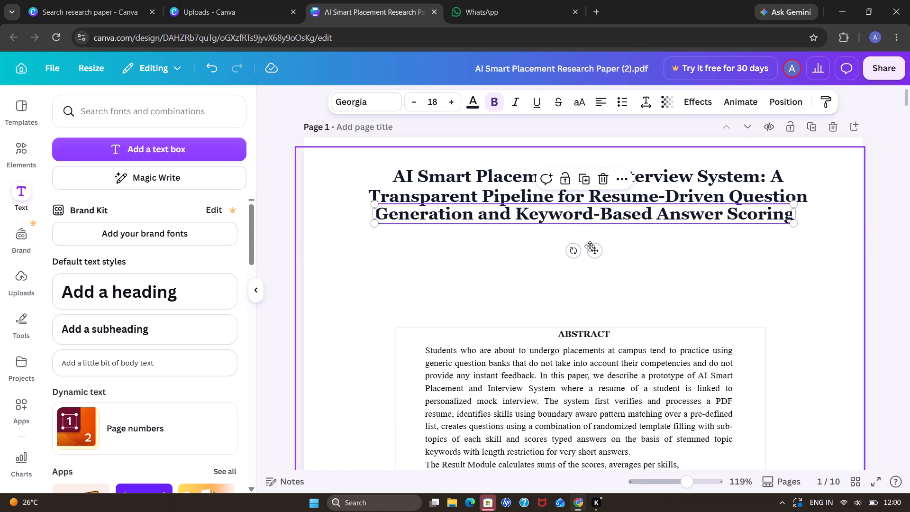
pyautogui.click(593, 247)
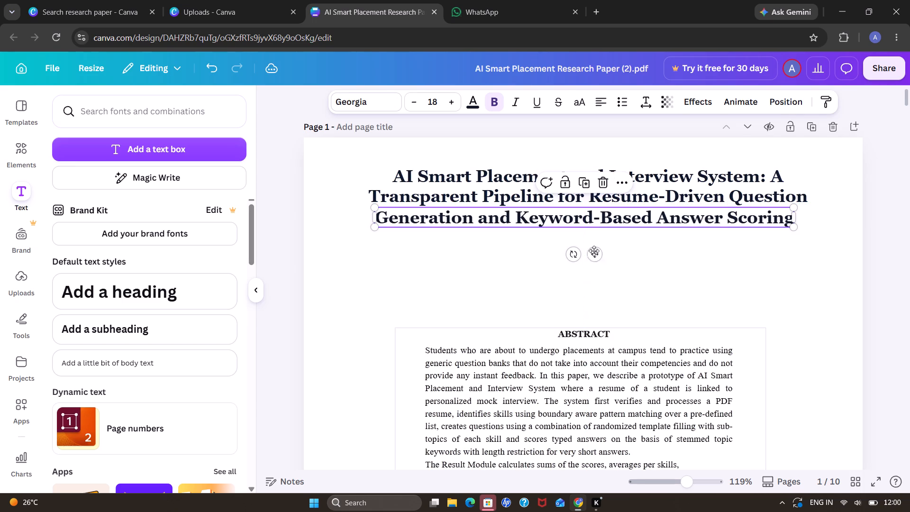
pyautogui.click(276, 234)
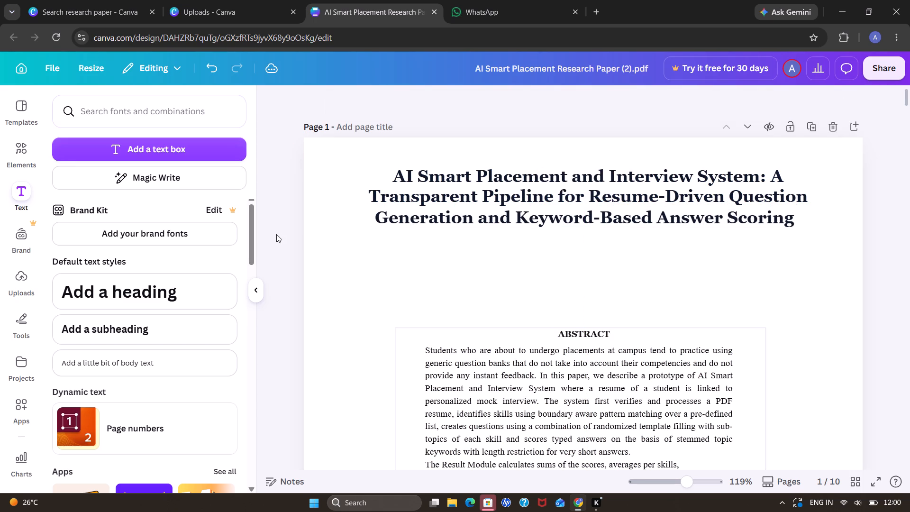
pyautogui.doubleClick(428, 196)
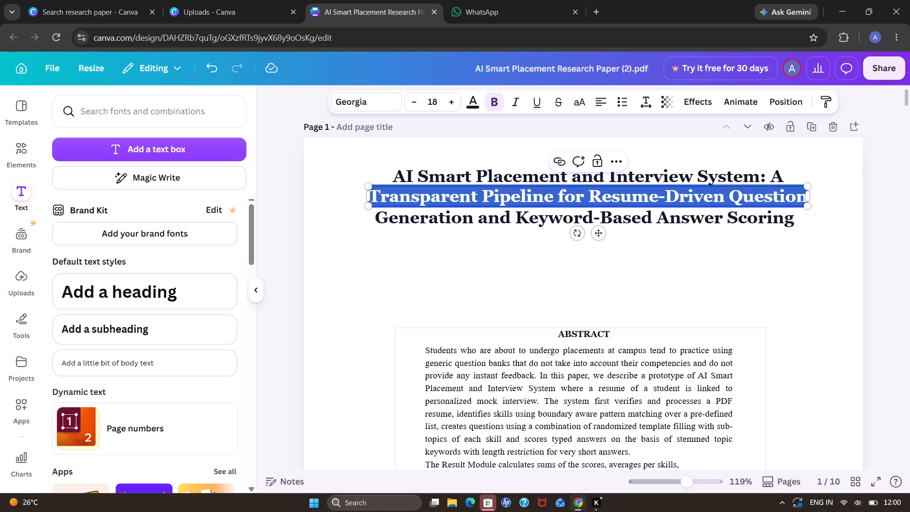
pyautogui.click(595, 230)
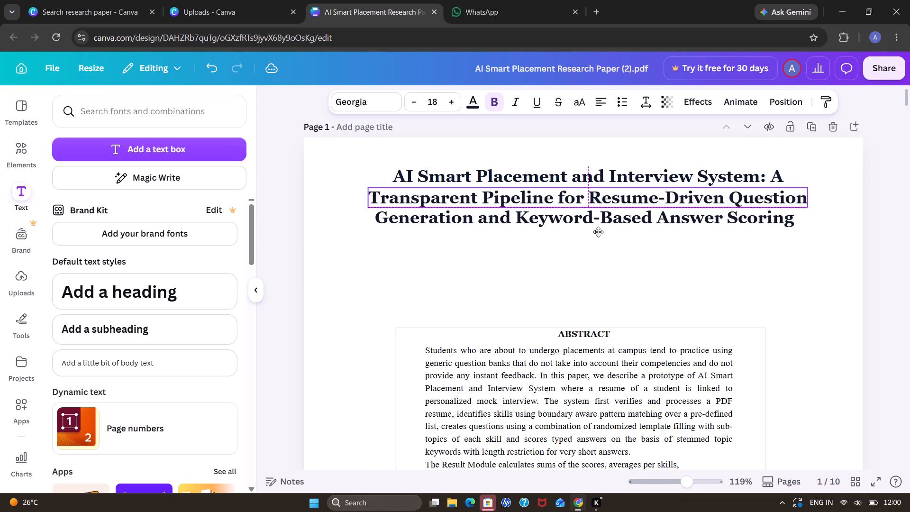
pyautogui.click(277, 203)
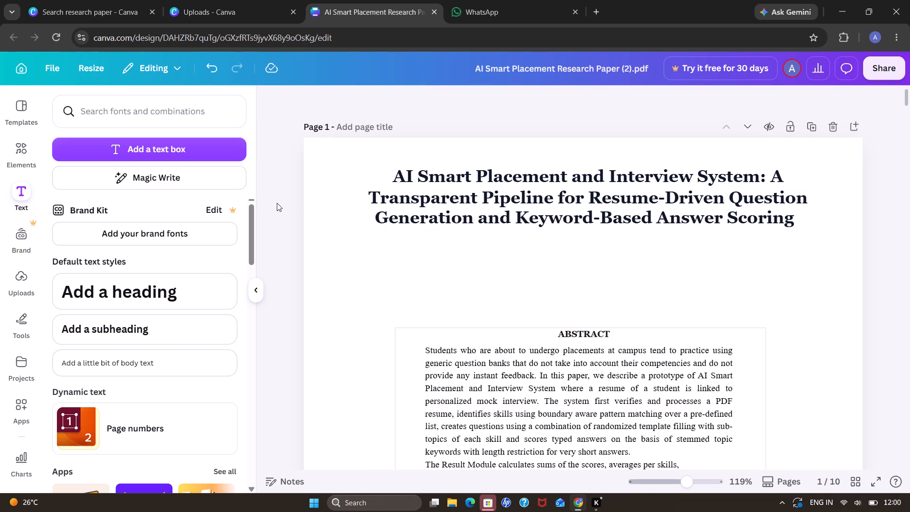
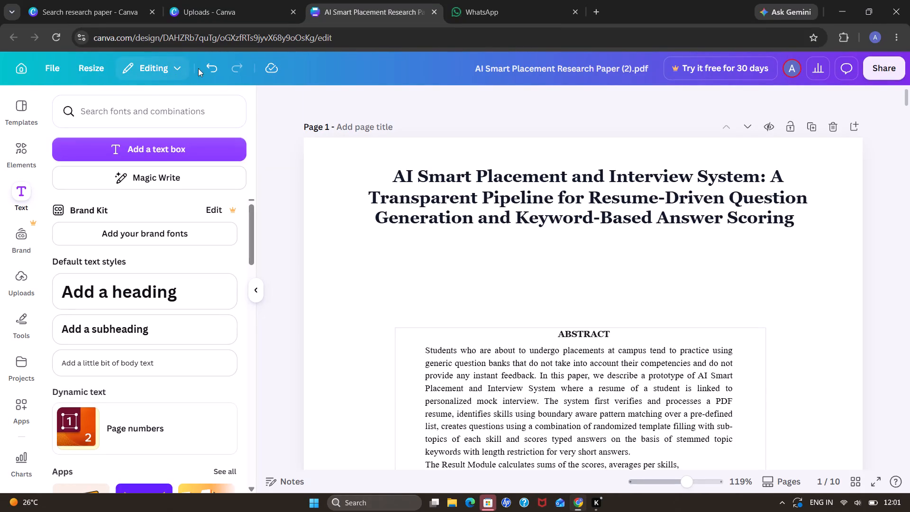
# Undo the recent moves of the three title lines on page 1, back to their place just above the ABSTRACT heading.
pyautogui.click(212, 69)
pyautogui.click(212, 69)
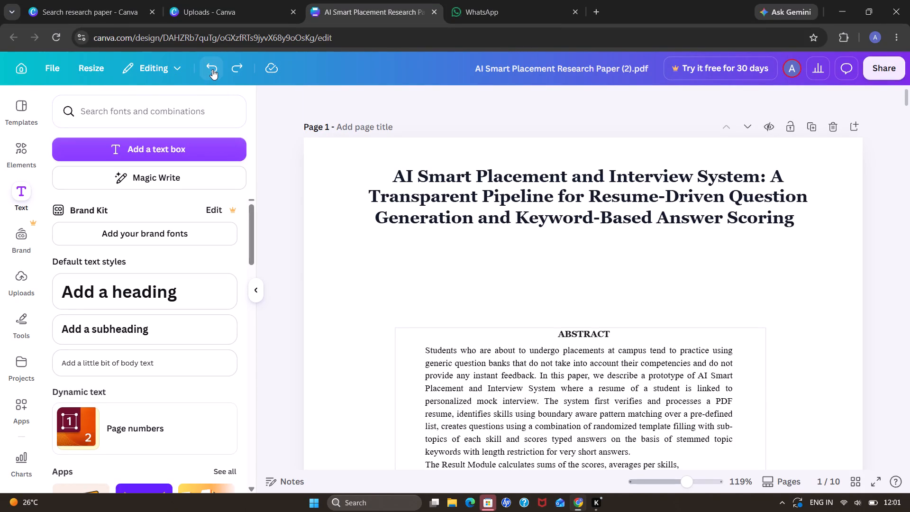
pyautogui.click(212, 69)
pyautogui.click(212, 69)
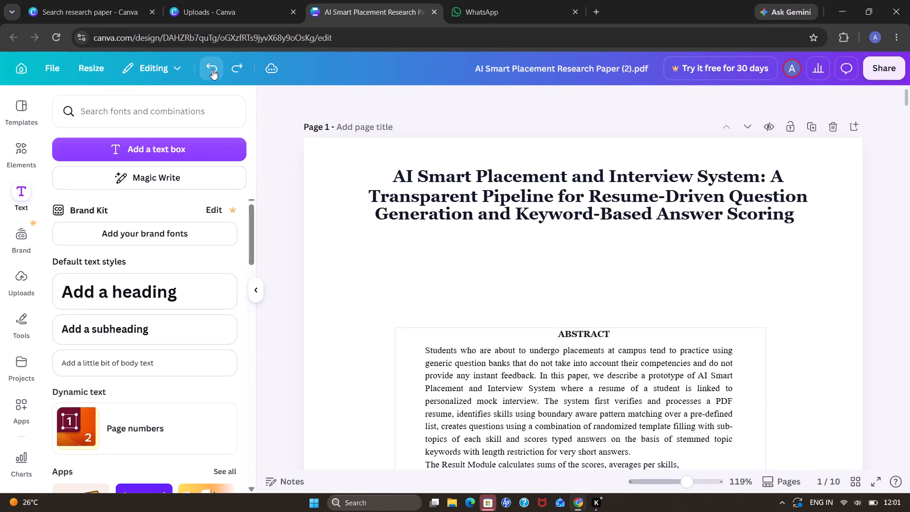
pyautogui.tripleClick(212, 69)
pyautogui.doubleClick(212, 69)
pyautogui.click(212, 69)
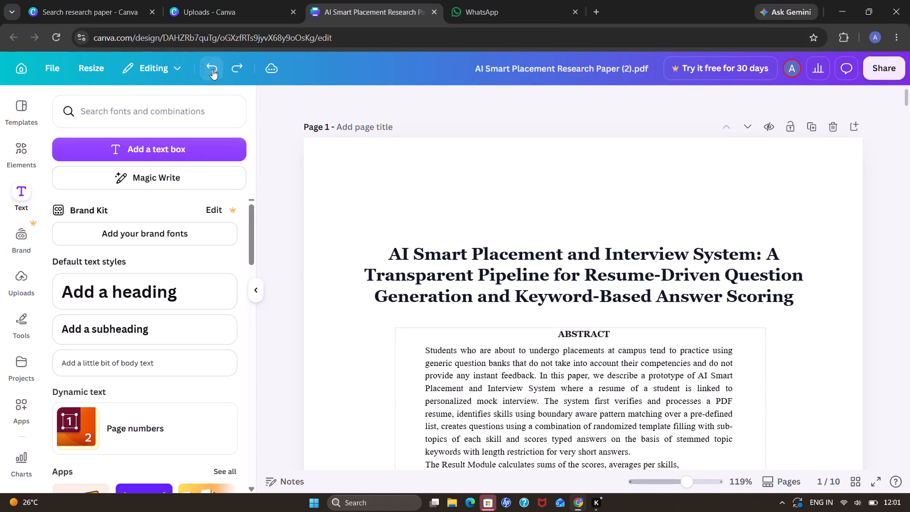
pyautogui.click(444, 148)
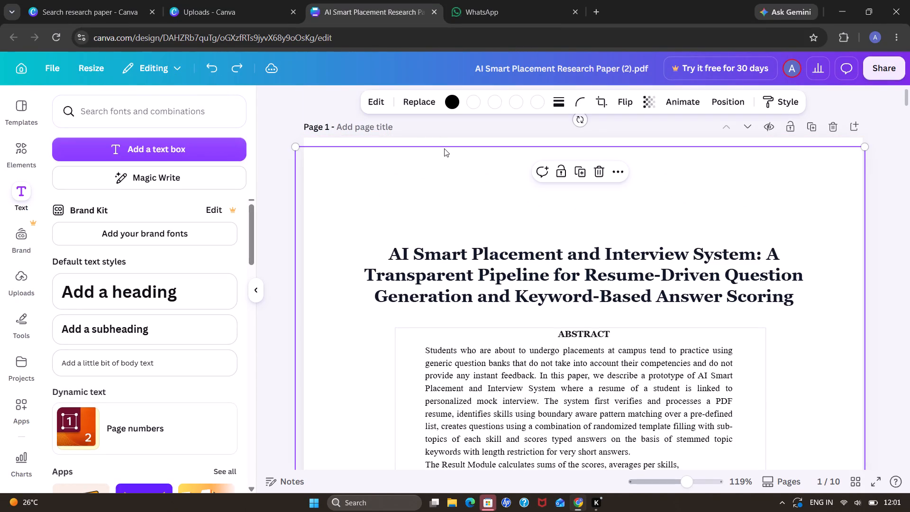
pyautogui.click(268, 182)
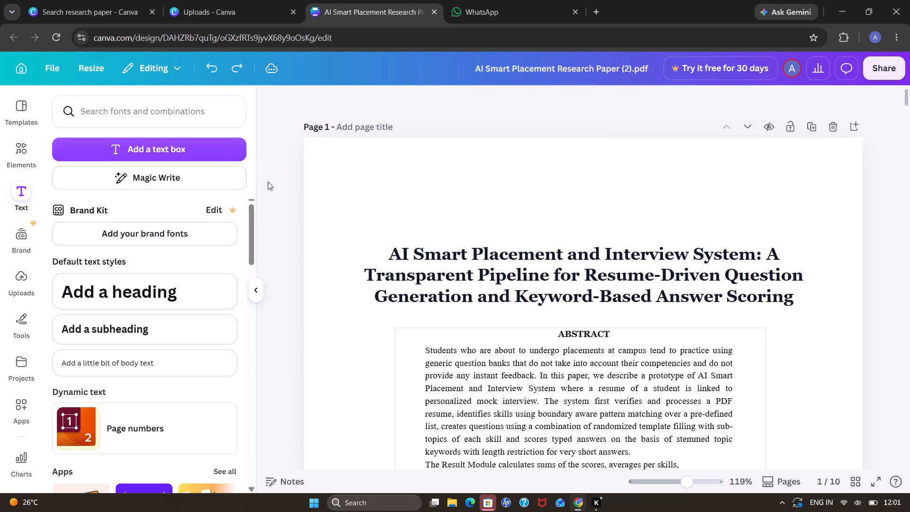
# Cut the title line "Transparent Pipeline for Resume-Driven Question" and paste it at the end of the first title line's text box.
pyautogui.scroll(-1, 474, 218)
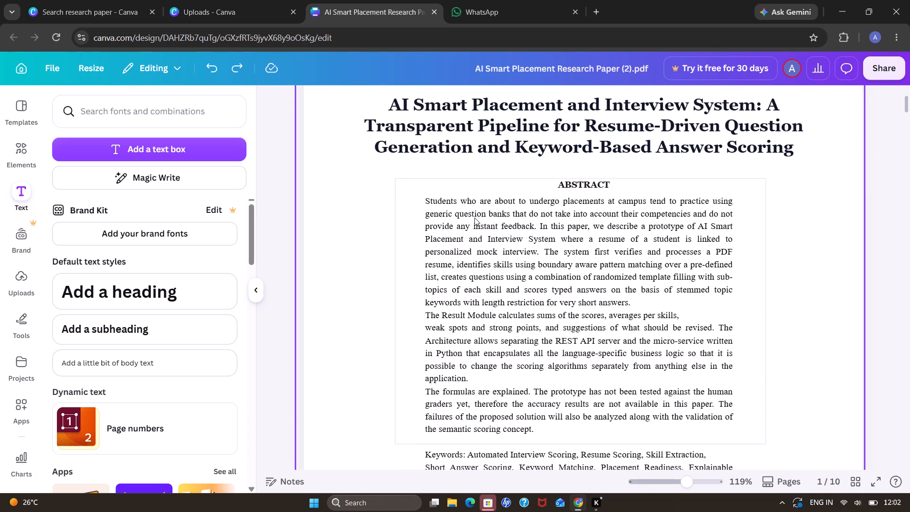
pyautogui.scroll(-2, 474, 218)
pyautogui.scroll(1, 474, 218)
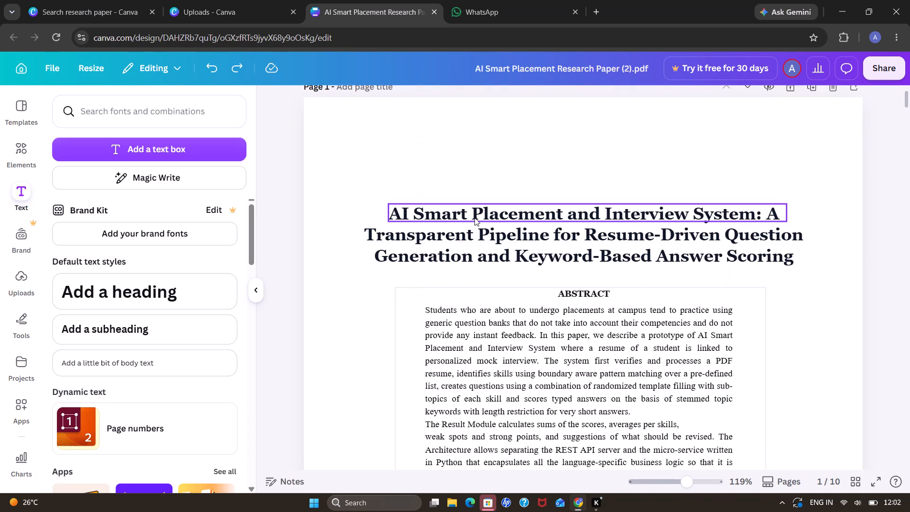
pyautogui.scroll(1, 474, 218)
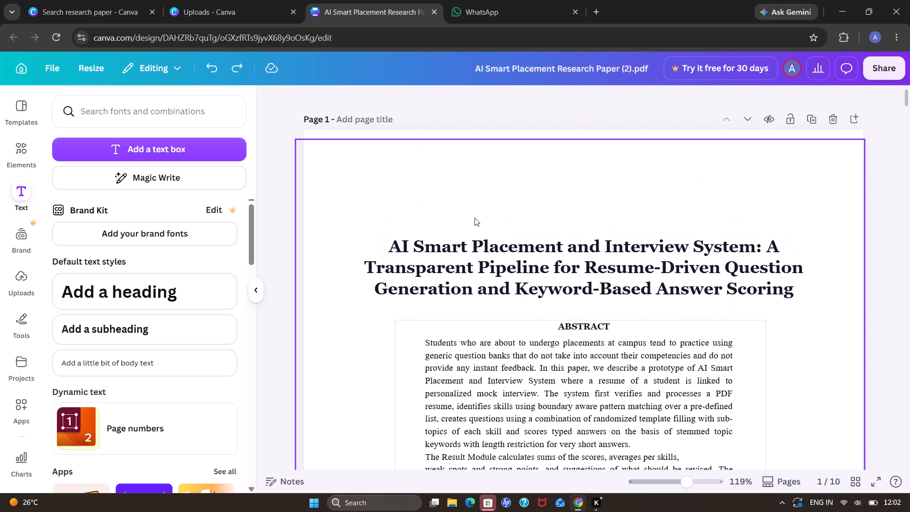
pyautogui.click(491, 293)
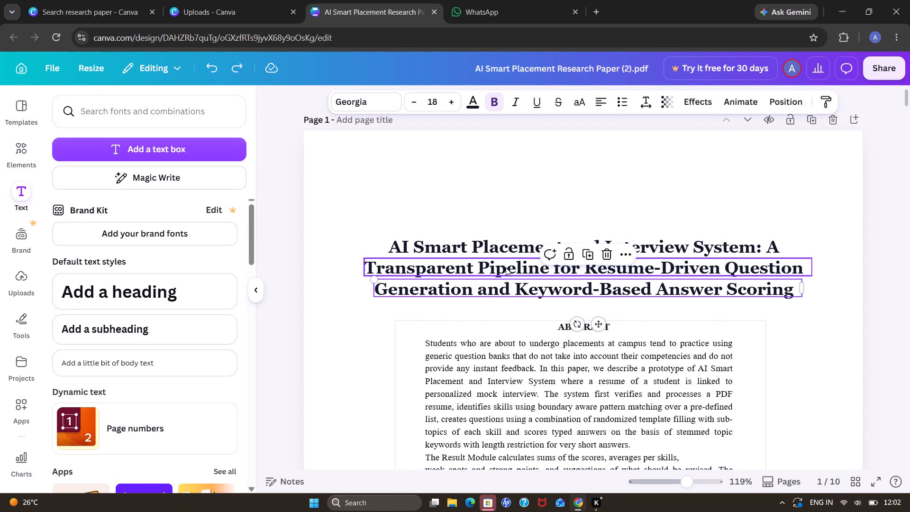
pyautogui.click(506, 267)
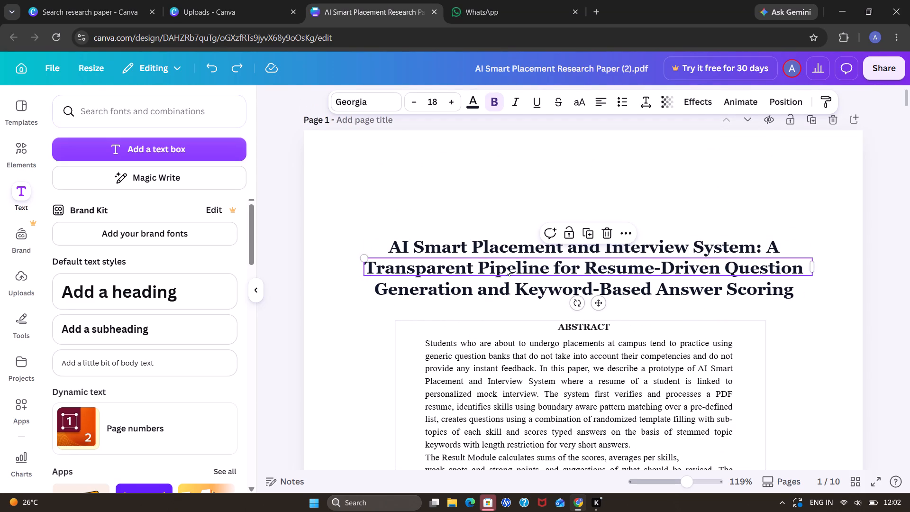
pyautogui.hotkey('ctrl', 'x')
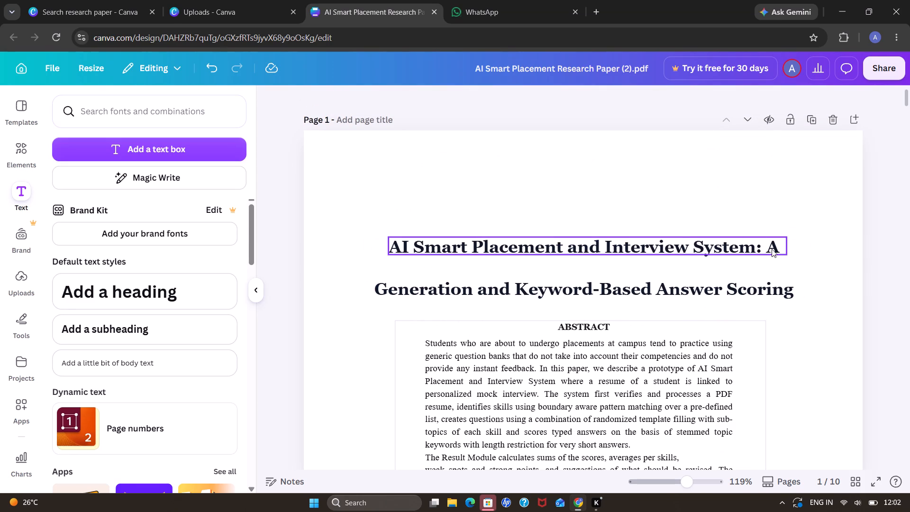
pyautogui.click(772, 249)
pyautogui.click(781, 246)
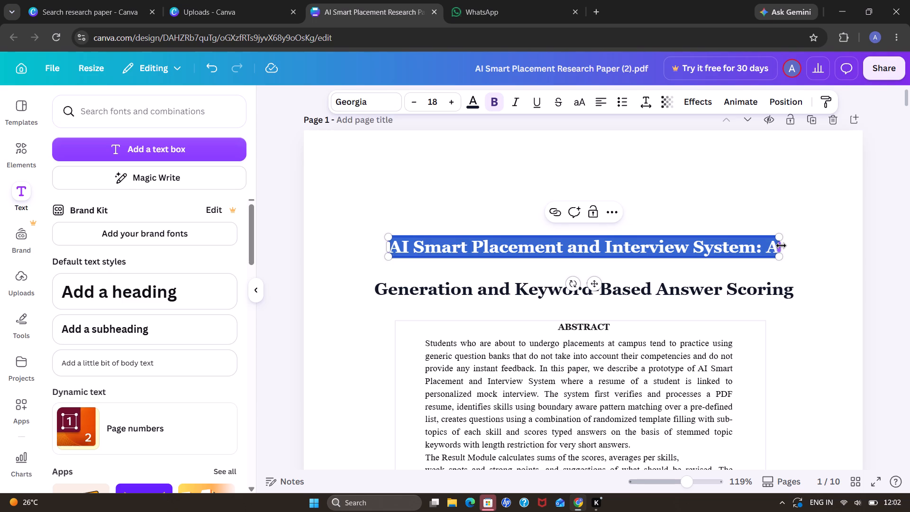
pyautogui.click(781, 246)
pyautogui.click(773, 247)
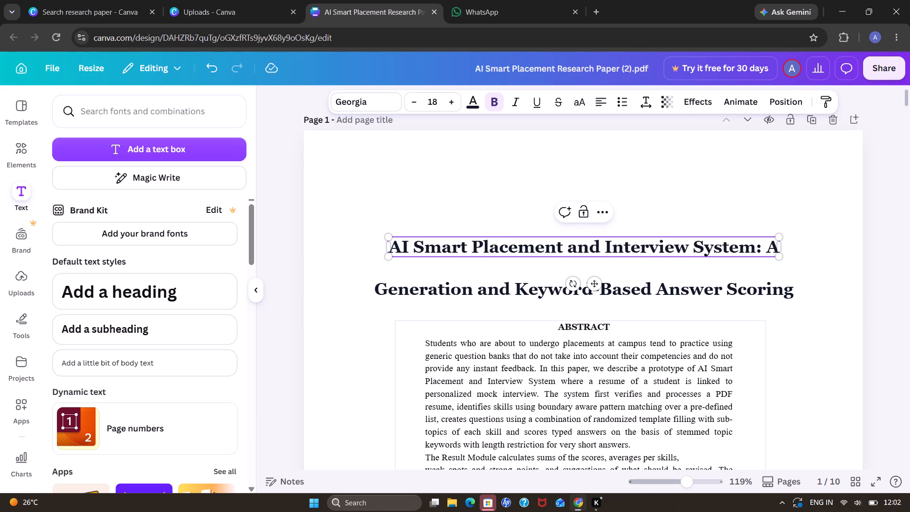
pyautogui.press('space')
pyautogui.hotkey('ctrl', 'v')
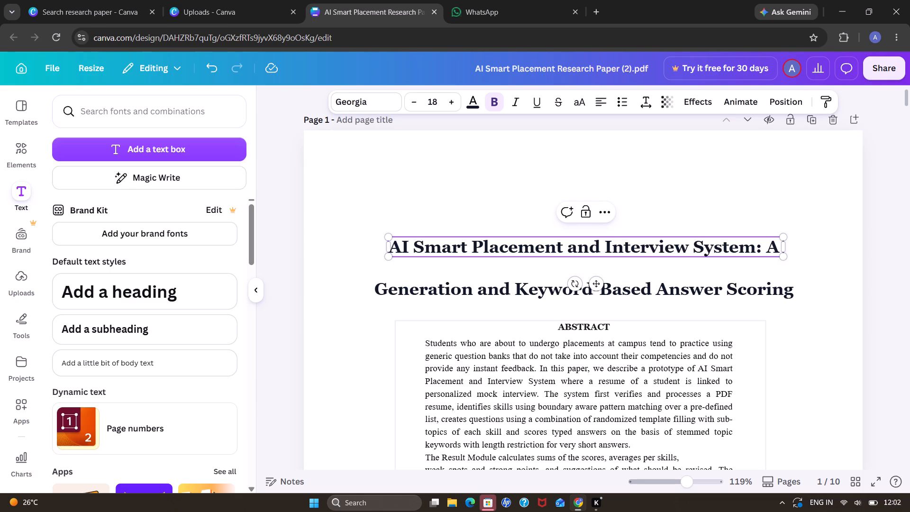
pyautogui.click(779, 293)
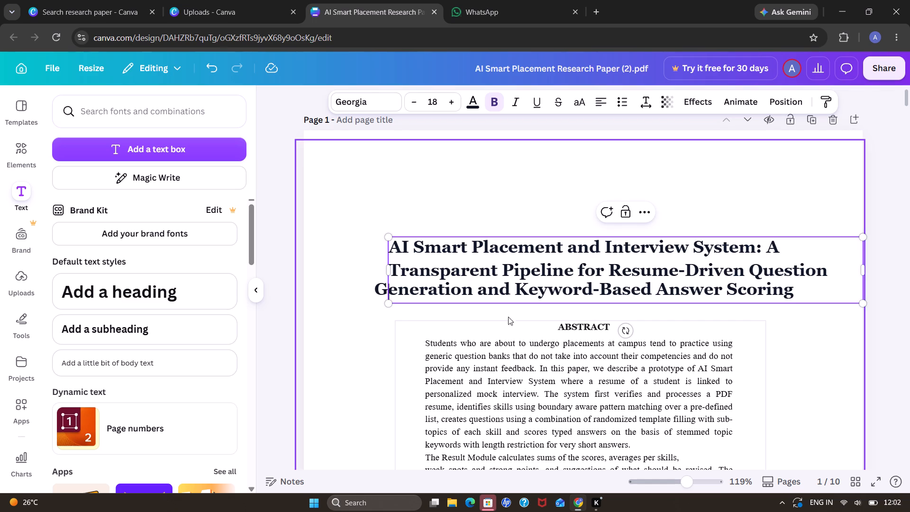
# Cut the title line "Generation and Keyword-Based Answer Scoring" and paste it after "Question" in the merged title text box.
pyautogui.click(355, 302)
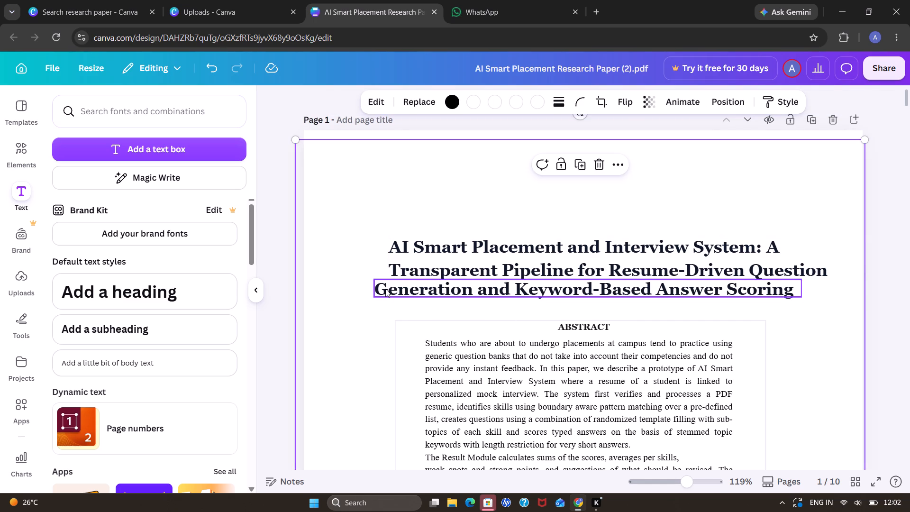
pyautogui.click(385, 289)
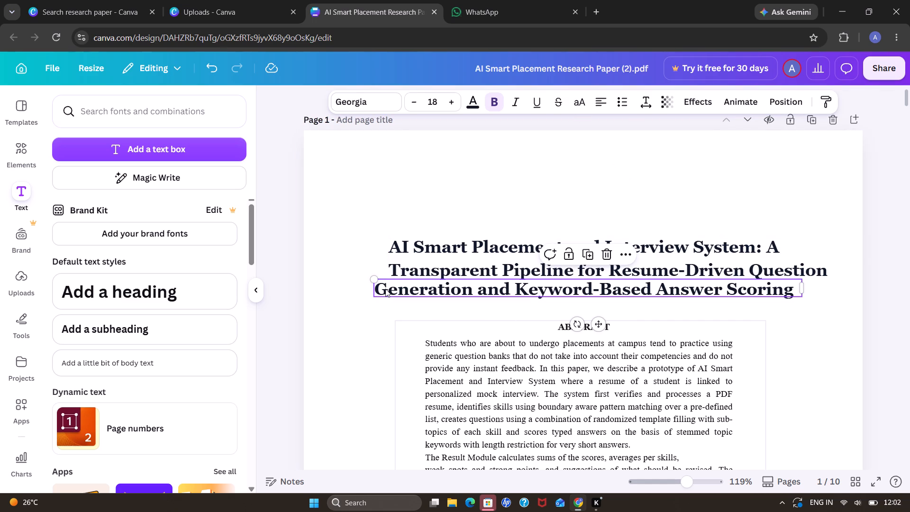
pyautogui.hotkey('ctrl', 'x')
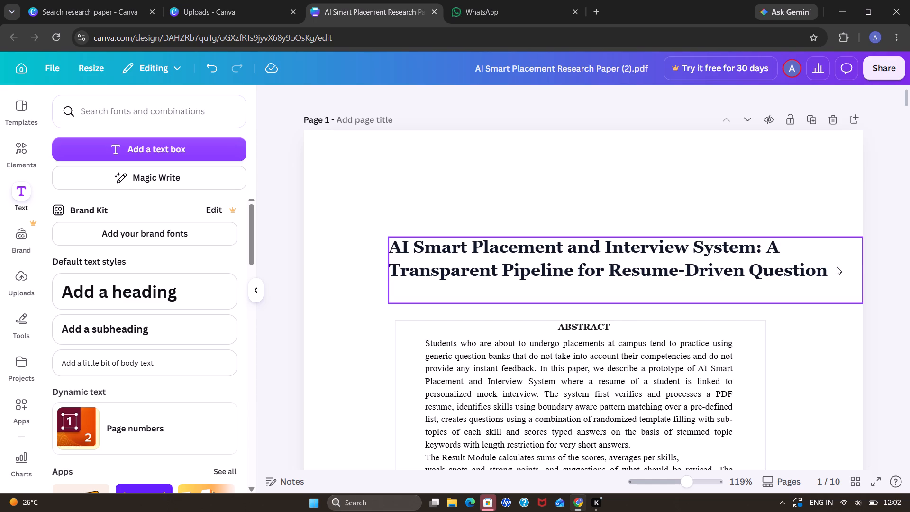
pyautogui.click(837, 266)
pyautogui.click(830, 270)
pyautogui.doubleClick(830, 270)
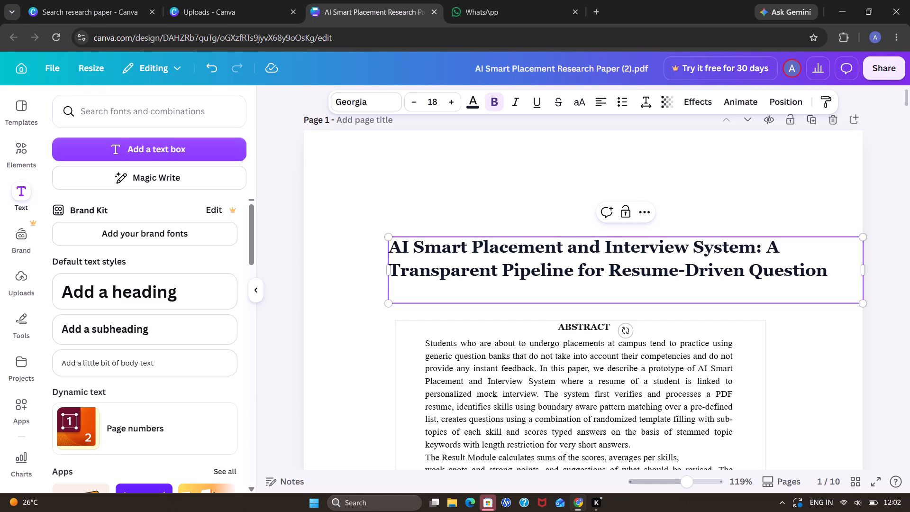
pyautogui.click(830, 270)
pyautogui.press('space')
pyautogui.hotkey('ctrl', 'v')
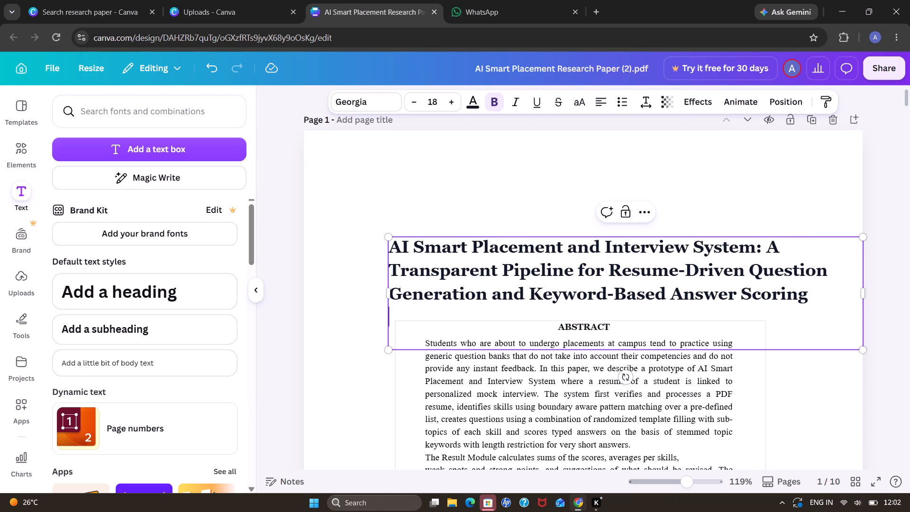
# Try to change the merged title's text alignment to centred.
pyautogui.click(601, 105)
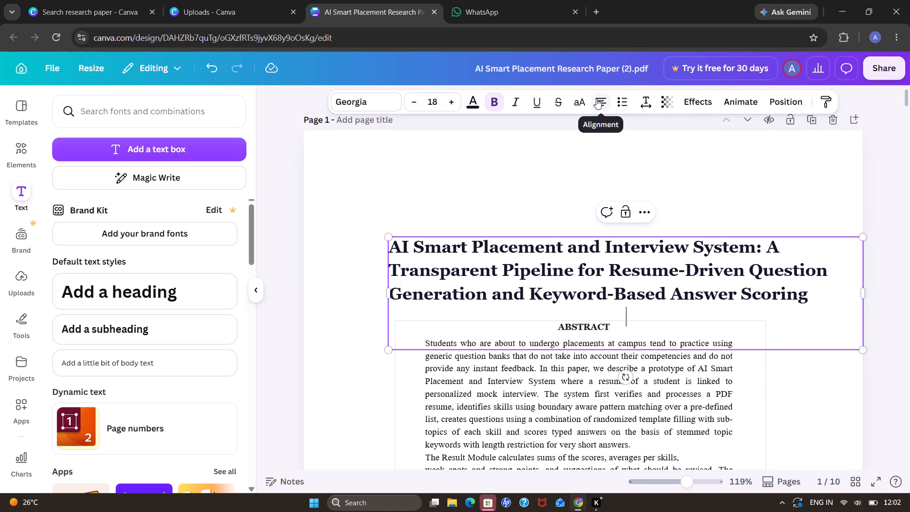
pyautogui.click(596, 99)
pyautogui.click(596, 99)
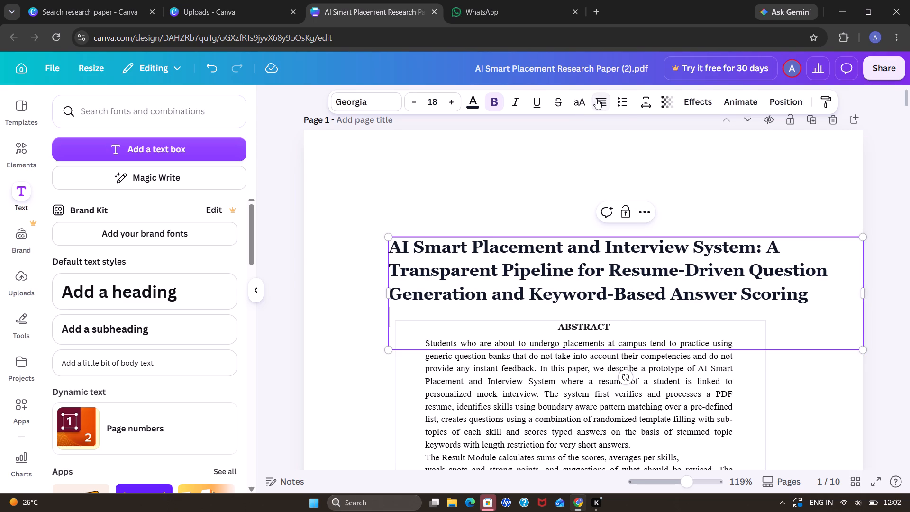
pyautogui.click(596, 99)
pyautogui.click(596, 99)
# Move the merged title box up so it sits clear above the ABSTRACT heading, roughly centred on the page.
pyautogui.moveTo(768, 349); pyautogui.dragTo(746, 305)
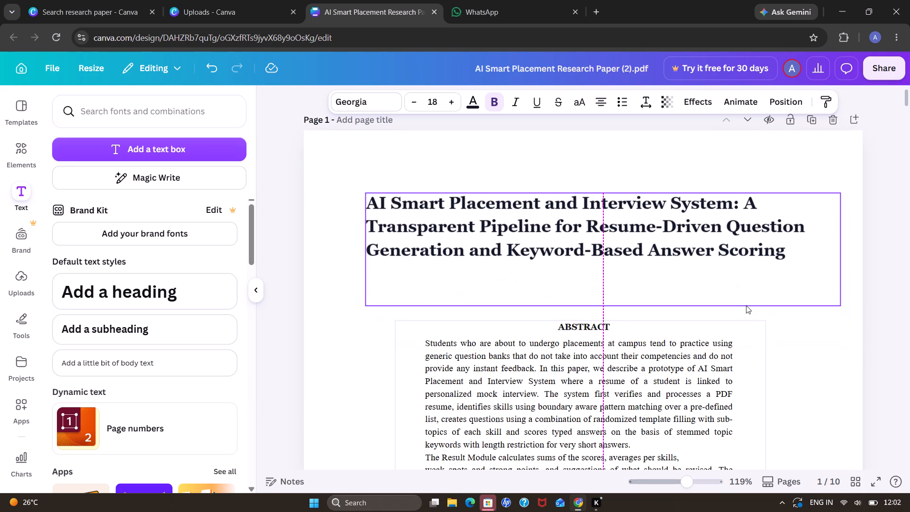
pyautogui.moveTo(746, 305); pyautogui.dragTo(737, 321)
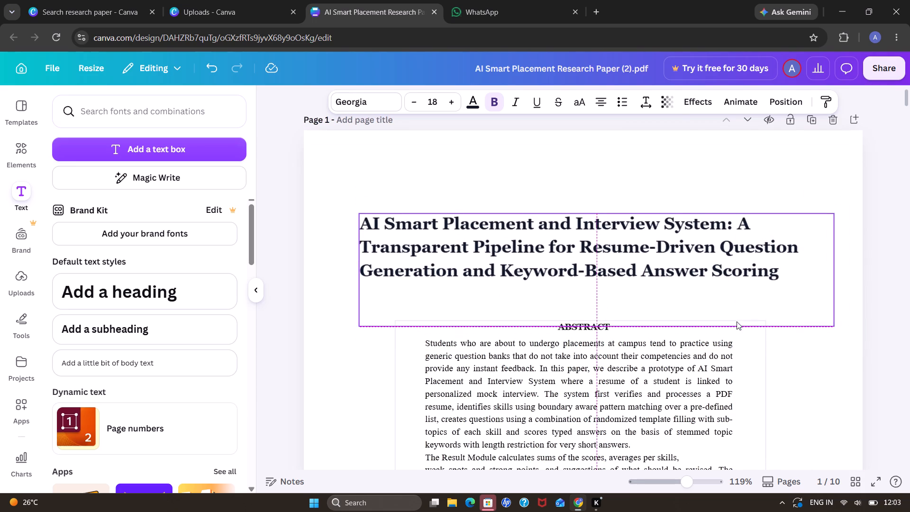
pyautogui.moveTo(737, 321); pyautogui.dragTo(729, 299)
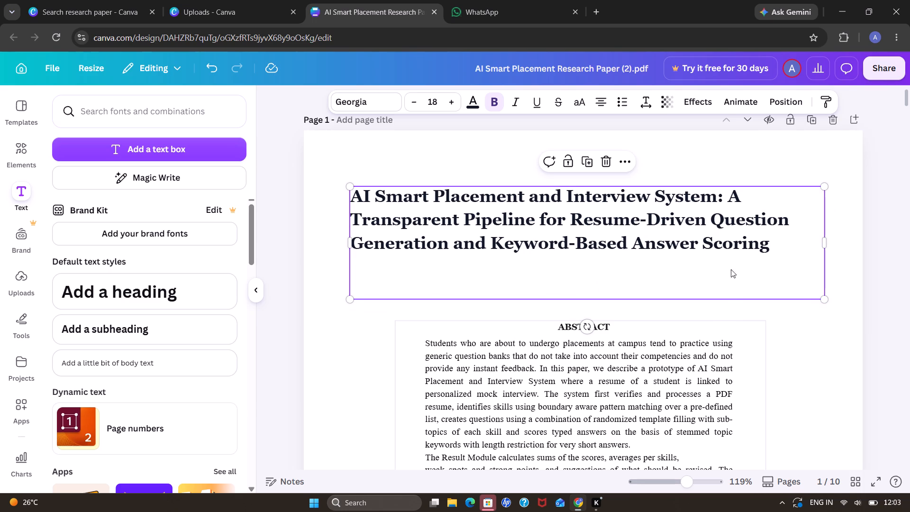
# Centre-align the full title text within its text box.
pyautogui.click(730, 253)
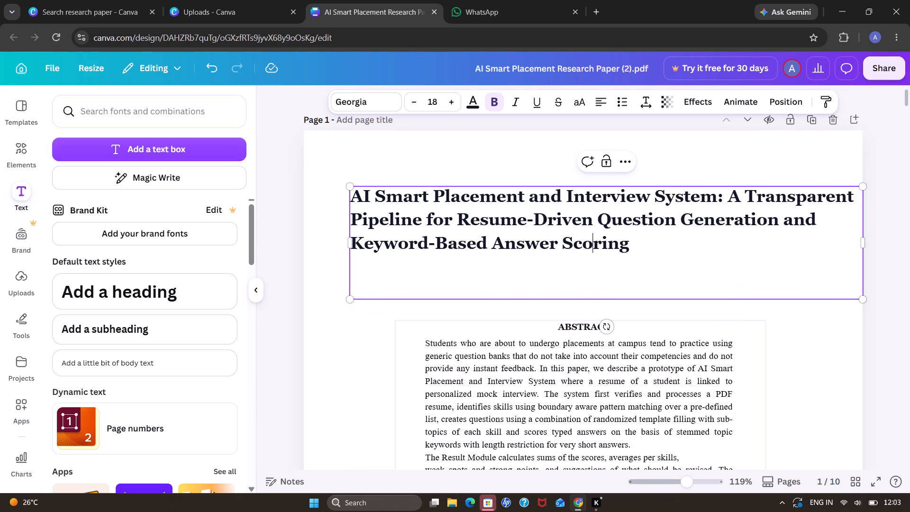
pyautogui.click(604, 104)
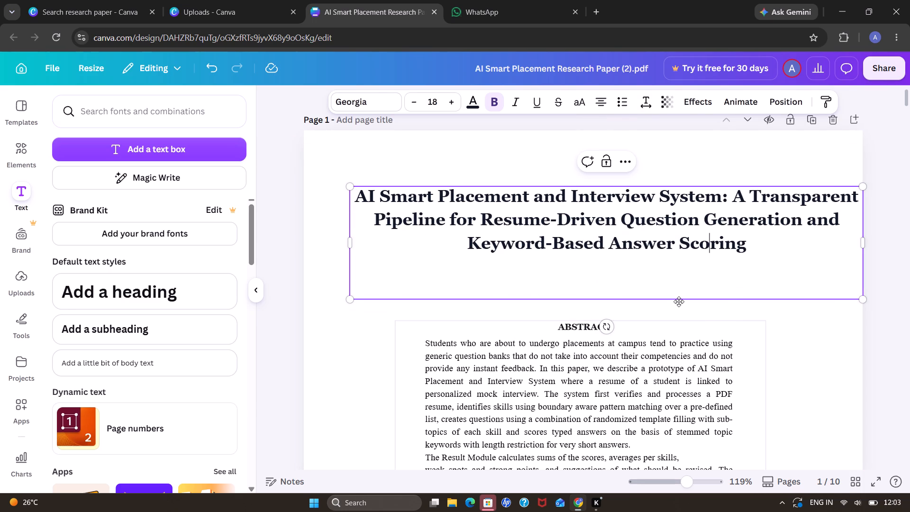
# Reposition the title box so it is centred across page 1, with its lower edge just above the ABSTRACT box.
pyautogui.moveTo(679, 300); pyautogui.dragTo(664, 288)
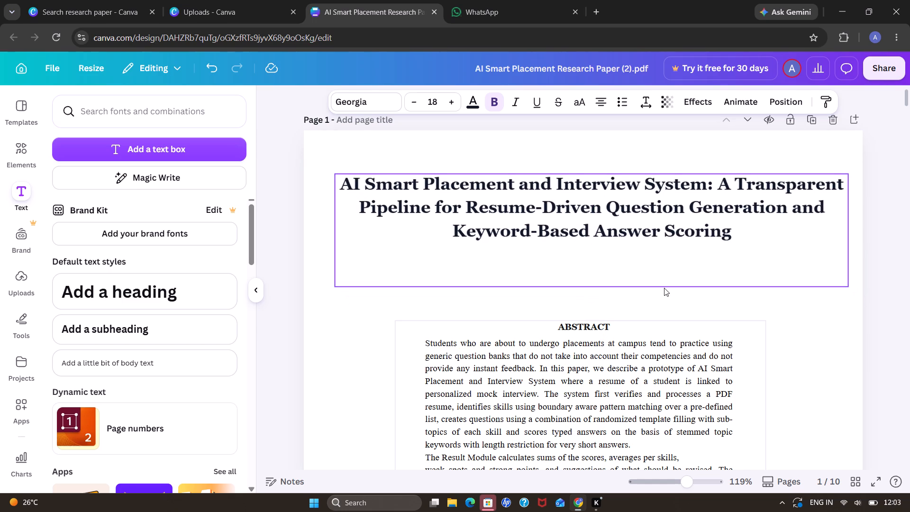
pyautogui.moveTo(664, 288); pyautogui.dragTo(663, 310)
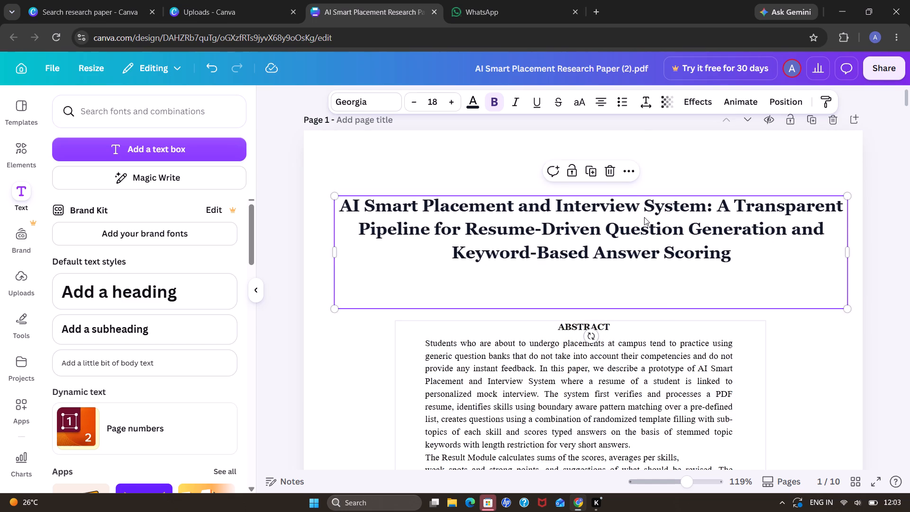
pyautogui.click(412, 163)
pyautogui.click(260, 163)
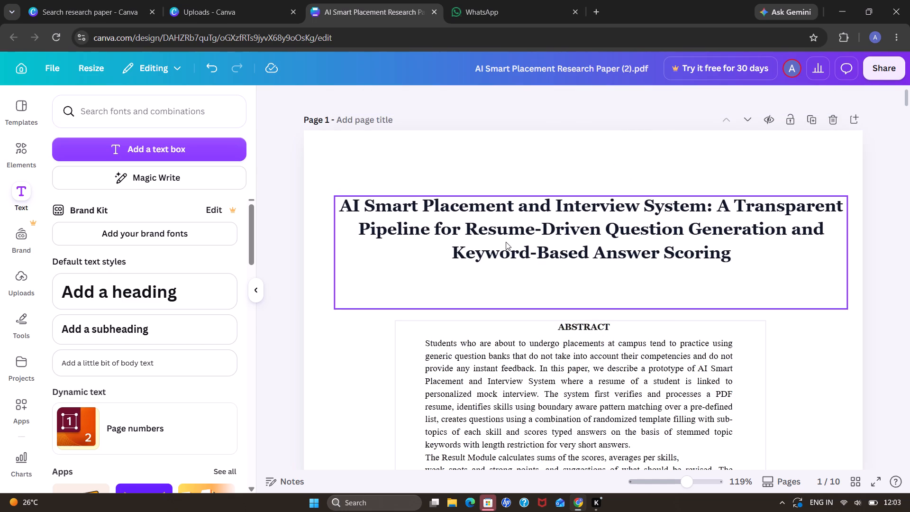
# Look through the paper from page 1 down to page 10 to check the layout.
pyautogui.scroll(-4, 610, 274)
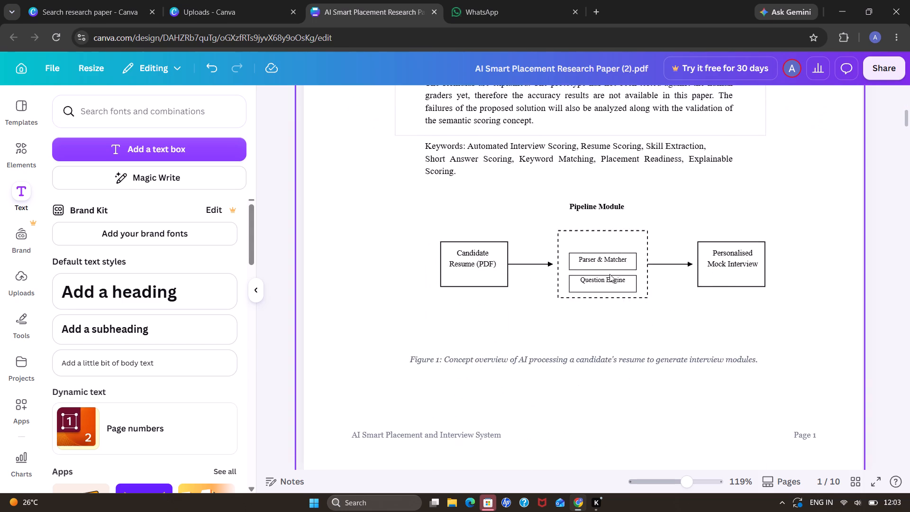
pyautogui.scroll(-12, 610, 274)
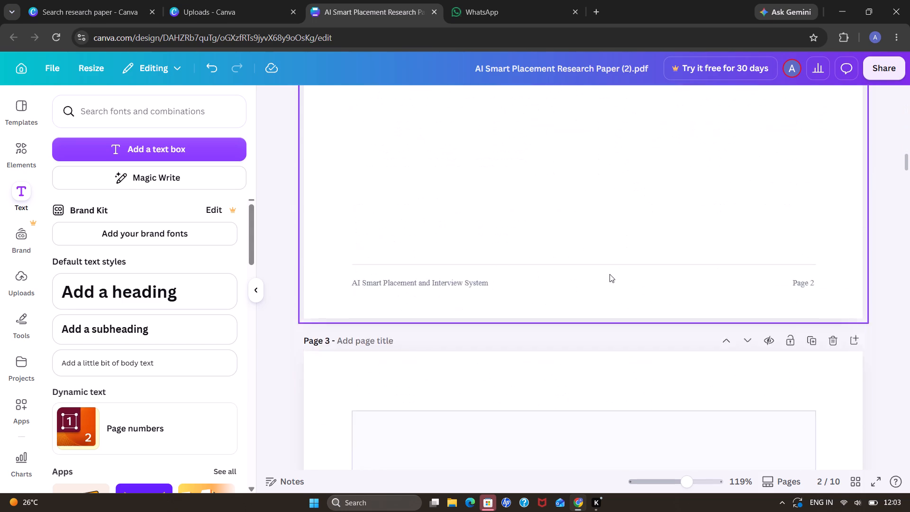
pyautogui.scroll(-12, 610, 274)
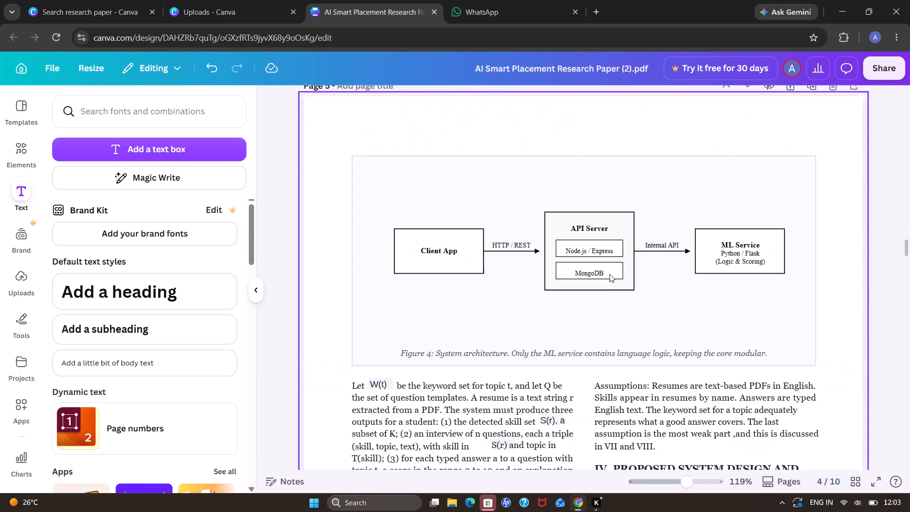
pyautogui.scroll(-12, 610, 274)
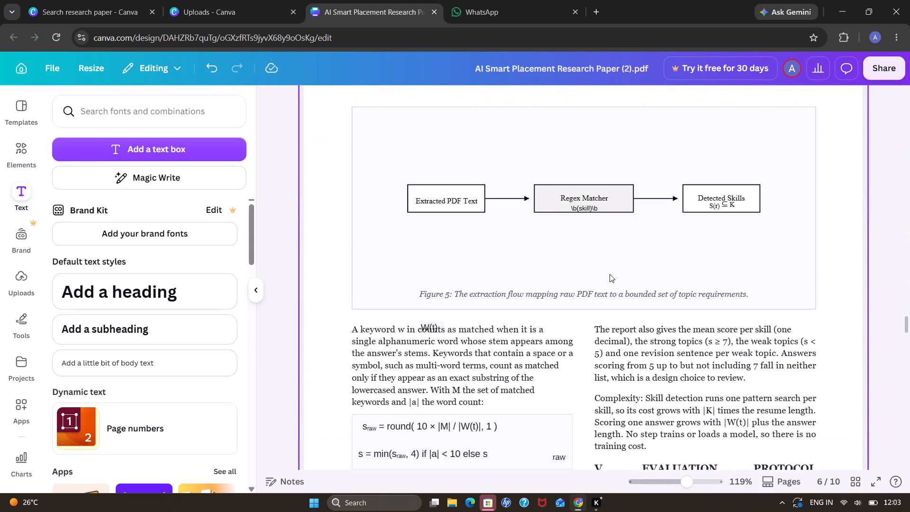
pyautogui.scroll(-11, 610, 274)
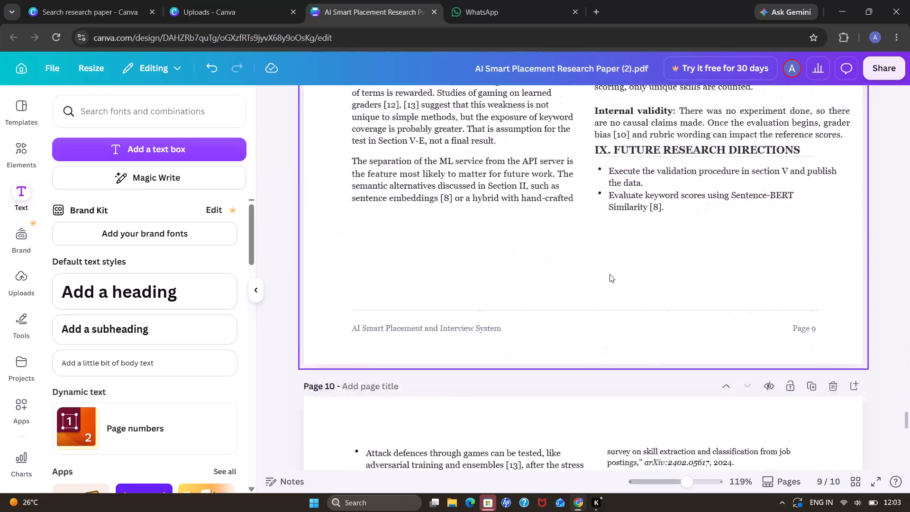
# Download all pages of the research paper as a PDF with the Digital preset.
pyautogui.scroll(-6, 610, 274)
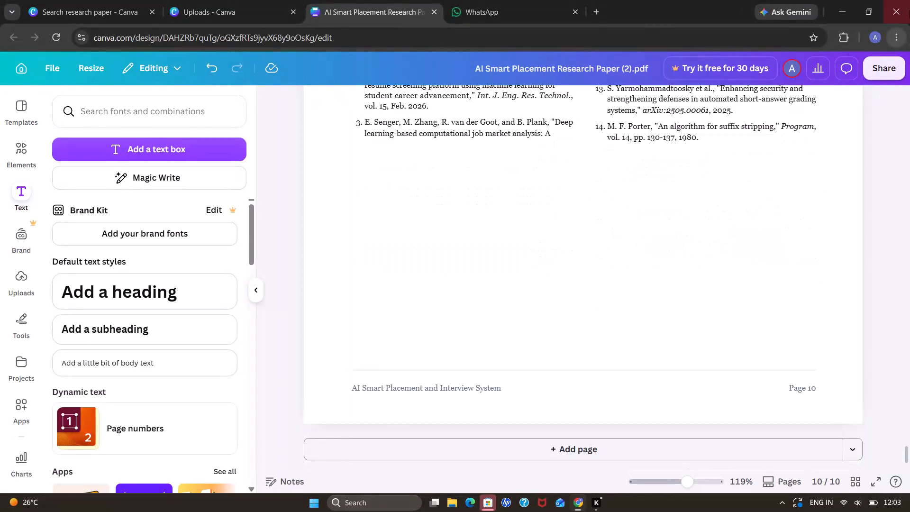
pyautogui.click(882, 75)
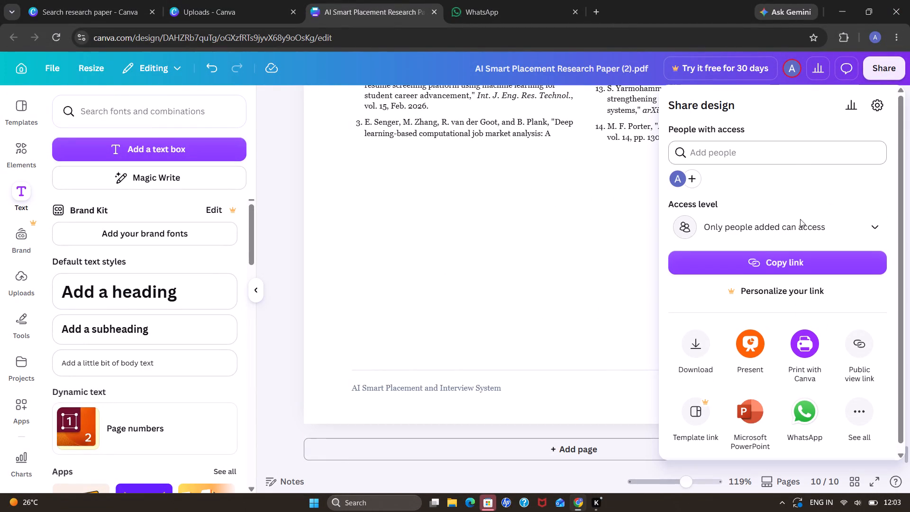
pyautogui.click(703, 357)
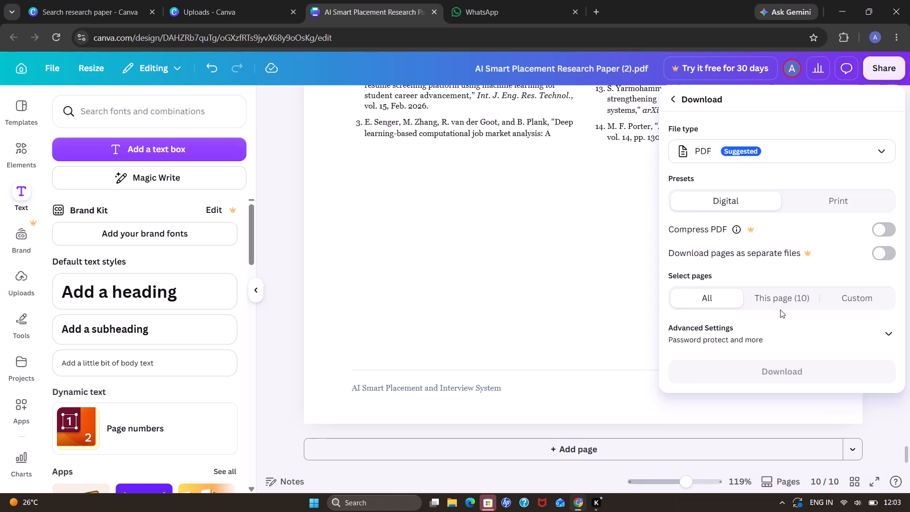
pyautogui.click(773, 375)
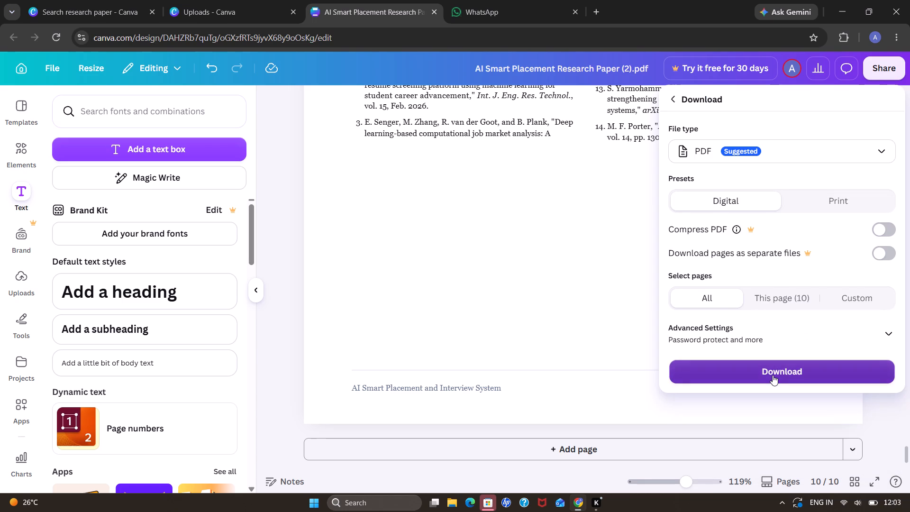